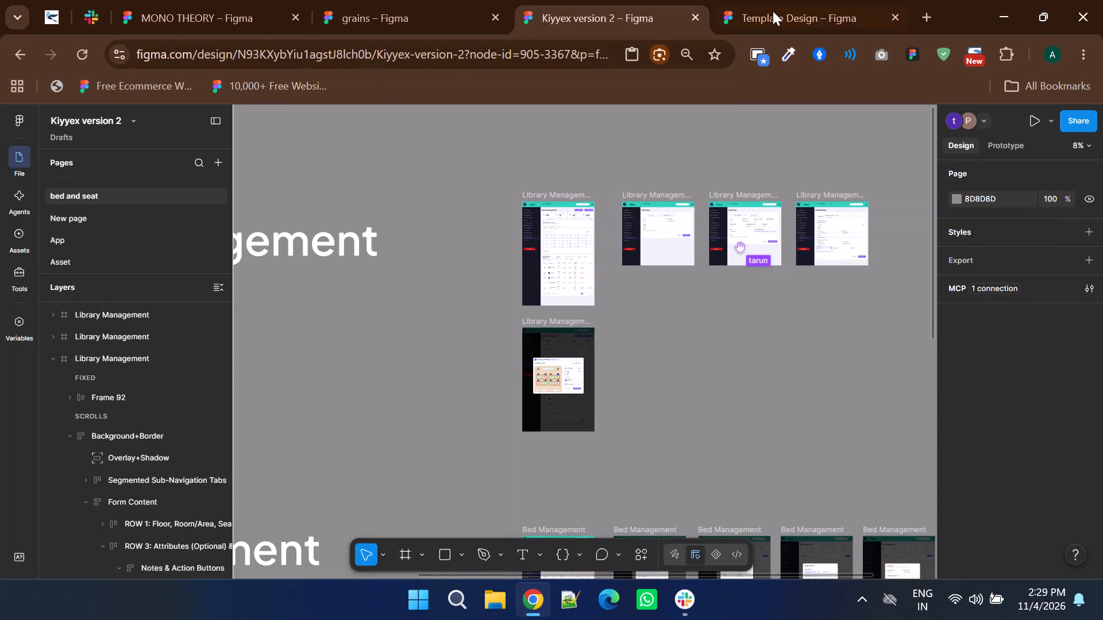
Delete the Status and Sharing Type fields from the Bulk Create version of the Create Seat form.
ctrl+scroll(762, 231, up, 7)
ctrl+scroll(612, 273, down, 3)
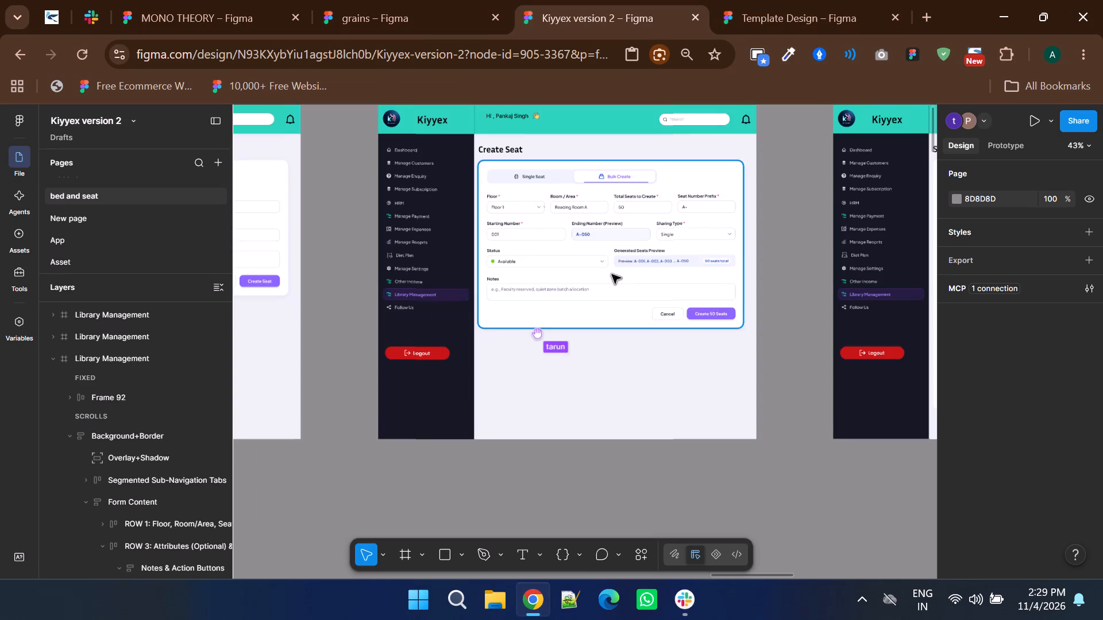
ctrl+scroll(587, 240, up, 2)
ctrl+scroll(538, 305, down, 1)
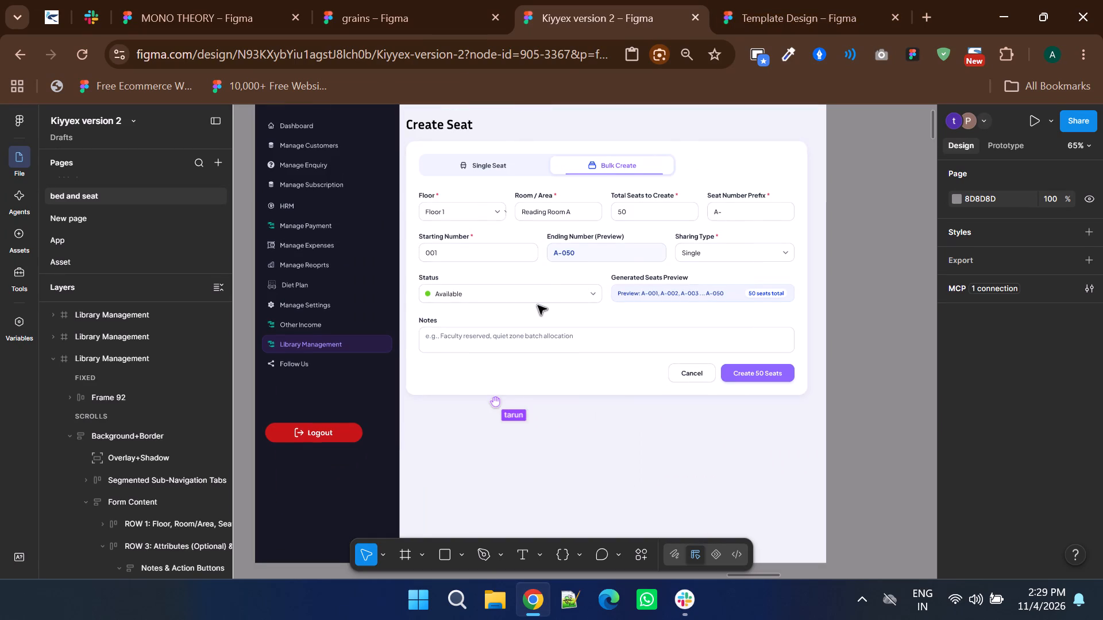
triple_click(526, 291)
double_click(526, 291)
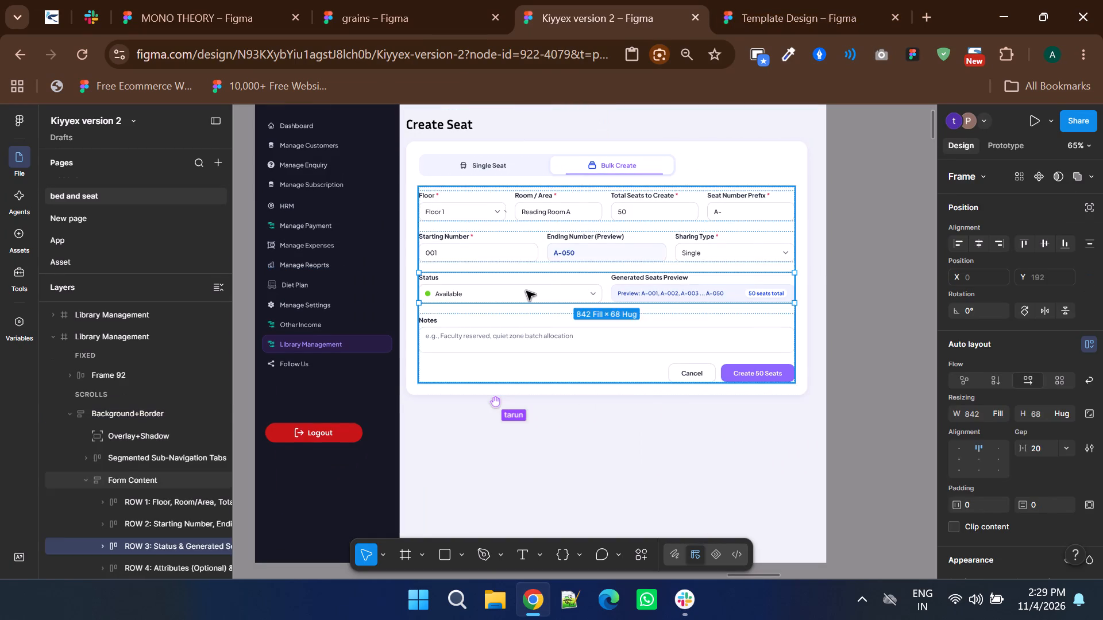
key(Delete)
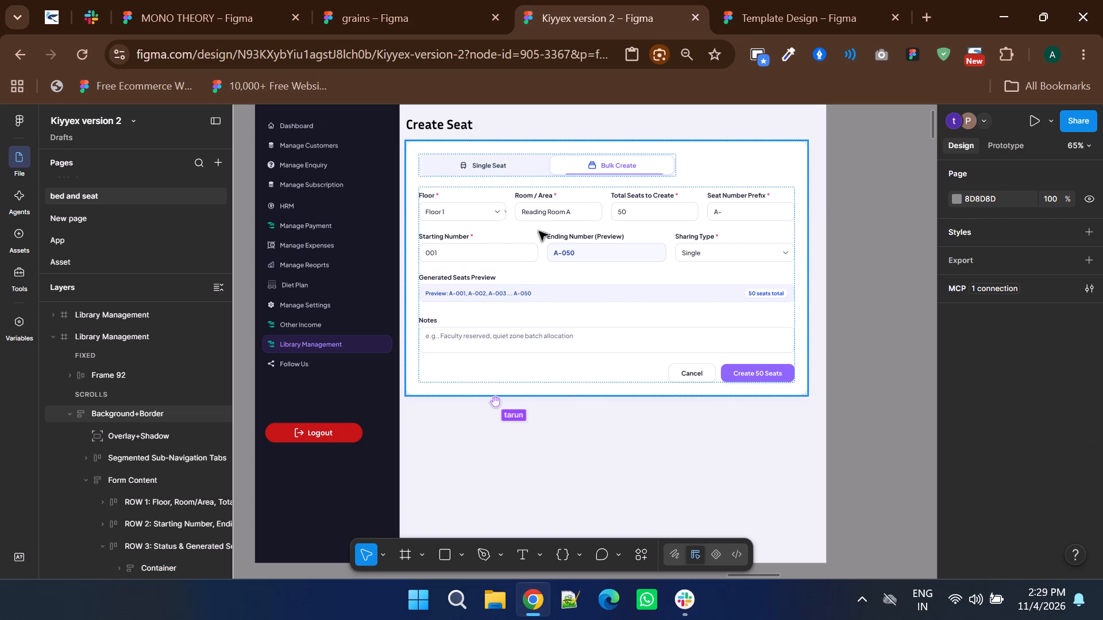
triple_click(712, 243)
click(712, 243)
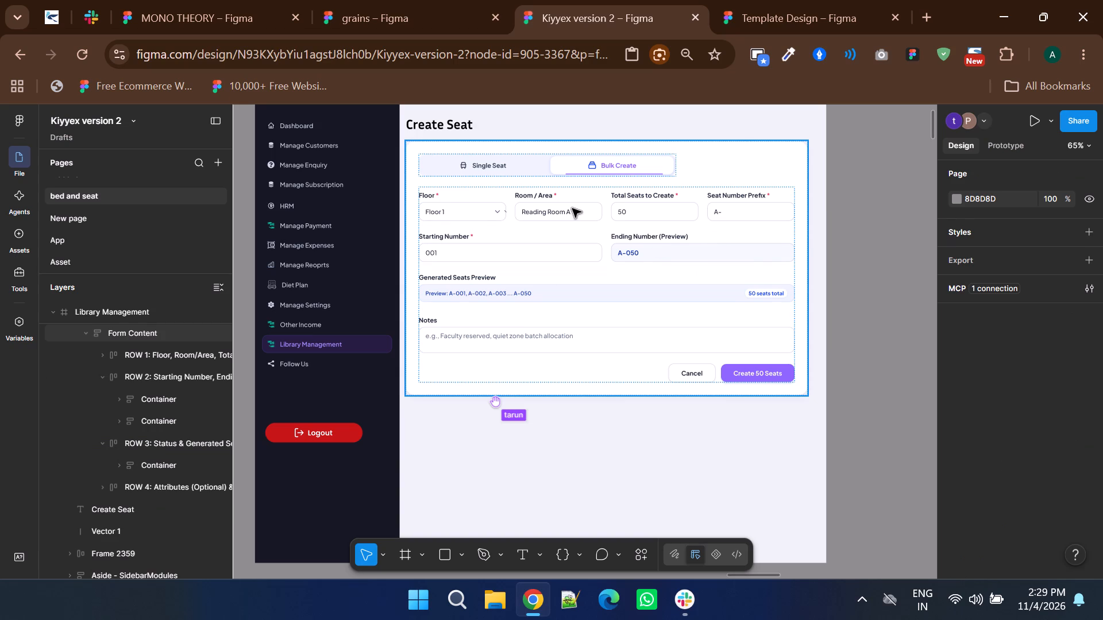
Delete the Floor and Room / Area fields from the first row of the Bulk Create form.
triple_click(491, 210)
click(491, 210)
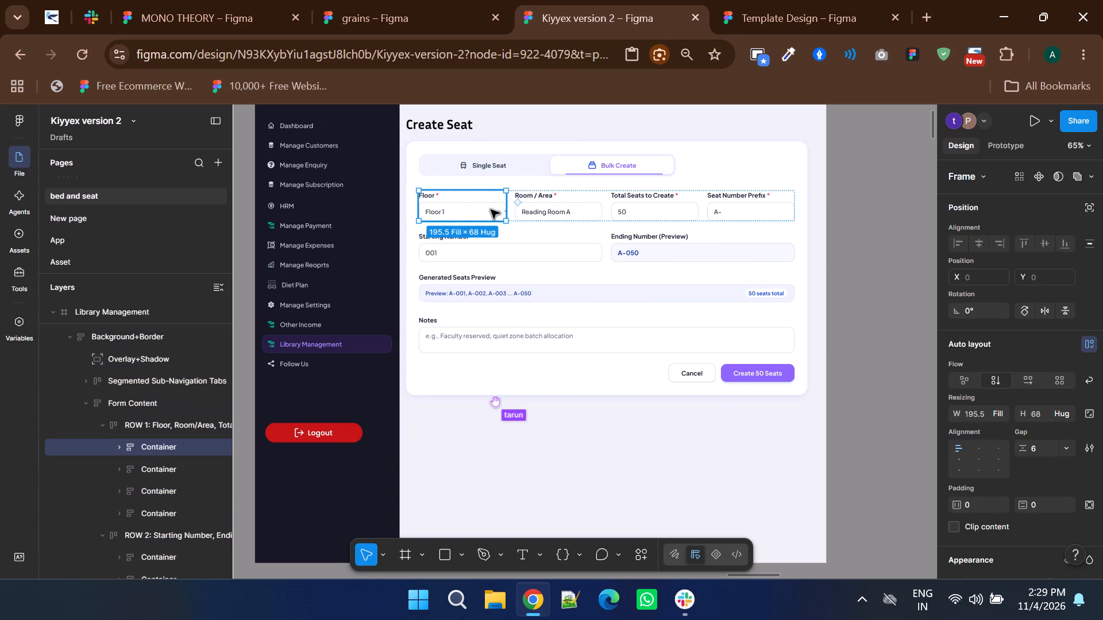
triple_click(491, 210)
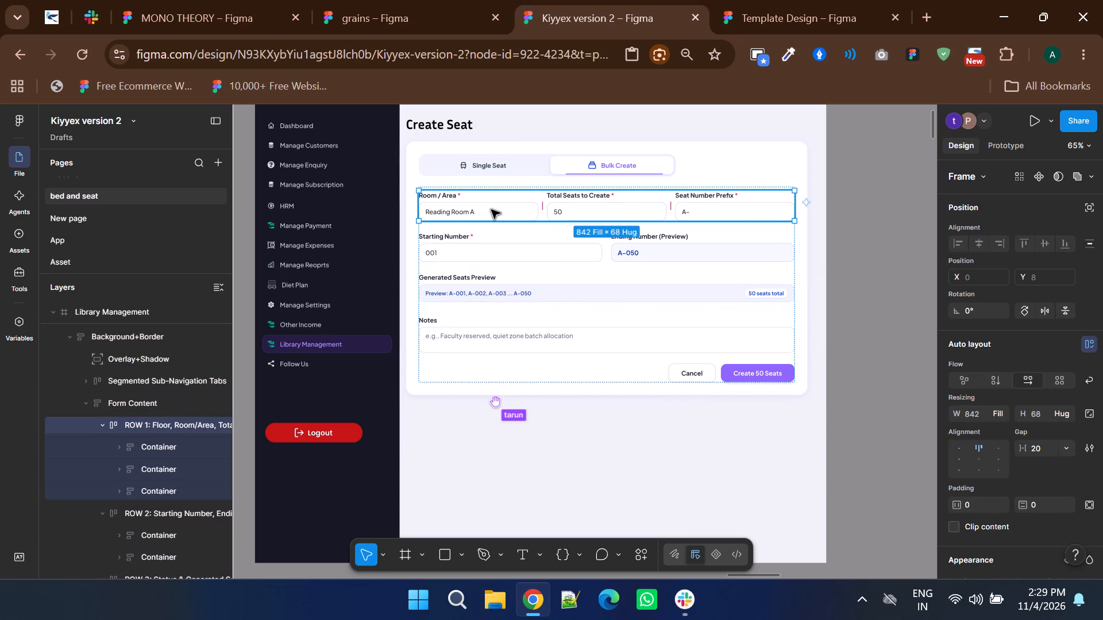
double_click(491, 210)
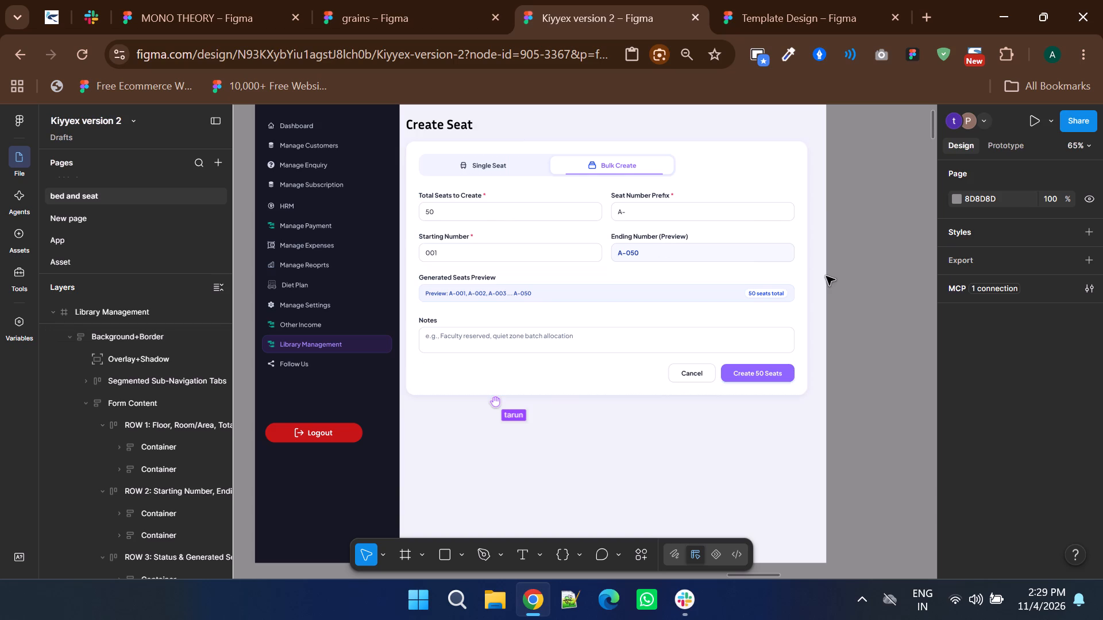
Delete the Floor and Room / Area fields and their emptied row from the Single Seat version of the Create Seat form.
scroll(826, 276, down, 1)
ctrl+scroll(651, 314, down, 3)
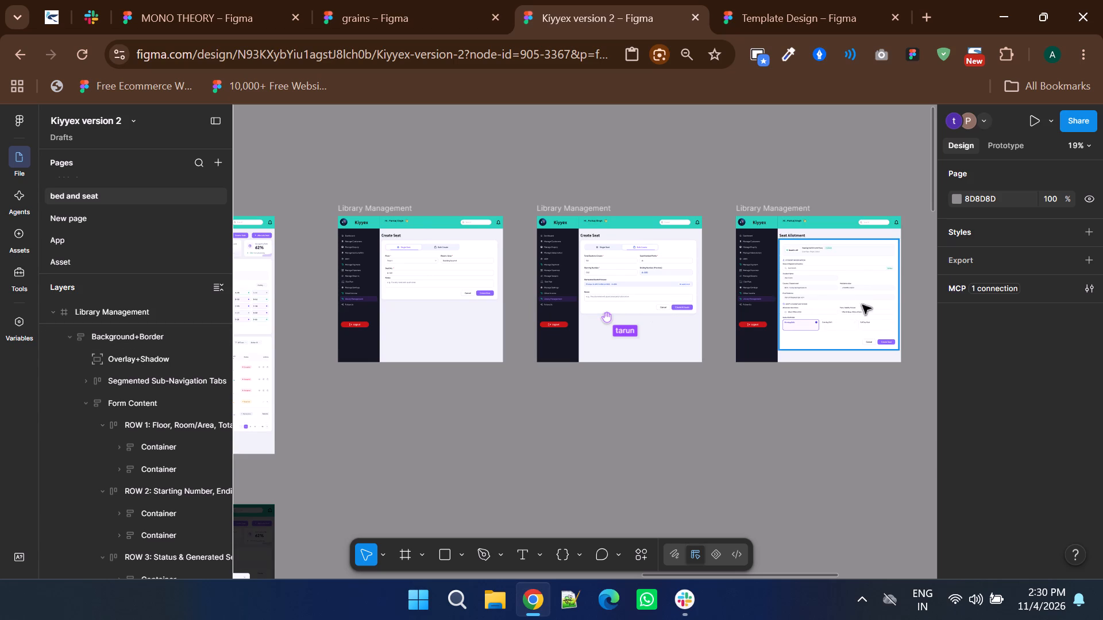
shift+scroll(825, 288, down, 3)
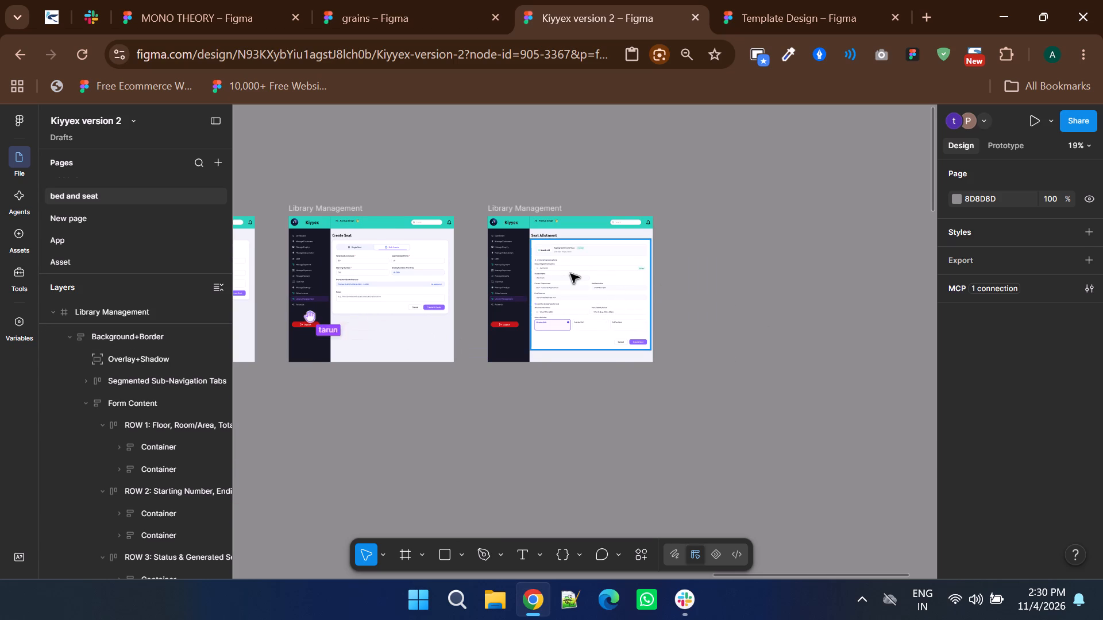
shift+scroll(527, 304, up, 4)
ctrl+scroll(511, 277, up, 3)
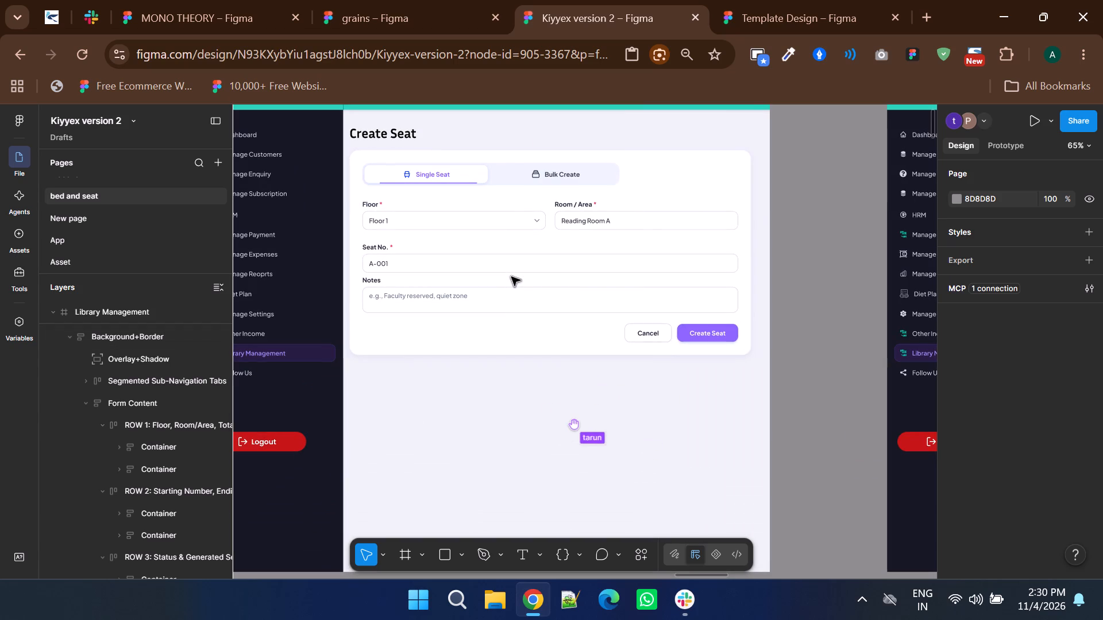
triple_click(481, 217)
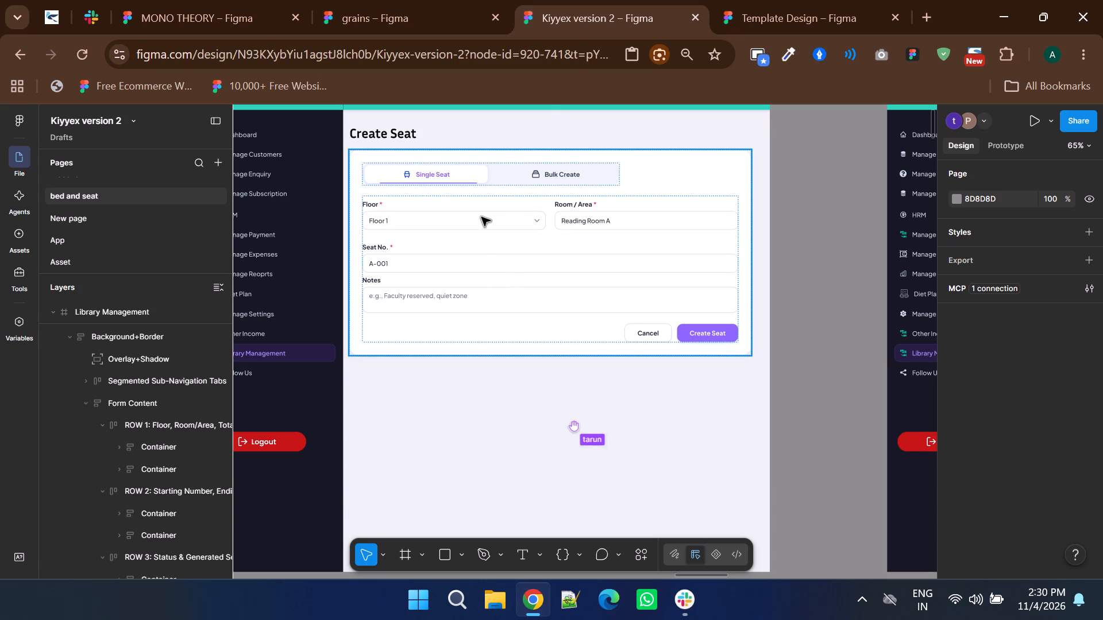
click(481, 217)
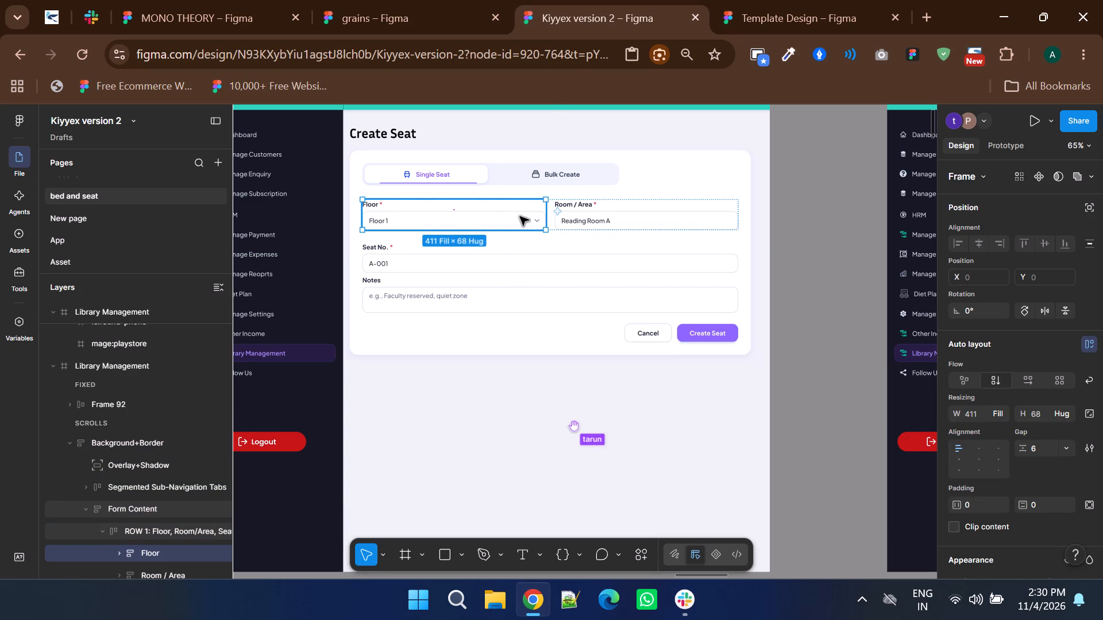
shift+click(592, 216)
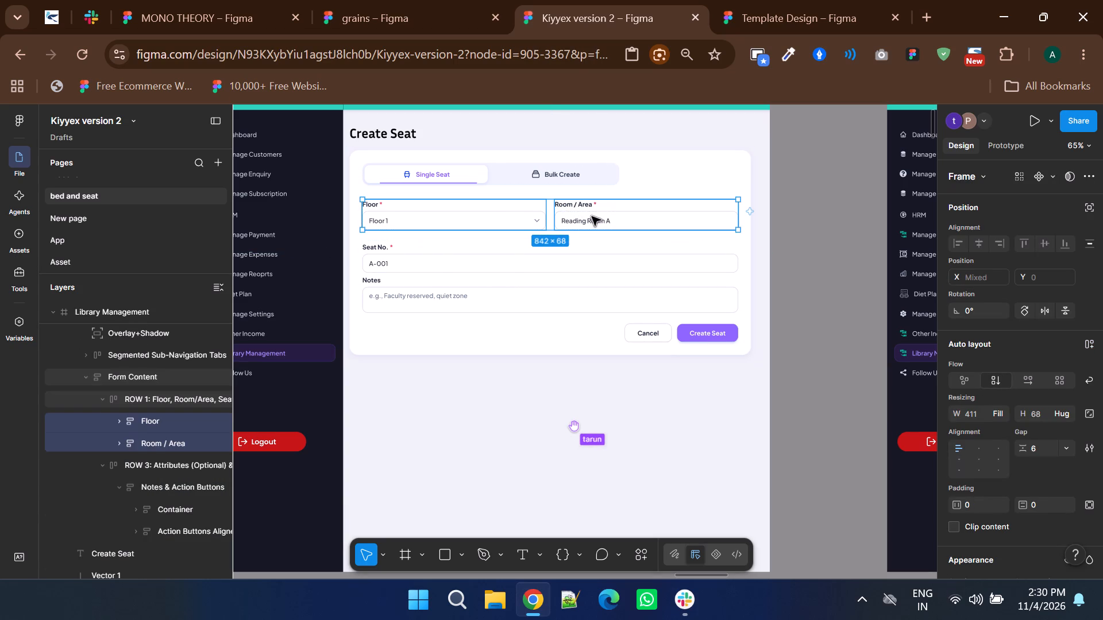
key(Delete)
triple_click(543, 220)
click(543, 220)
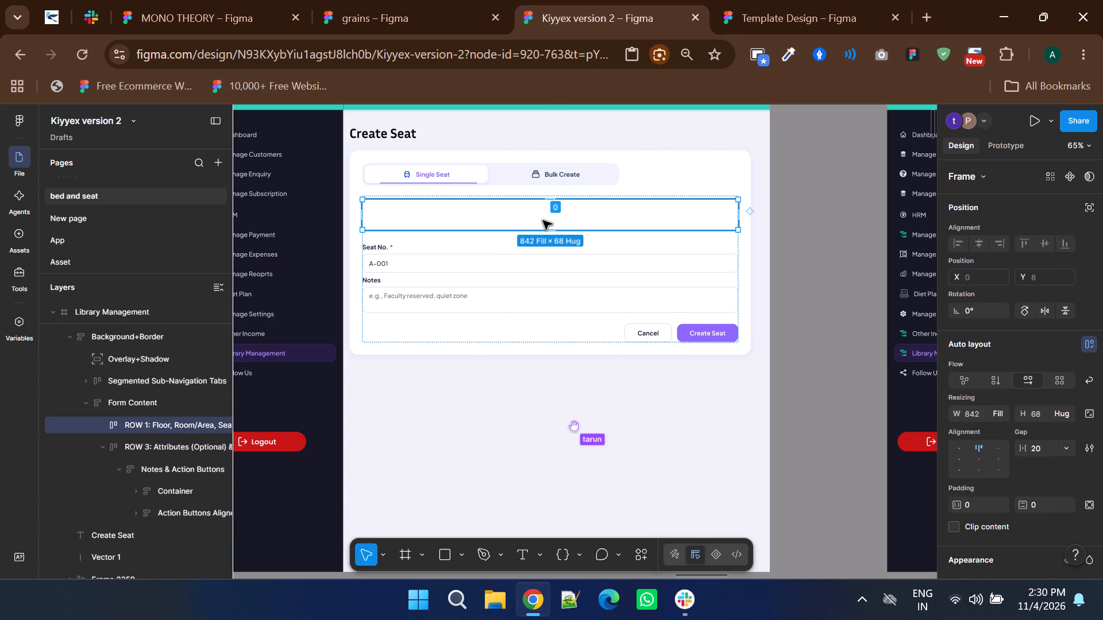
key(Delete)
ctrl+scroll(560, 226, down, 2)
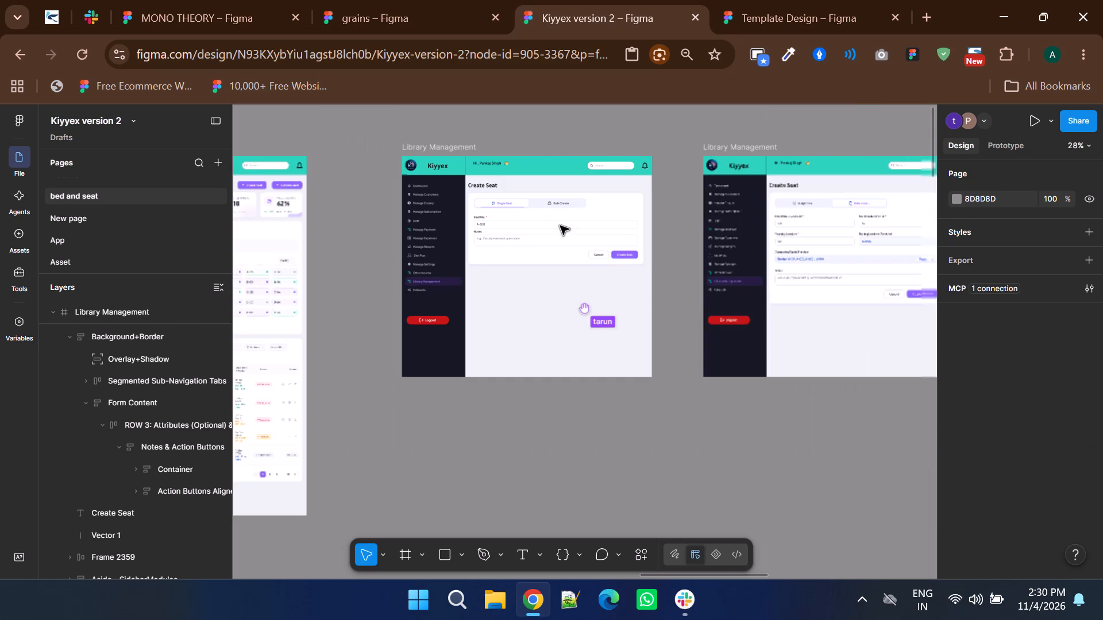
click(601, 113)
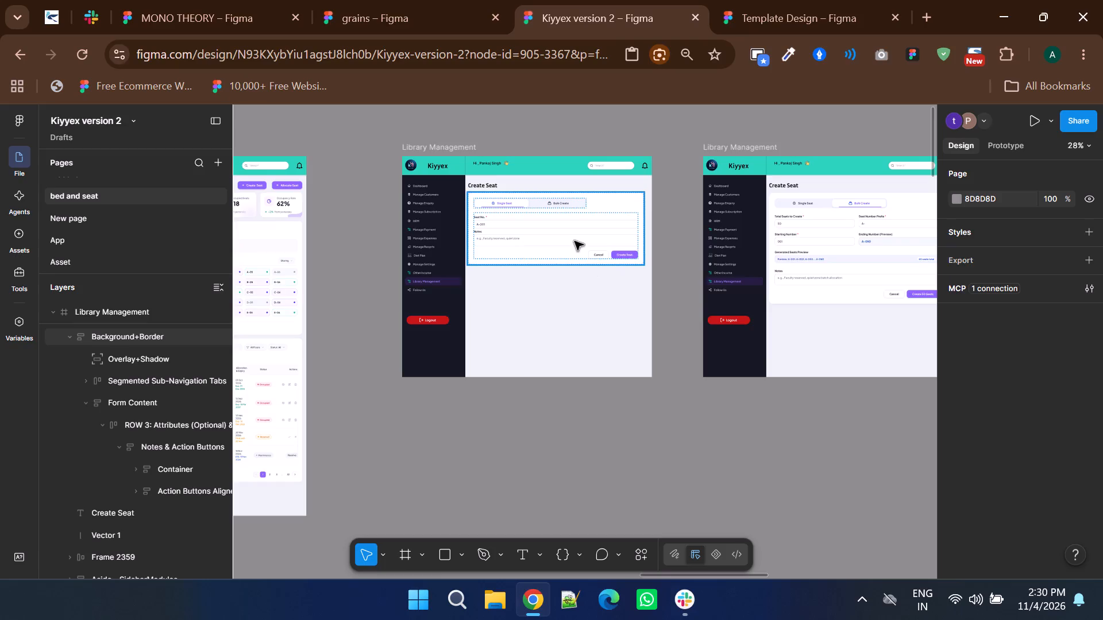
Change the heading above Allocation Start Date on the Seat Allotment form to "DURATION TIMING".
ctrl+scroll(574, 241, up, 4)
ctrl+scroll(574, 241, down, 2)
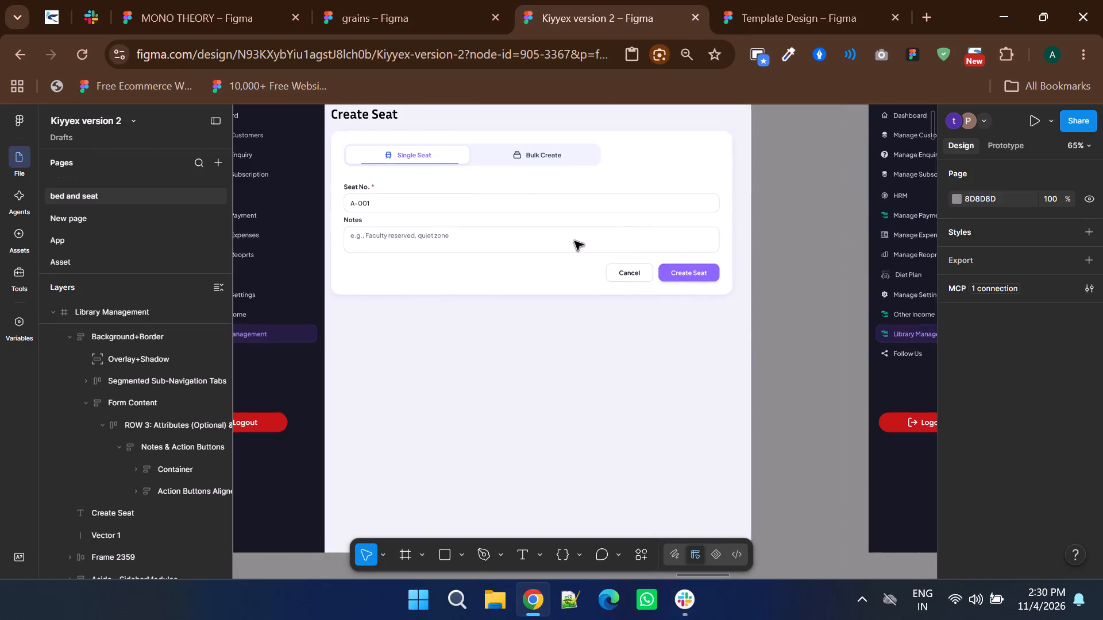
ctrl+scroll(574, 241, down, 2)
shift+scroll(574, 241, down, 7)
ctrl+scroll(616, 319, up, 3)
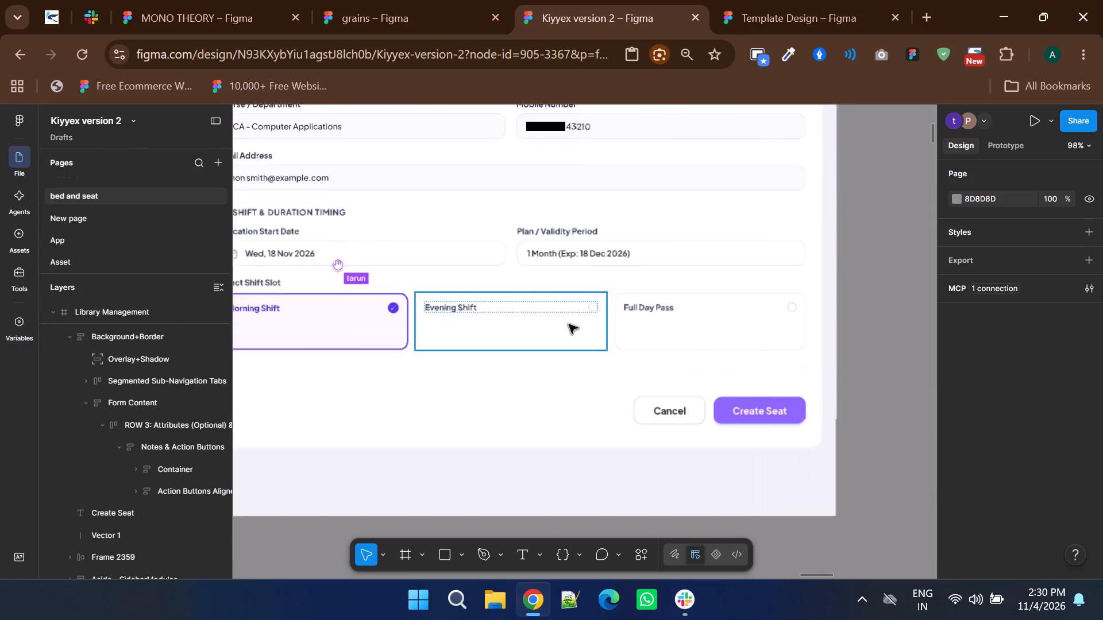
shift+scroll(512, 311, up, 2)
scroll(512, 311, up, 1)
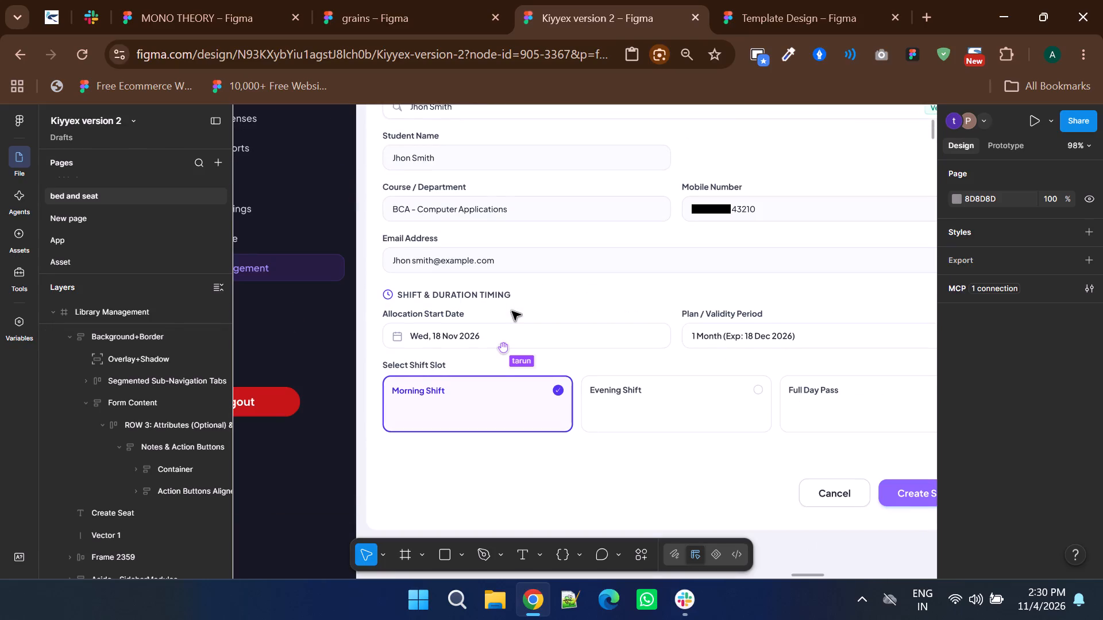
ctrl+scroll(392, 304, up, 2)
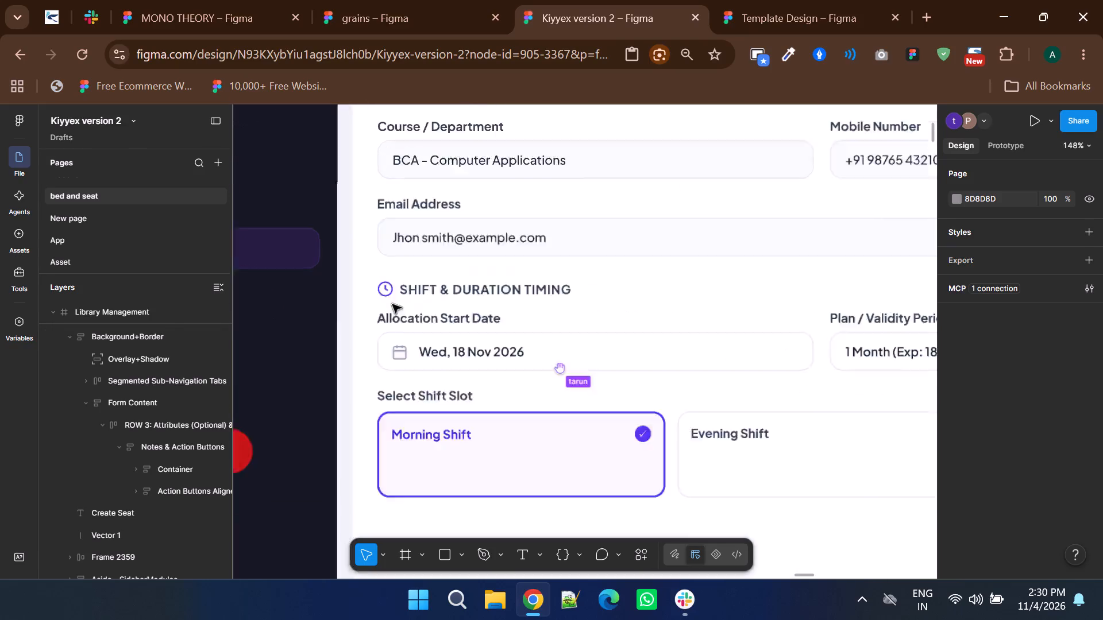
ctrl+triple_click(433, 296)
double_click(455, 284)
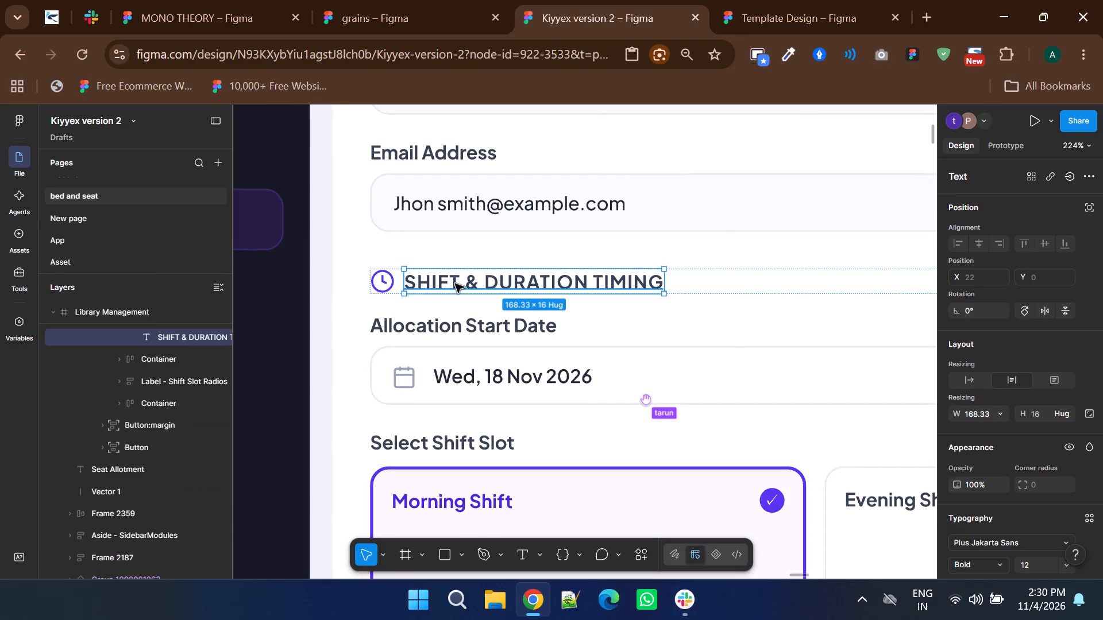
drag(479, 285, 404, 274)
key(BackSpace)
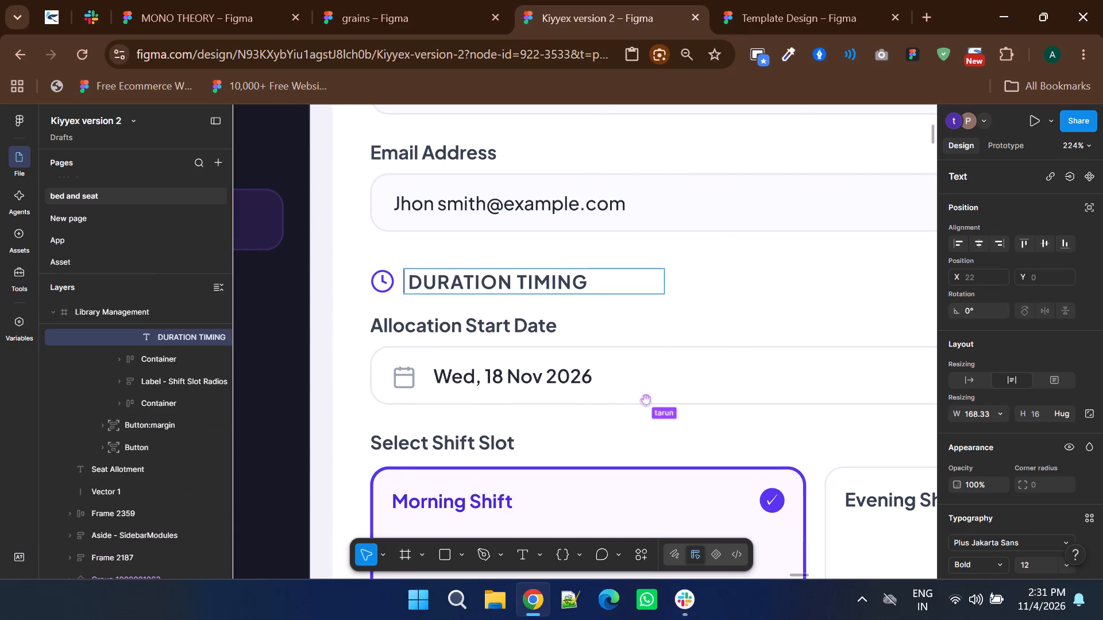
click(408, 285)
key(BackSpace)
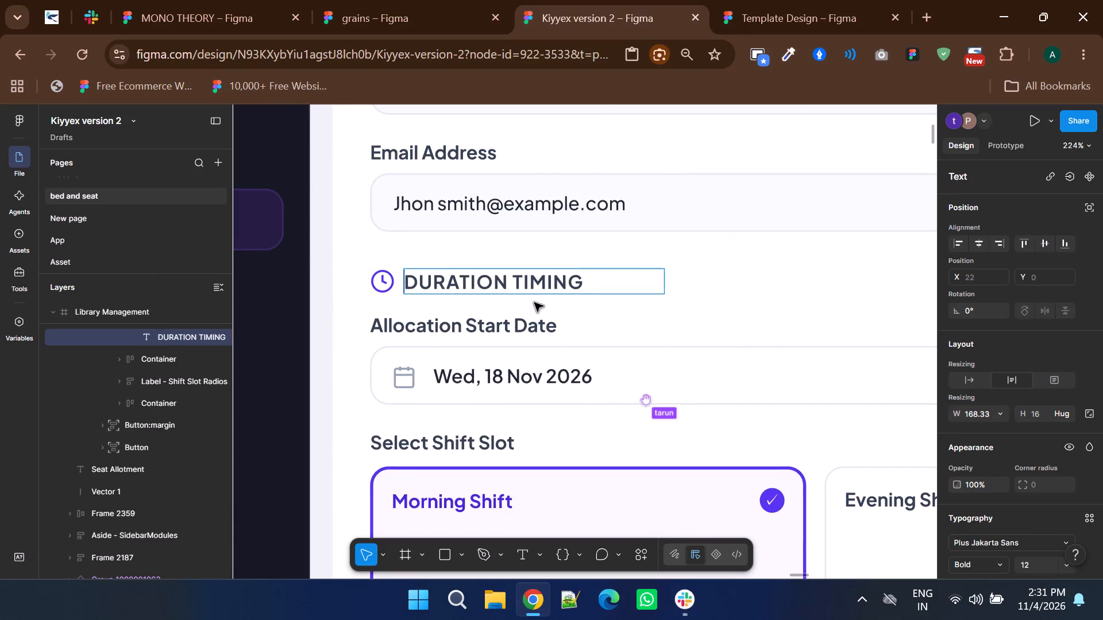
ctrl+scroll(529, 302, down, 5)
double_click(776, 318)
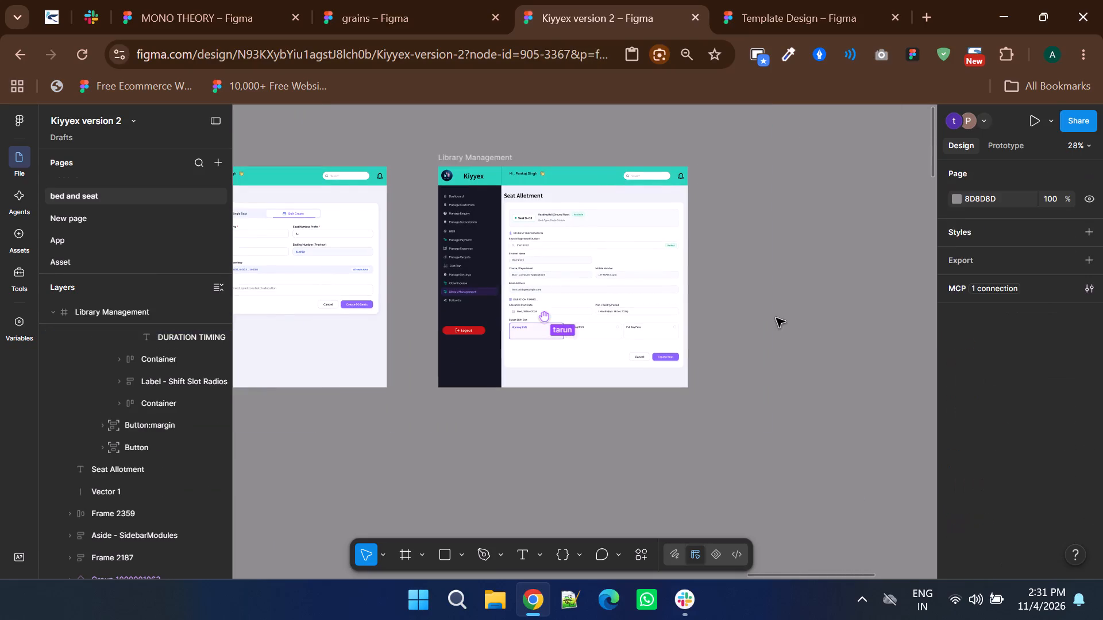
Delete the row of three shift option cards and the "Select Shift Slot" label from the Seat Allotment form.
ctrl+scroll(596, 330, up, 3)
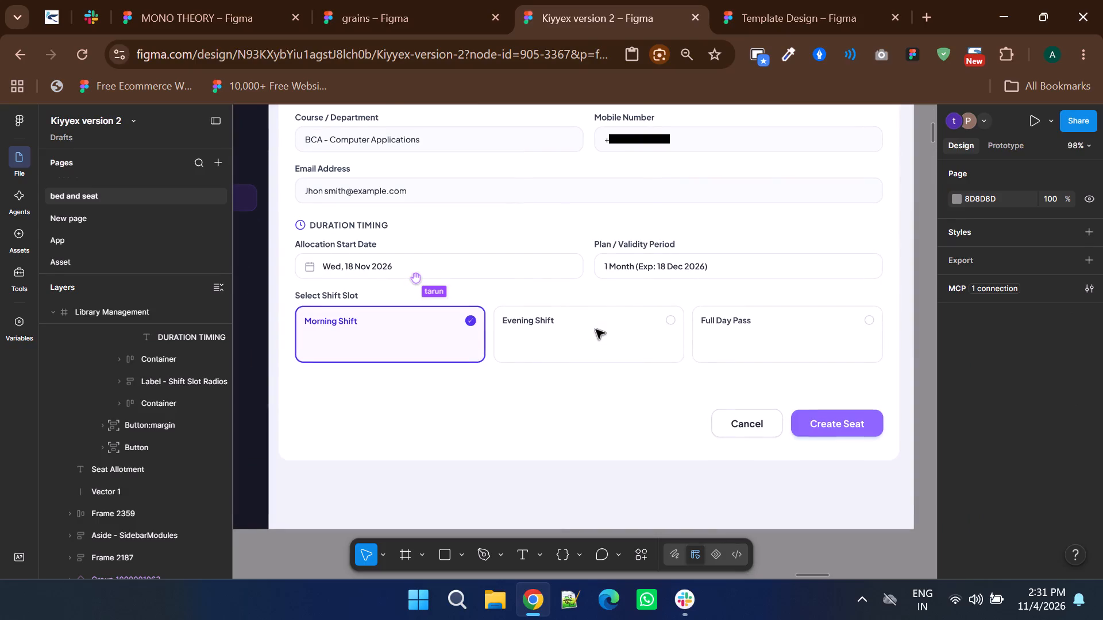
triple_click(569, 318)
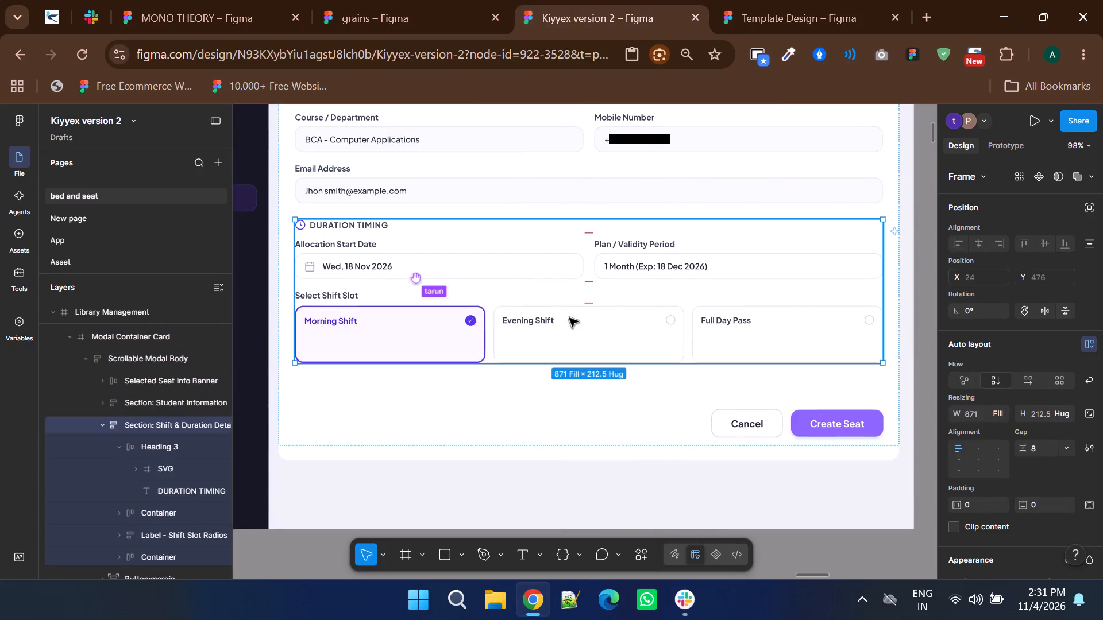
double_click(569, 318)
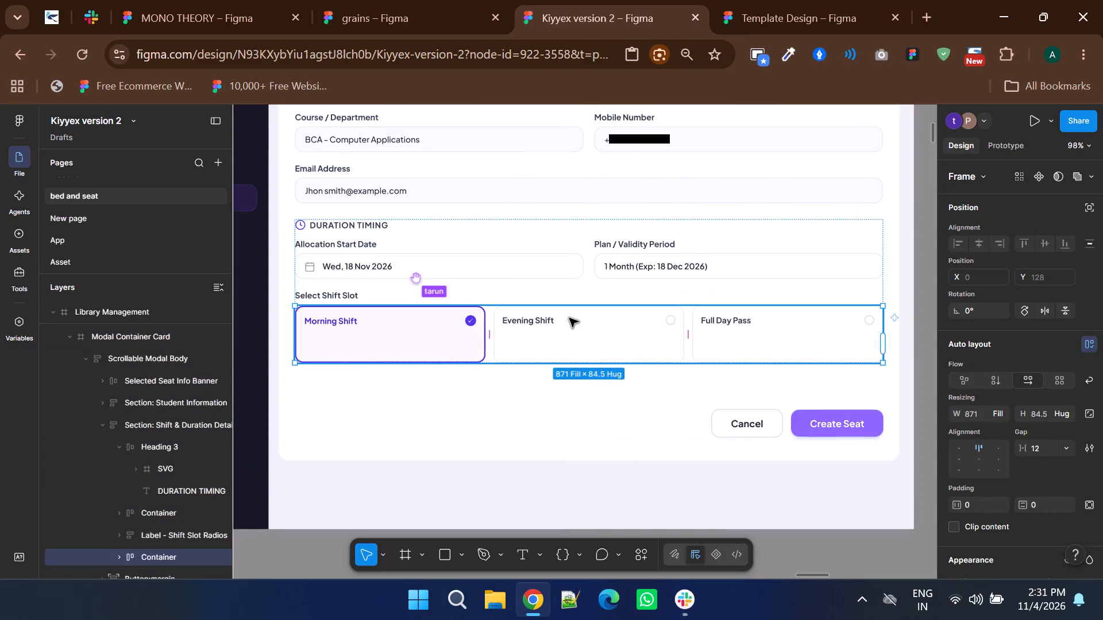
key(Delete)
triple_click(349, 293)
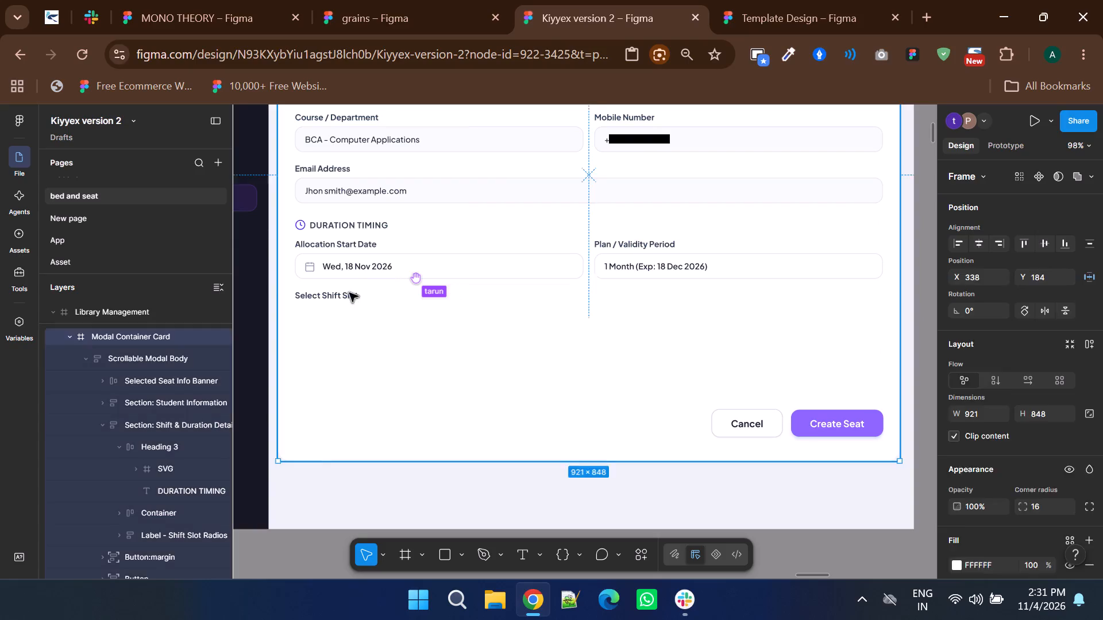
double_click(349, 293)
click(345, 281)
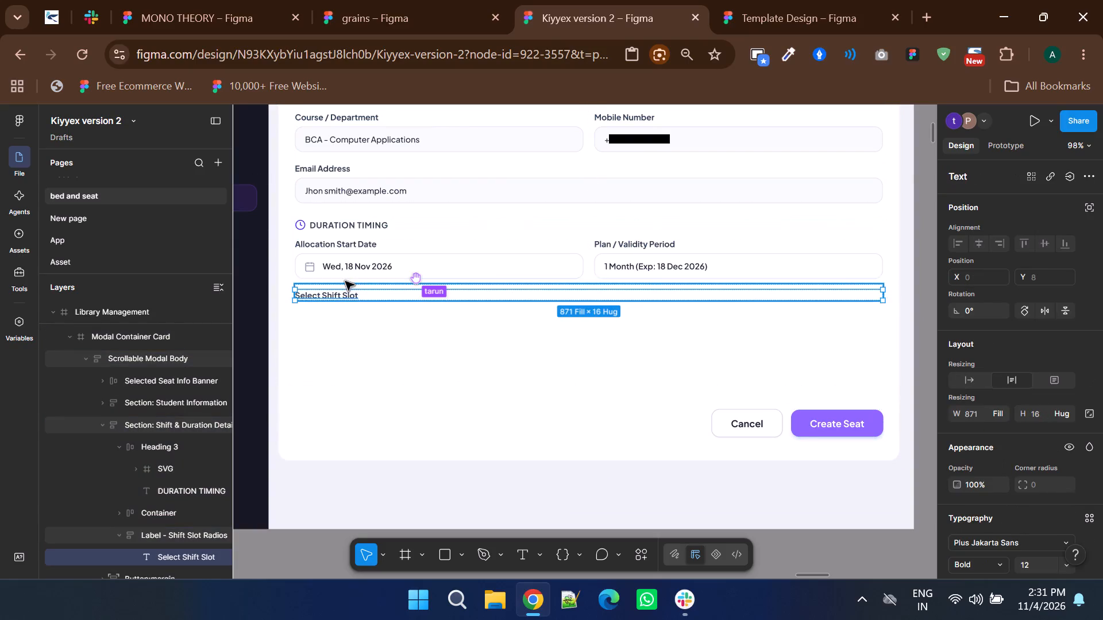
key(Delete)
Delete the "Desk Type: Single Cubicle" line and its emptied container from the seat banner on the Seat Allotment form.
ctrl+scroll(417, 278, down, 2)
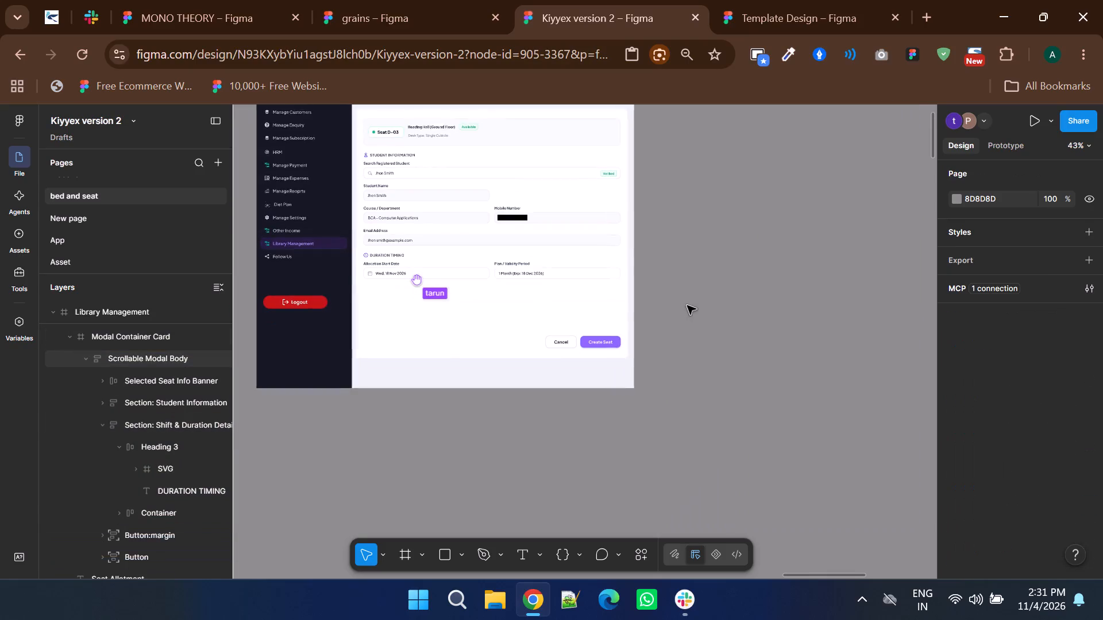
ctrl+scroll(741, 286, down, 1)
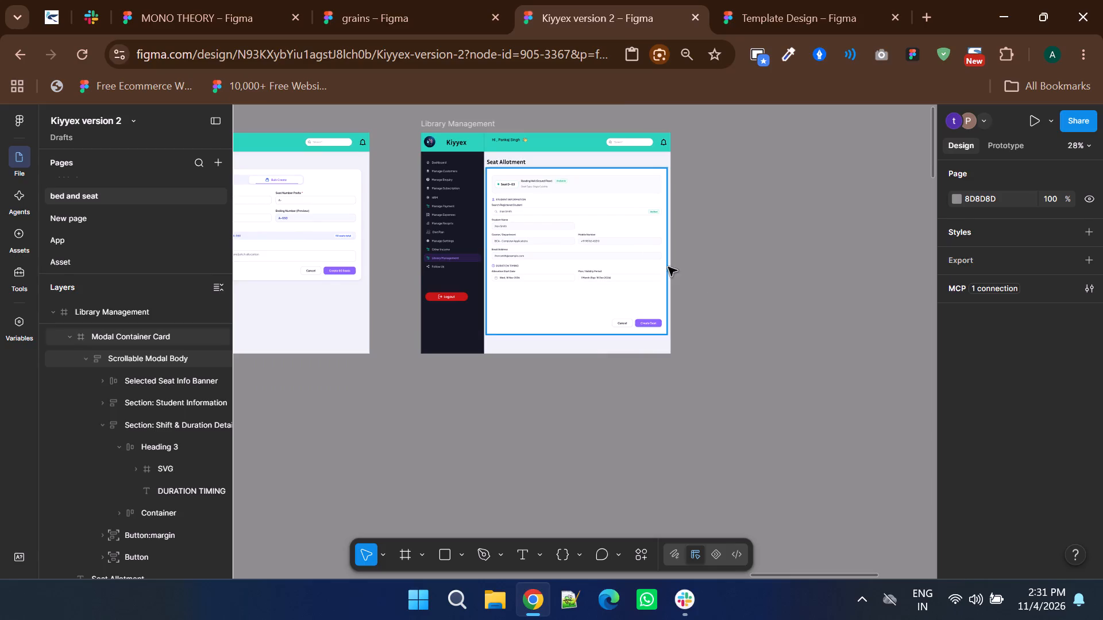
ctrl+scroll(545, 222, up, 3)
scroll(529, 273, up, 2)
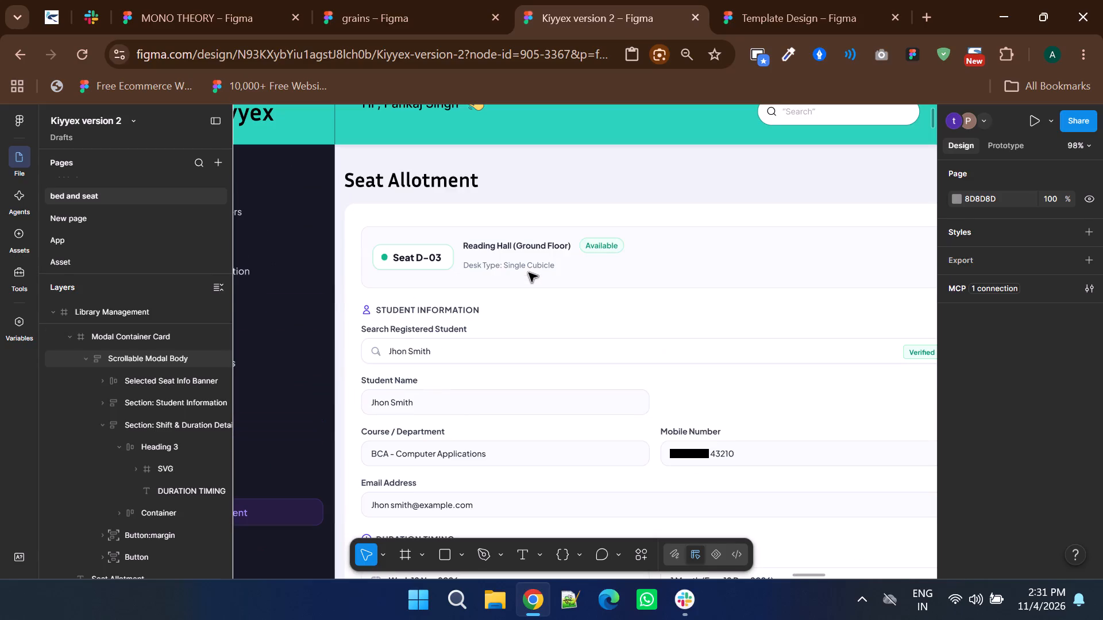
shift+scroll(529, 273, down, 1)
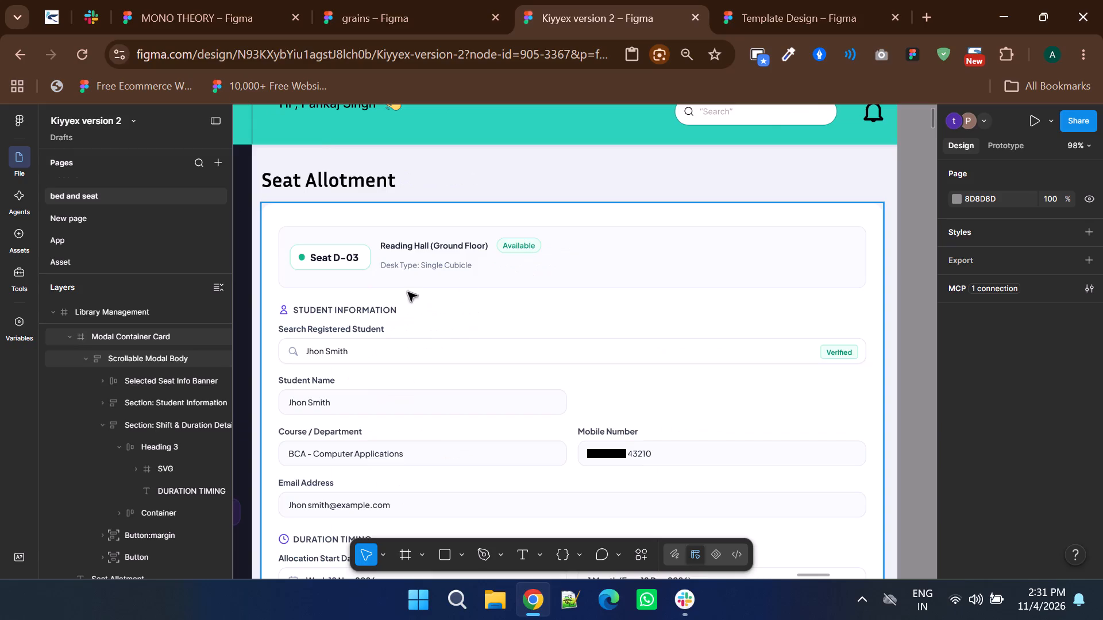
triple_click(418, 265)
click(418, 265)
triple_click(418, 265)
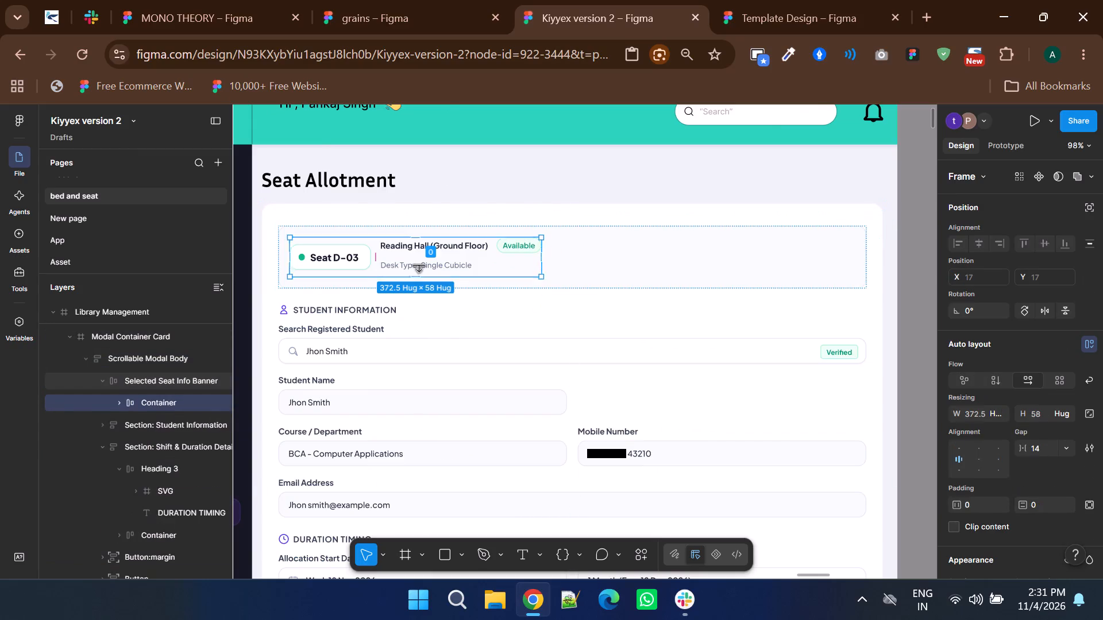
triple_click(418, 265)
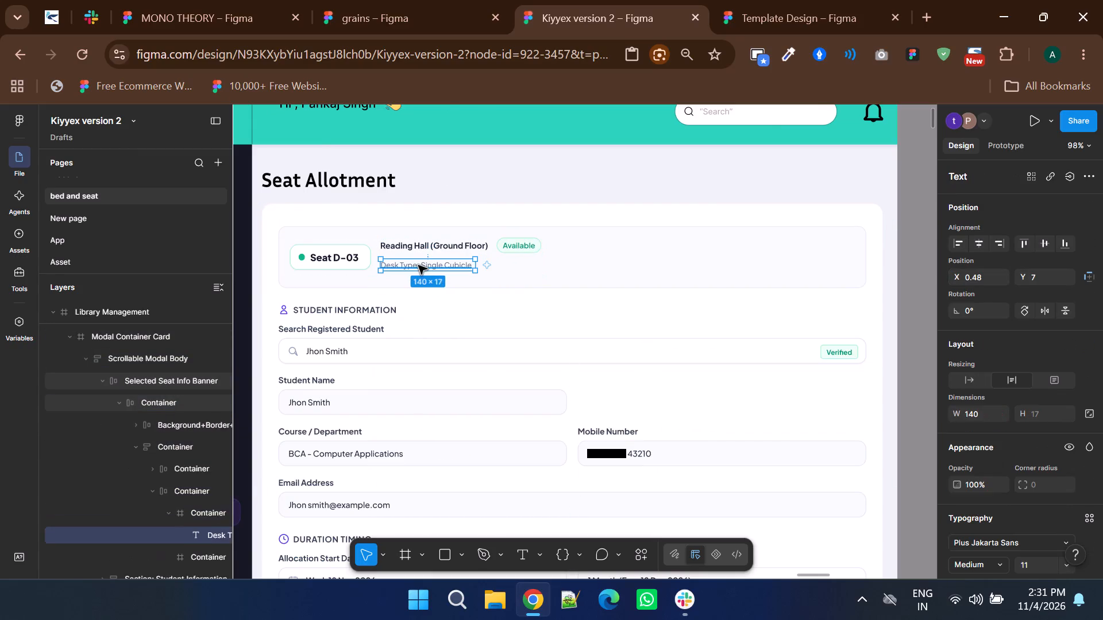
key(Delete)
triple_click(418, 265)
triple_click(418, 265)
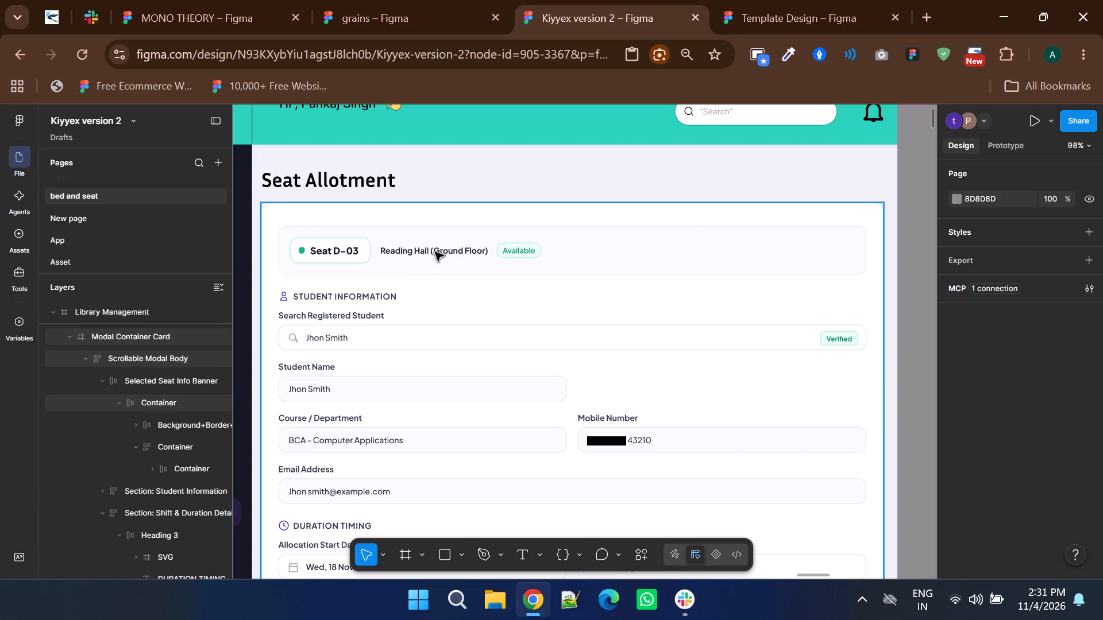
Delete the "Reading Hall (Ground Floor)" text beside Seat D-03 in the Seat Allotment banner.
triple_click(436, 251)
double_click(436, 251)
double_click(436, 251)
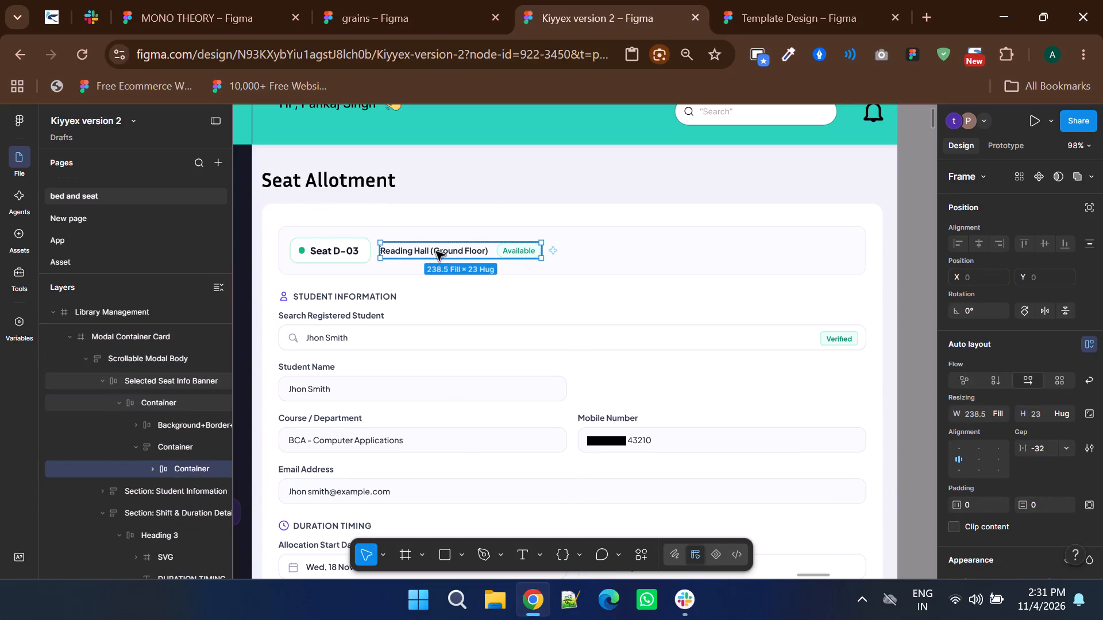
double_click(436, 251)
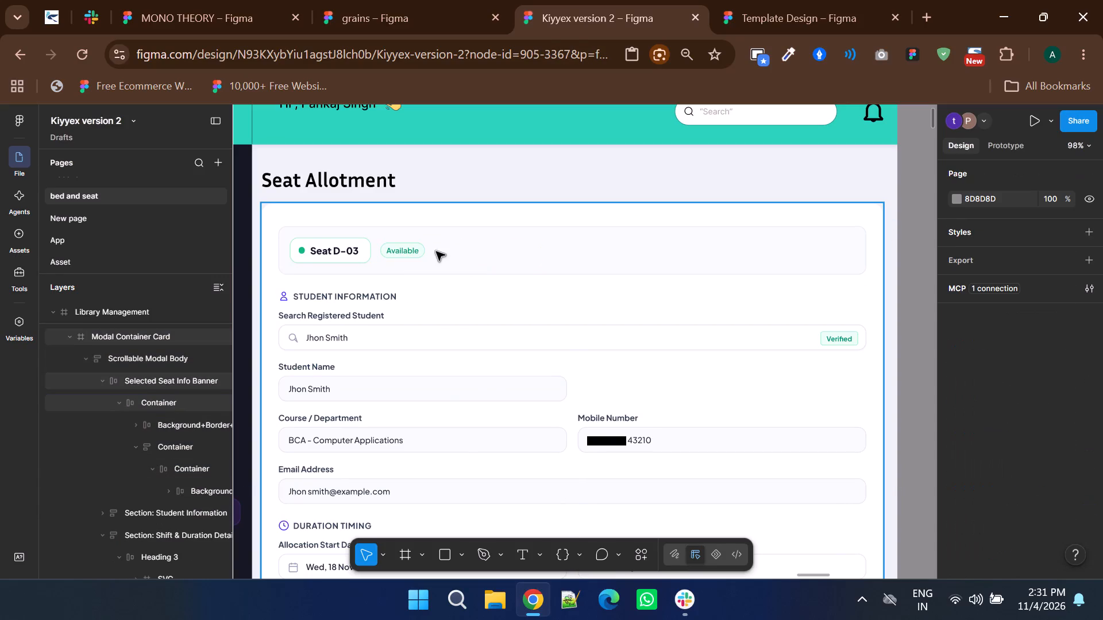
ctrl+scroll(614, 281, down, 2)
click(827, 307)
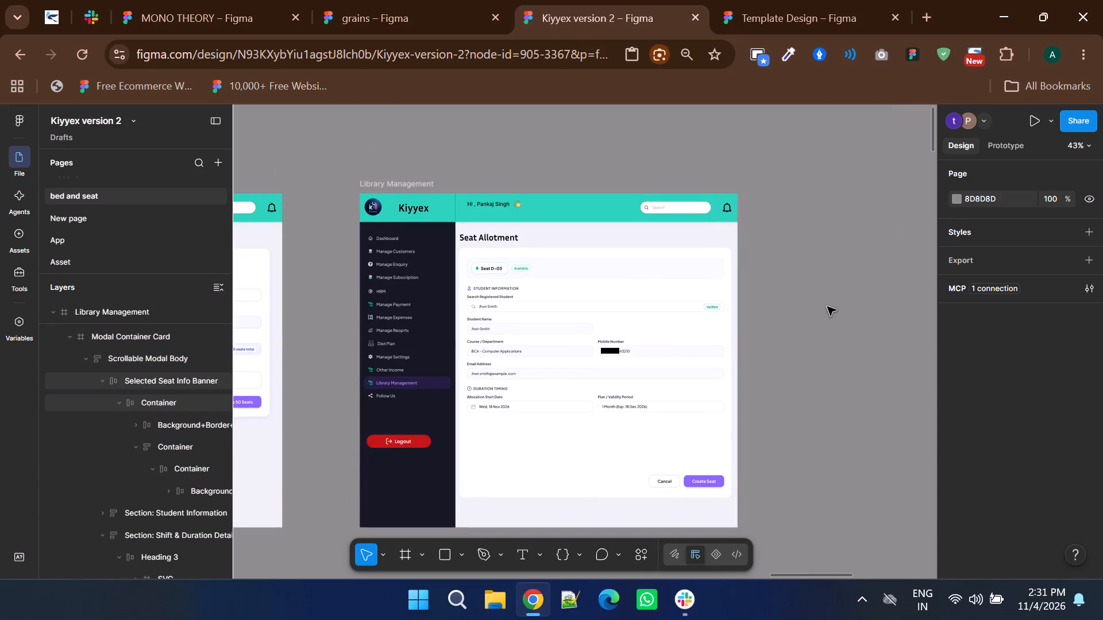
Delete the (1/2) occupancy count and its emptied container from seat A-001 in the Room Layout – With Sharing dialog.
ctrl+scroll(827, 307, down, 1)
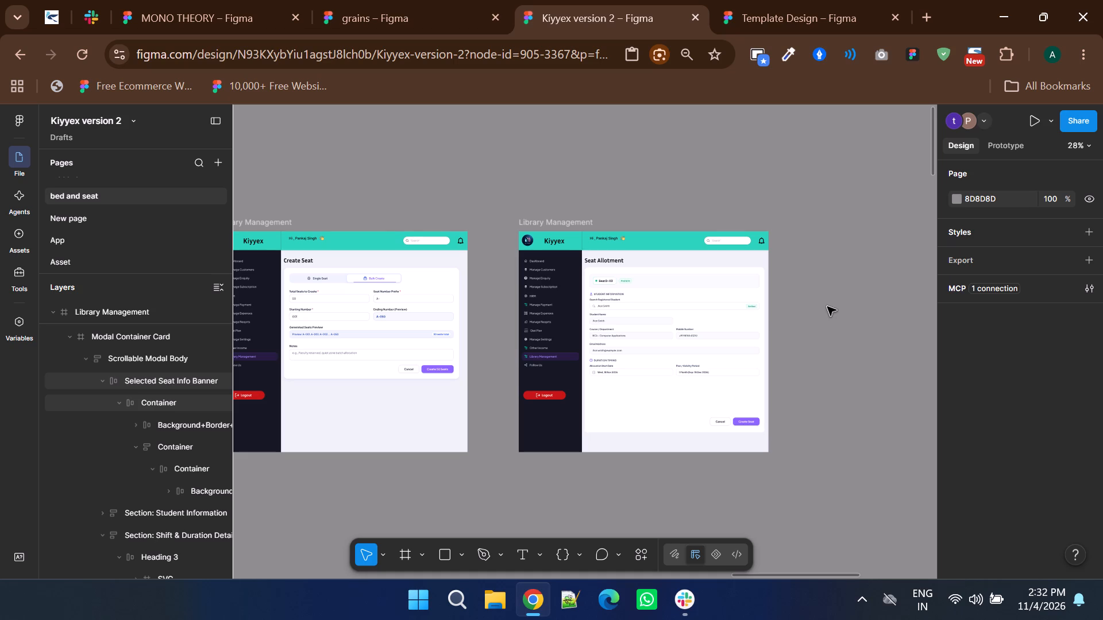
ctrl+scroll(827, 293, down, 4)
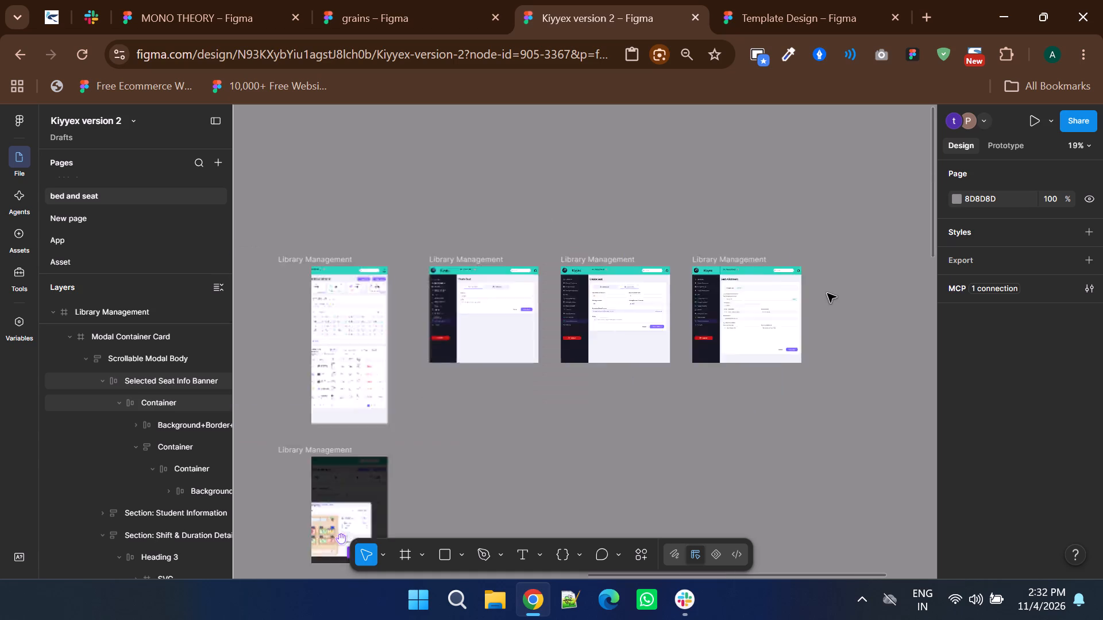
ctrl+scroll(827, 293, down, 2)
ctrl+scroll(730, 360, up, 6)
scroll(736, 298, up, 2)
shift+scroll(804, 258, down, 1)
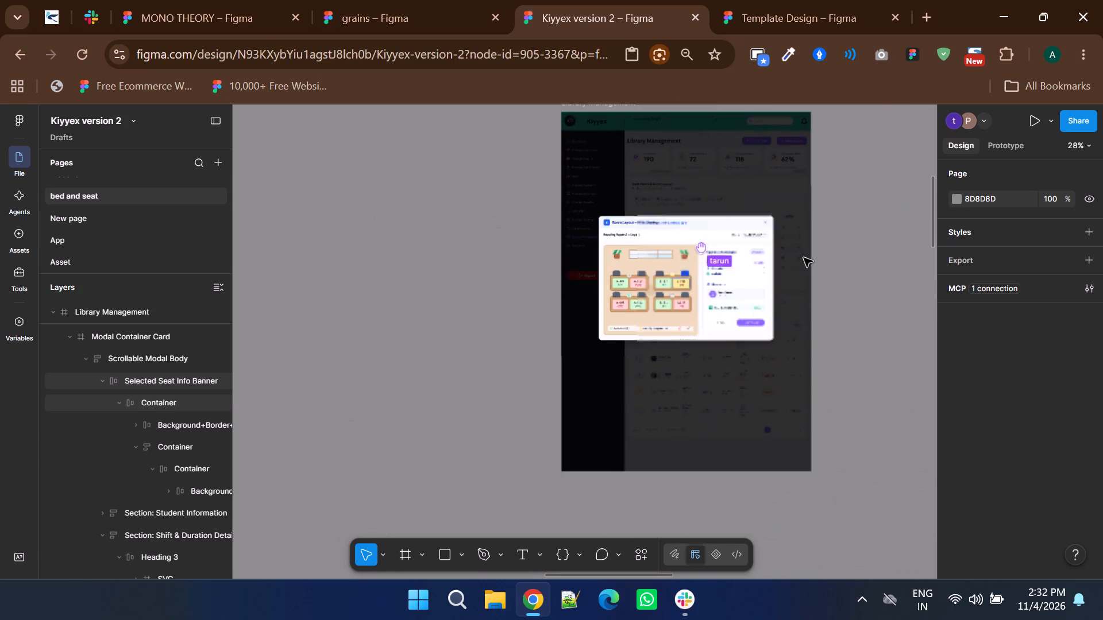
ctrl+scroll(751, 257, up, 3)
shift+scroll(677, 294, up, 1)
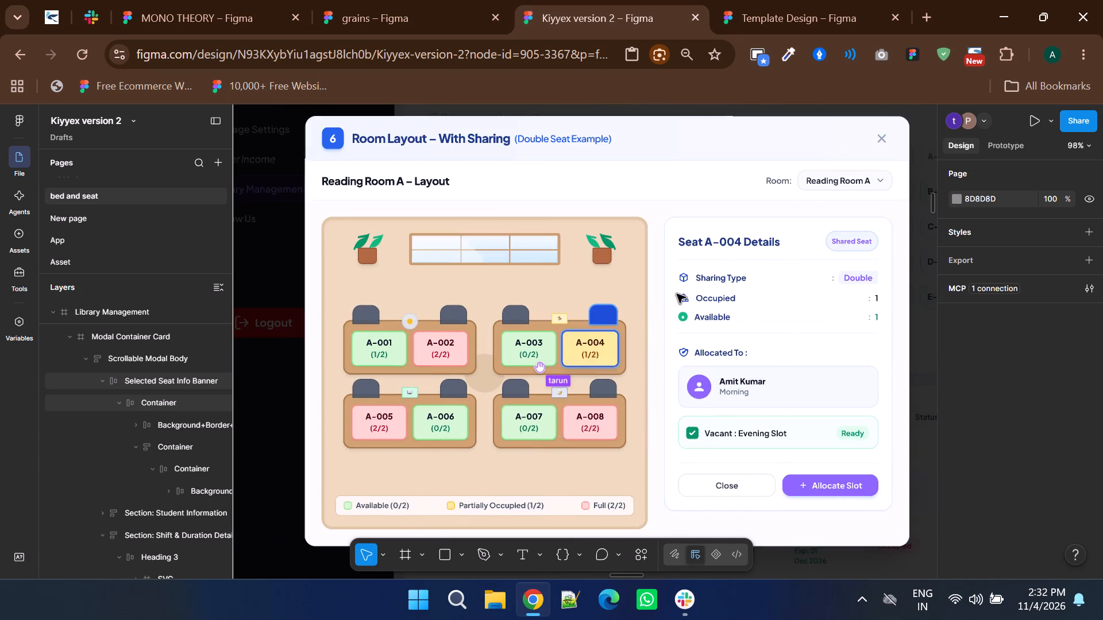
ctrl+scroll(524, 365, up, 3)
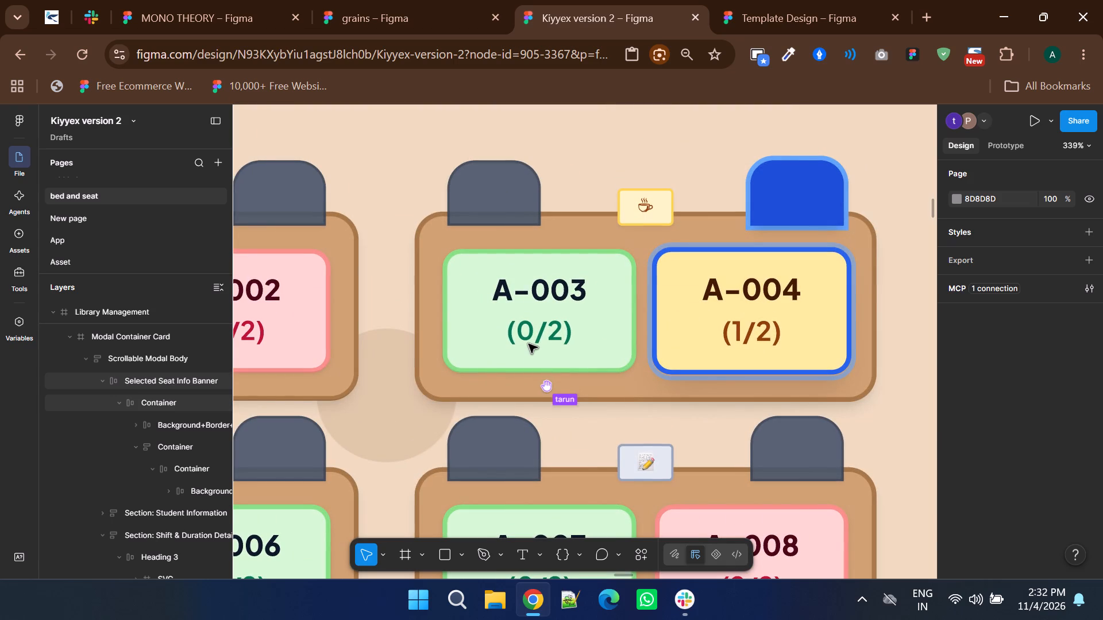
shift+scroll(541, 340, up, 7)
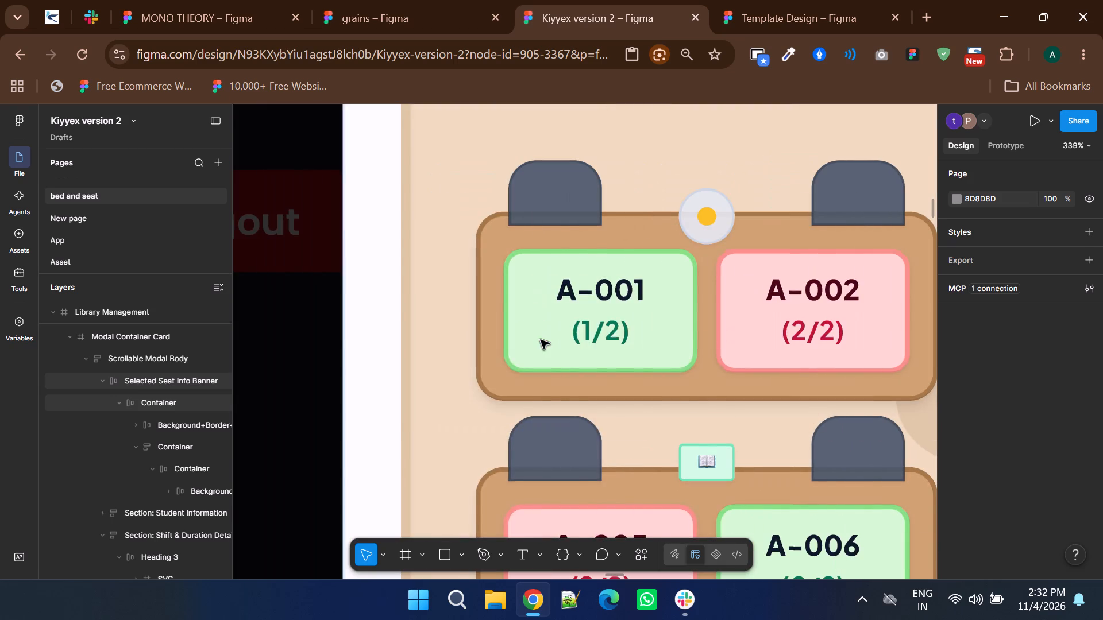
ctrl+triple_click(600, 331)
drag(606, 332, 606, 332)
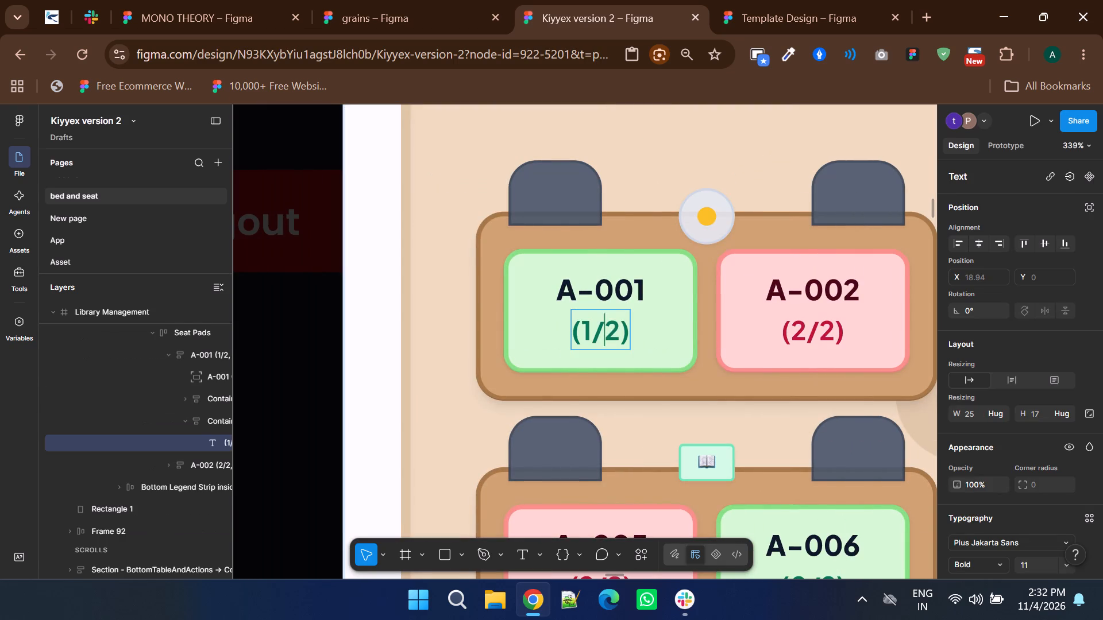
drag(606, 332, 613, 335)
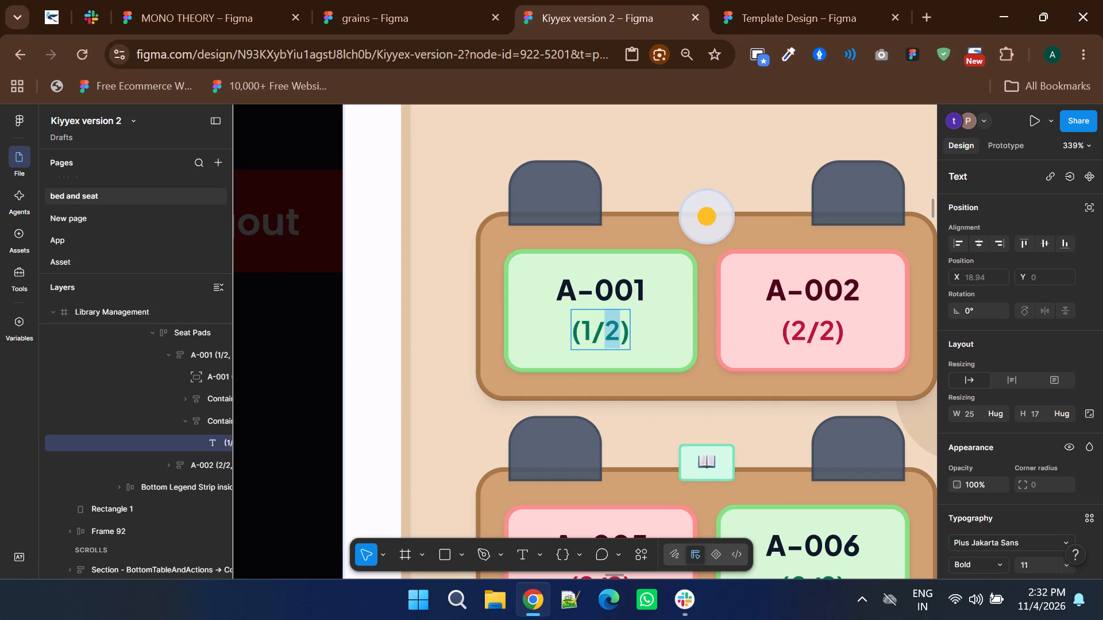
click(634, 342)
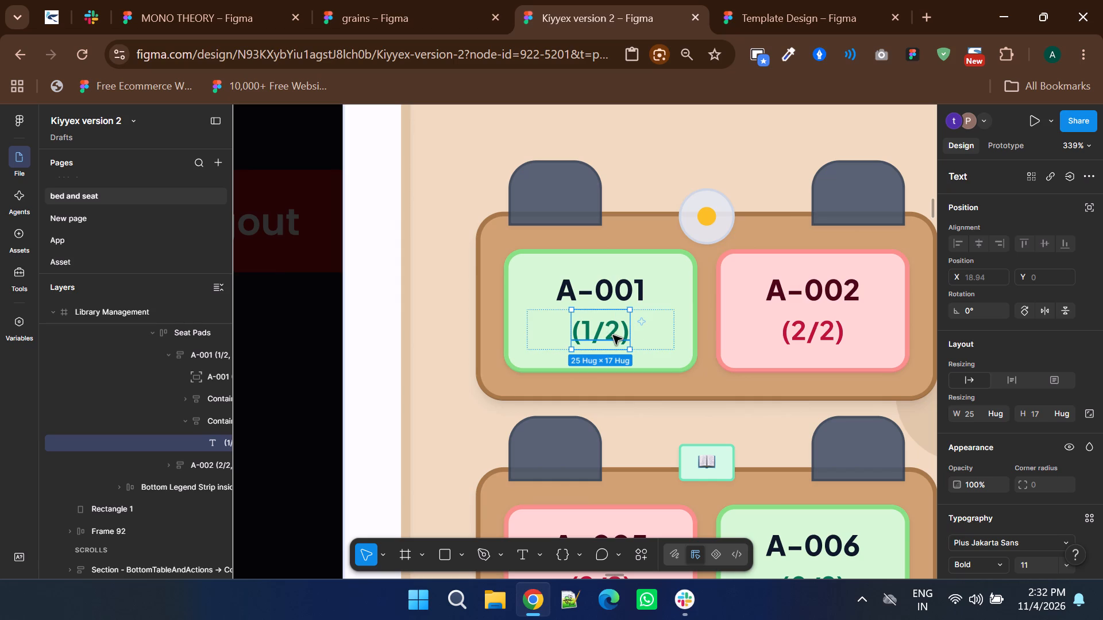
key(Delete)
triple_click(604, 334)
click(604, 334)
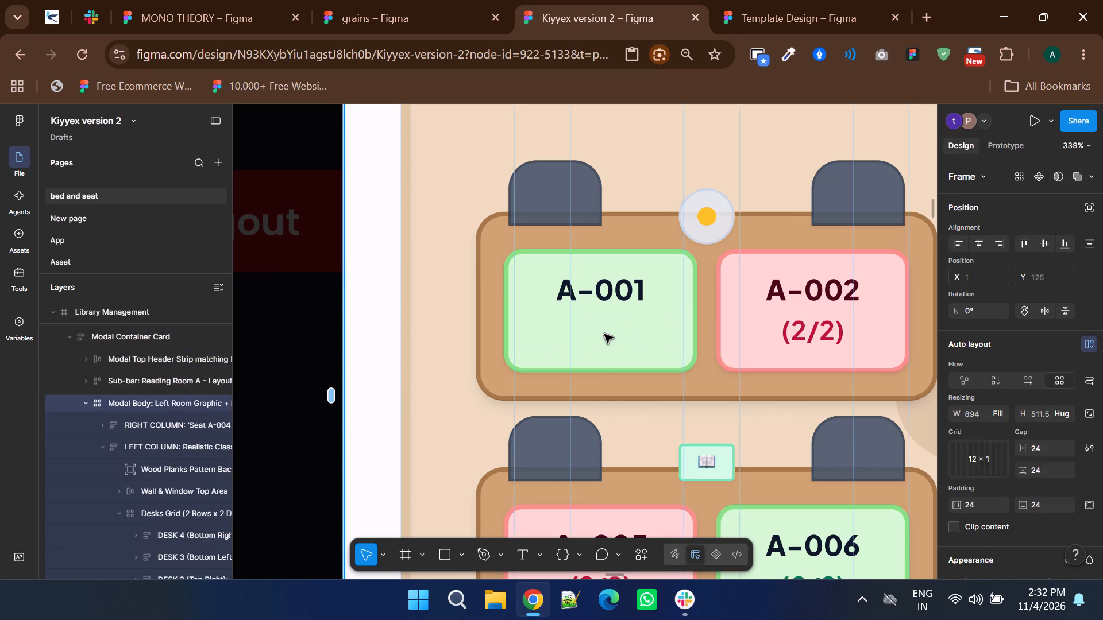
triple_click(604, 334)
click(604, 334)
double_click(604, 334)
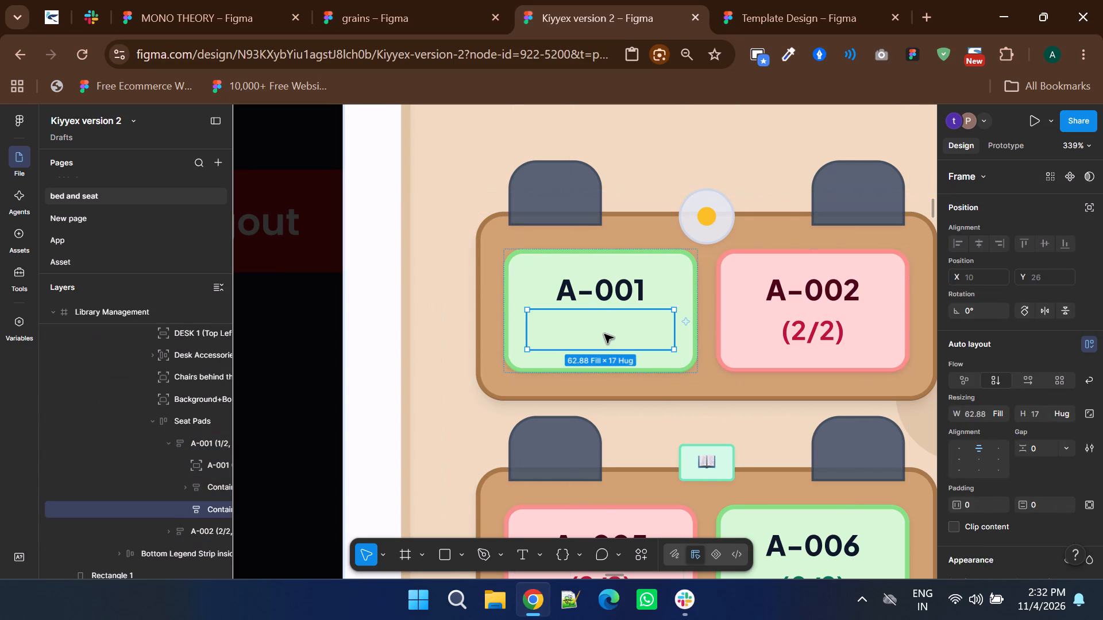
key(Delete)
Delete the (2/2) occupancy count and its emptied container from seat A-002 in the room layout.
shift+scroll(604, 334, down, 3)
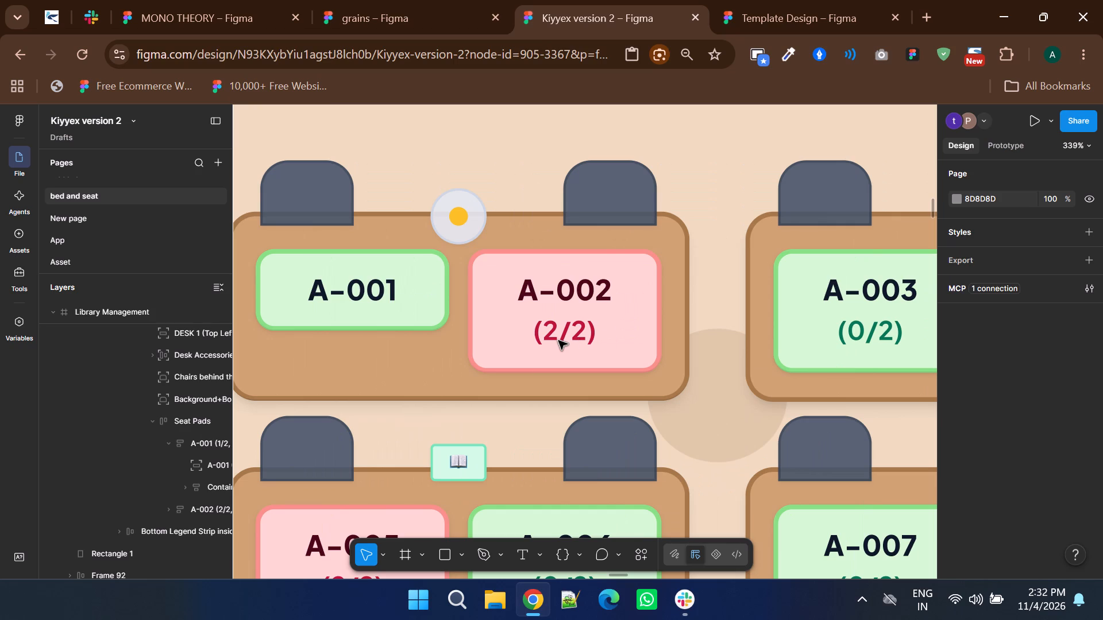
triple_click(558, 340)
triple_click(558, 340)
click(558, 340)
triple_click(558, 340)
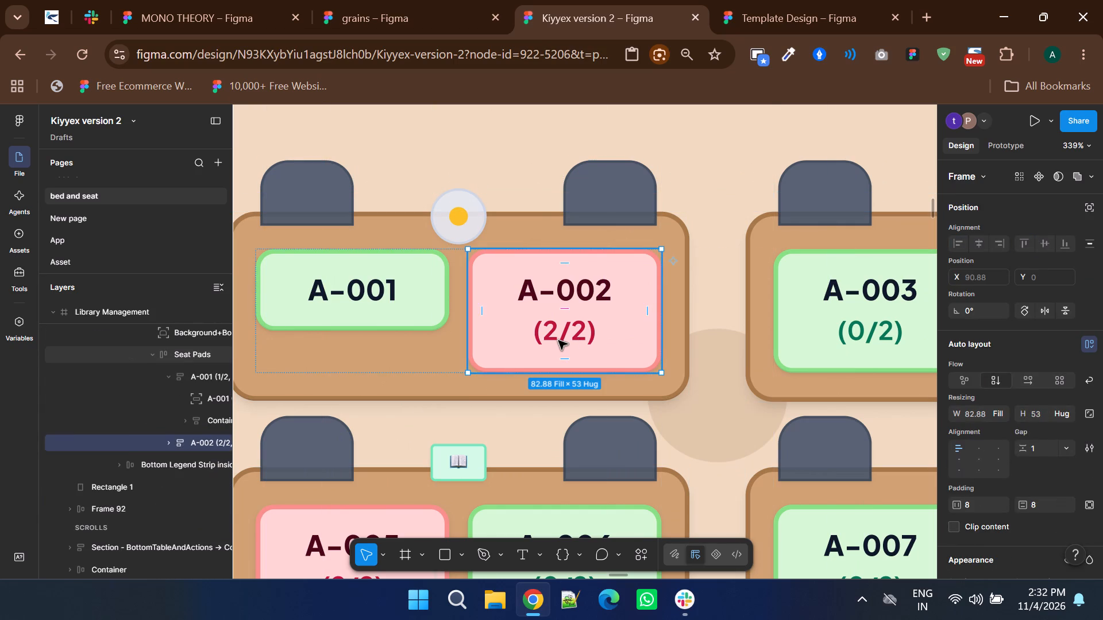
key(Delete)
triple_click(555, 339)
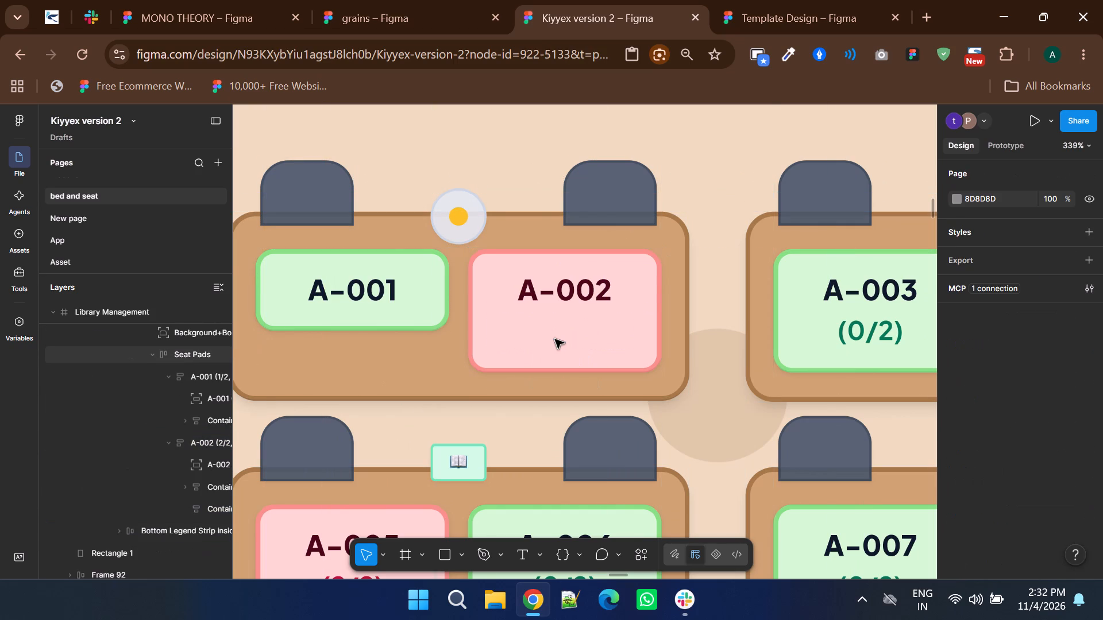
triple_click(555, 339)
double_click(555, 339)
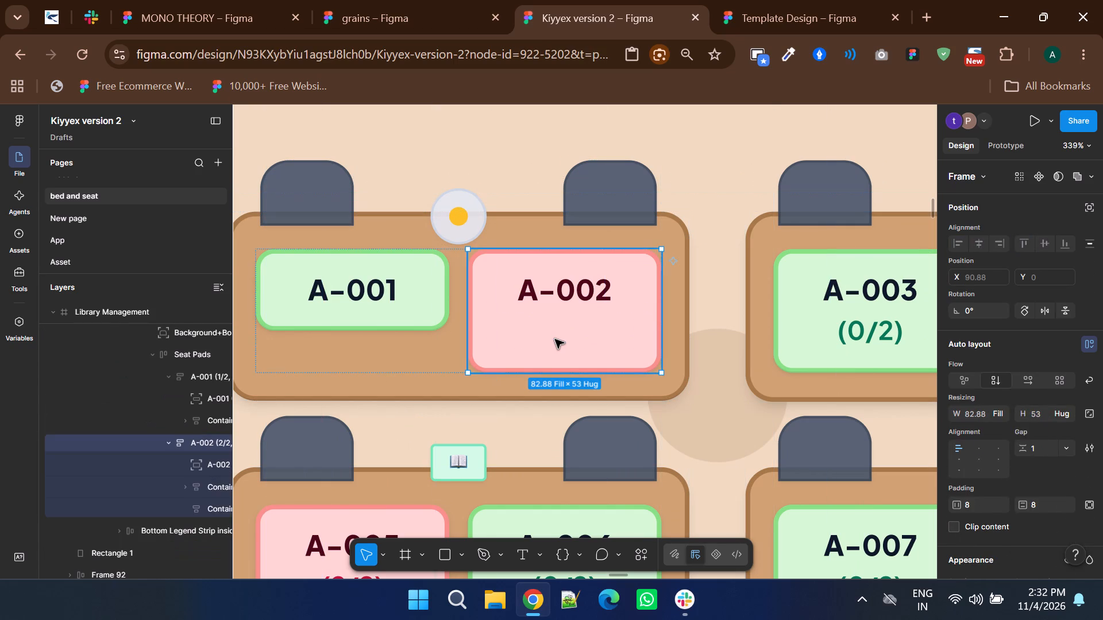
double_click(555, 339)
Delete the (0/2) occupancy count and its container from seat A-003 in the room layout.
shift+scroll(555, 339, down, 3)
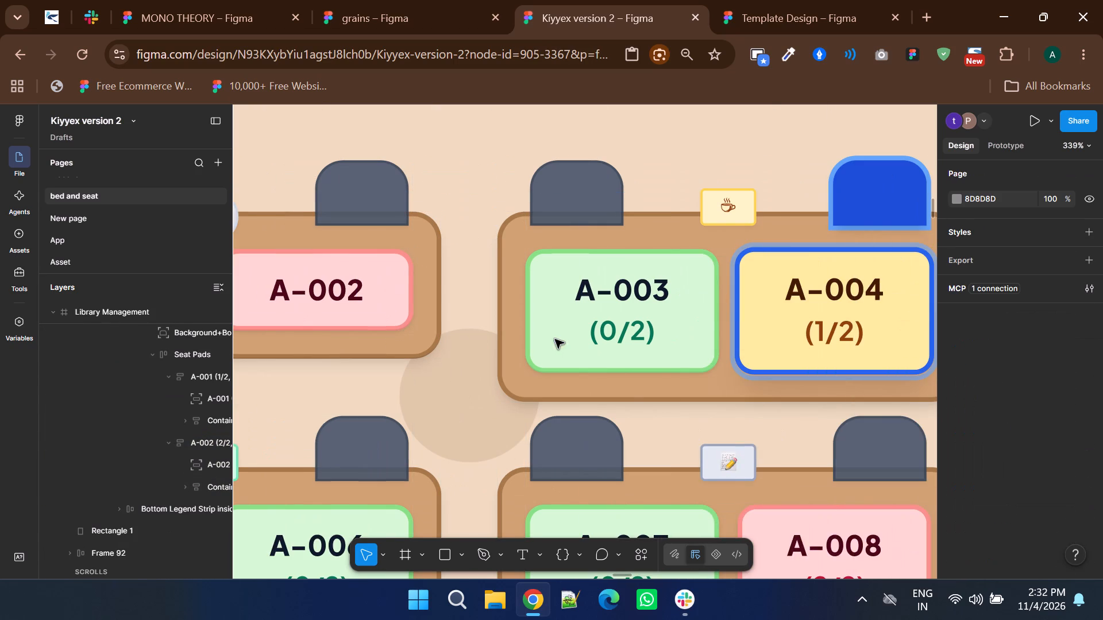
triple_click(629, 333)
triple_click(629, 333)
click(629, 333)
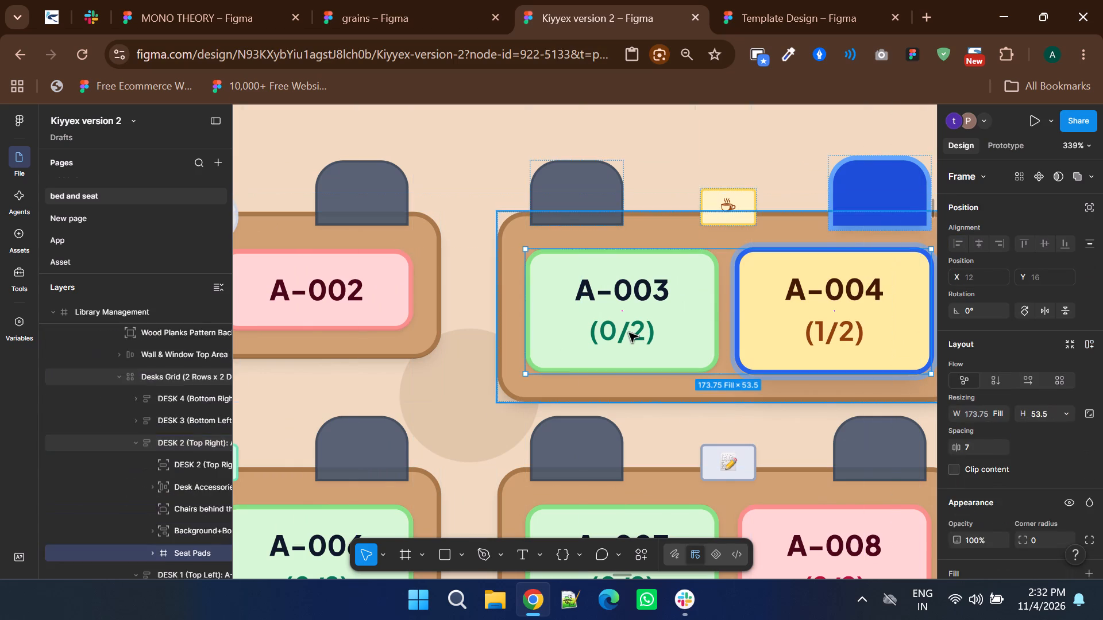
double_click(629, 333)
key(Delete)
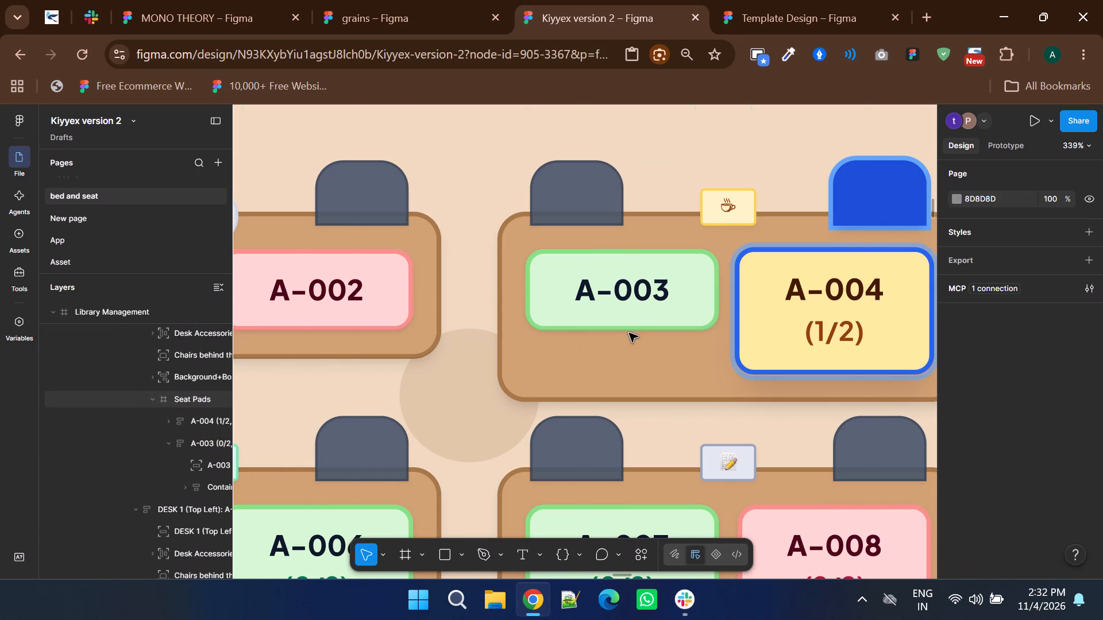
Delete the (1/2) occupancy count and its container from seat A-004 in the room layout.
shift+scroll(629, 333, down, 2)
triple_click(648, 330)
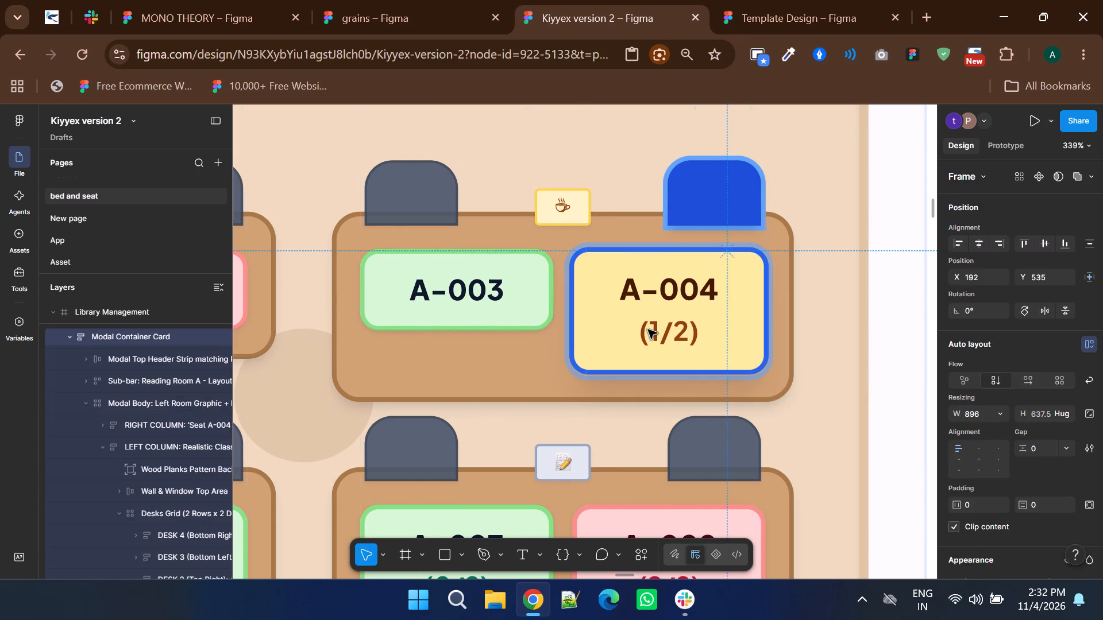
triple_click(648, 330)
double_click(648, 330)
key(Delete)
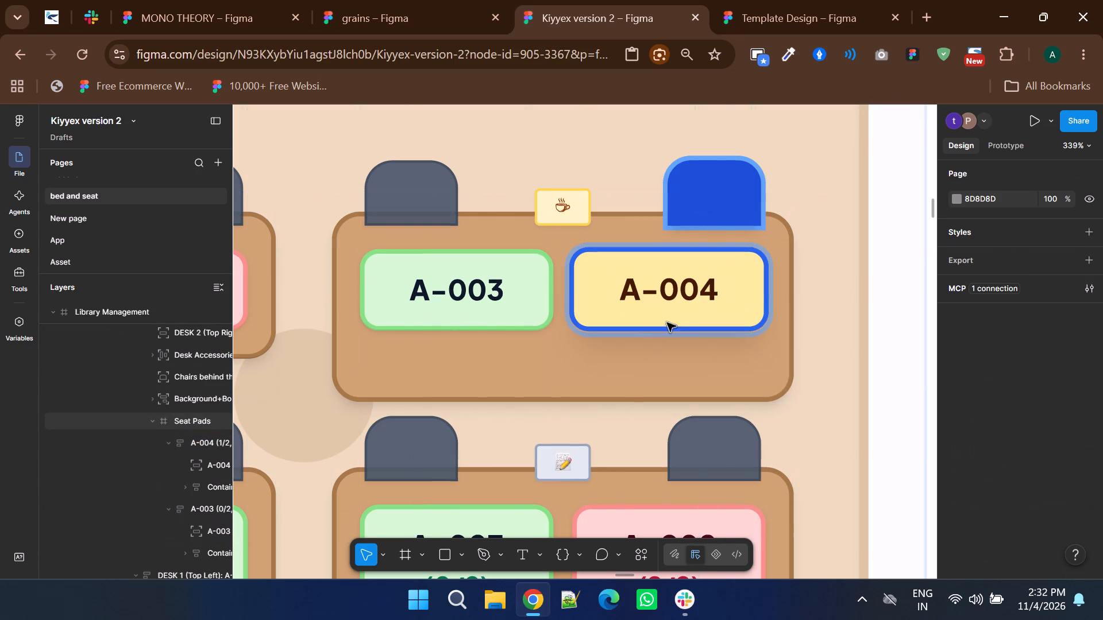
Shorten the Seat Pads frame holding A-003 and A-004 to a height of 38 so the desk fits the smaller seats.
ctrl+scroll(712, 297, down, 2)
ctrl+scroll(672, 315, up, 2)
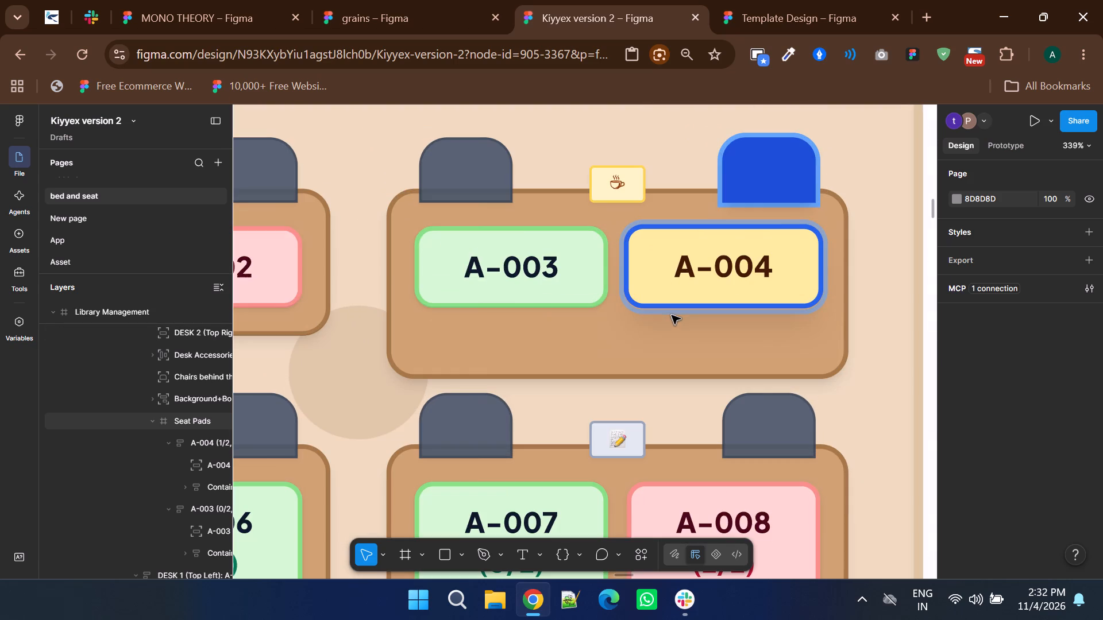
triple_click(654, 323)
double_click(646, 330)
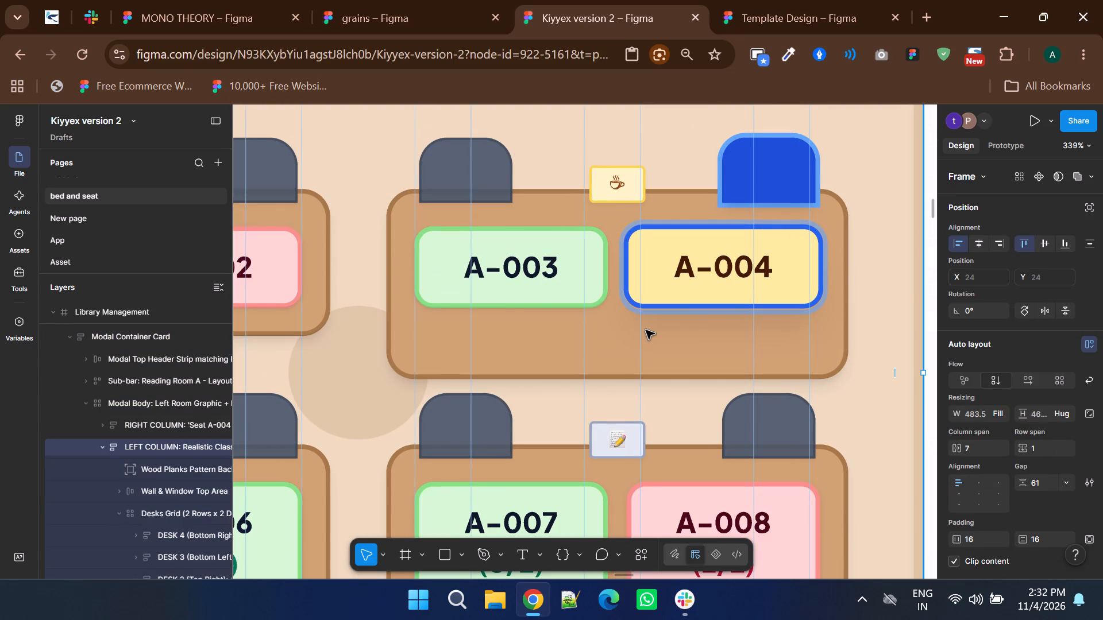
triple_click(646, 330)
double_click(646, 330)
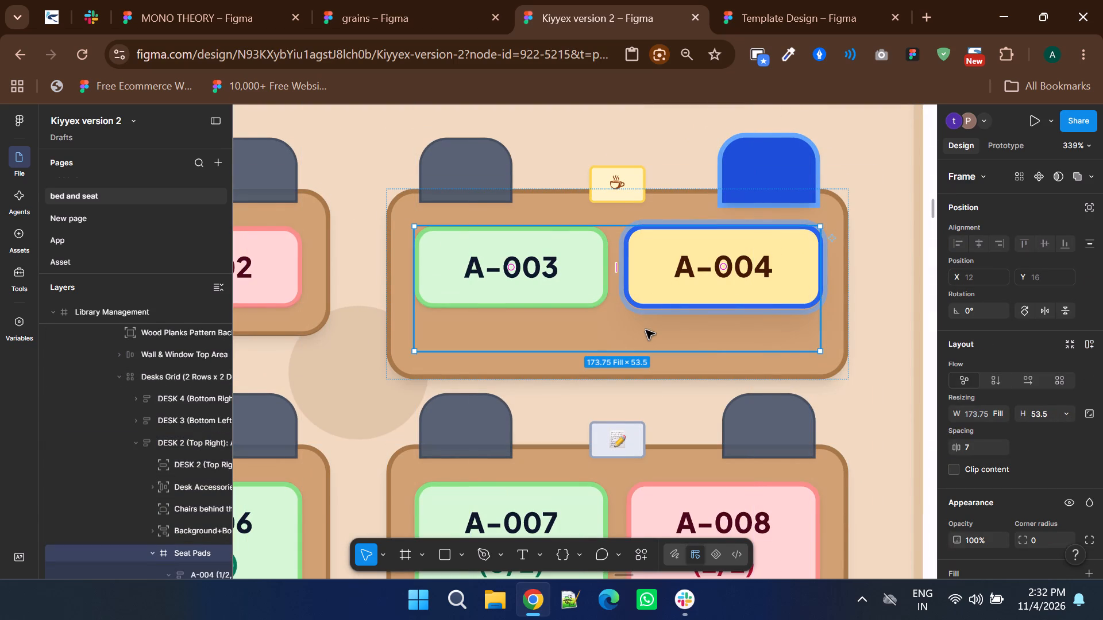
drag(620, 354, 620, 321)
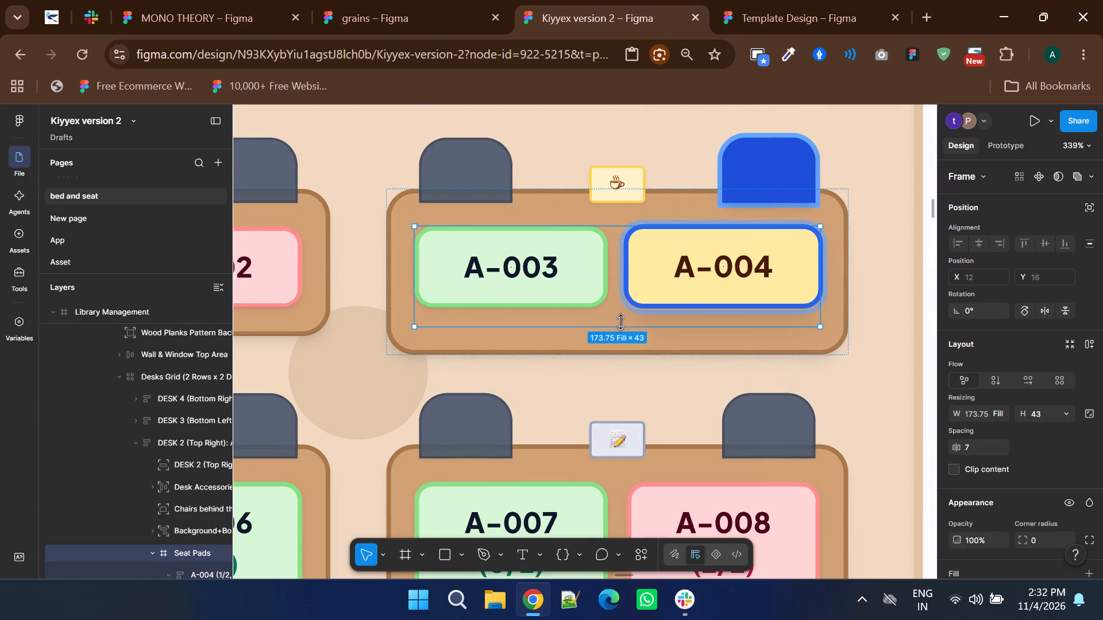
drag(620, 321, 617, 313)
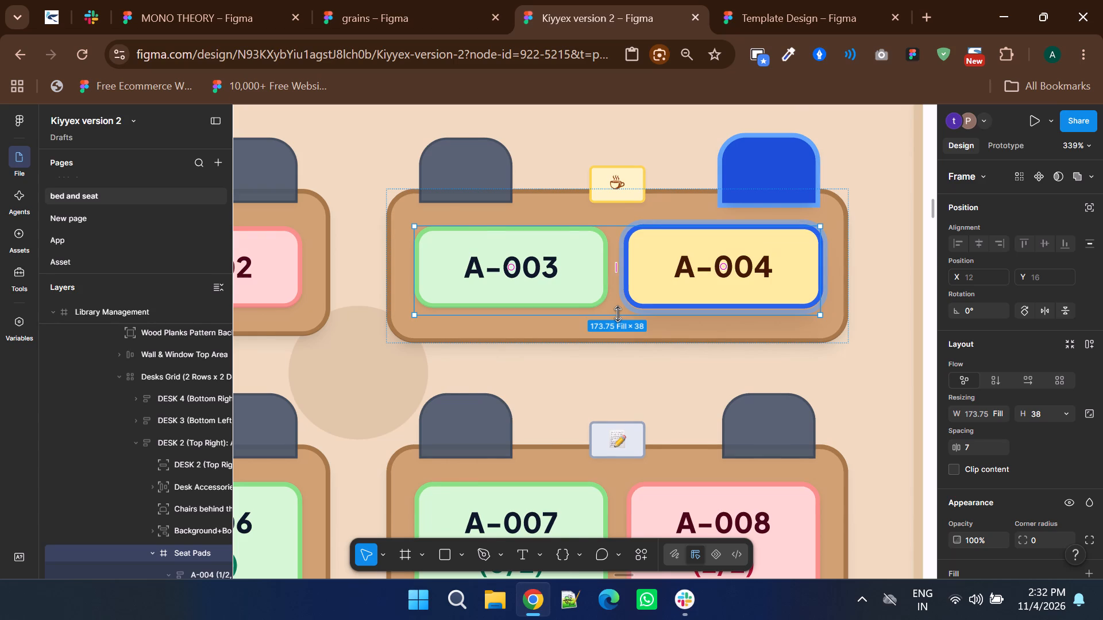
Compare the height of the desk holding A-001 and A-002 with the desk holding A-003 and A-004.
shift+scroll(617, 313, up, 3)
click(535, 292)
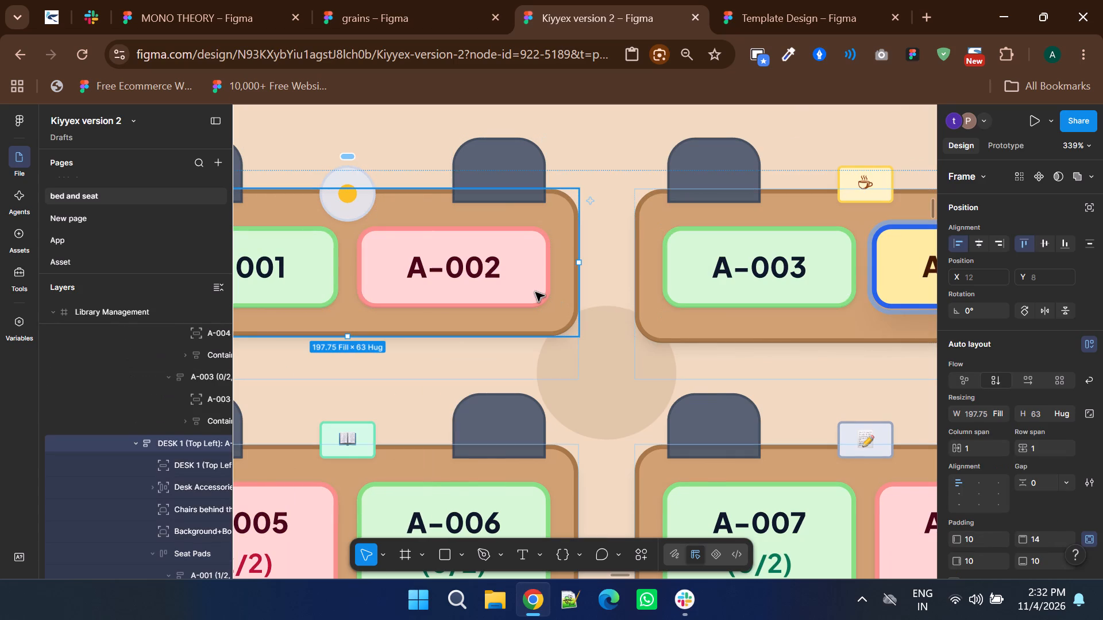
shift+scroll(535, 292, down, 2)
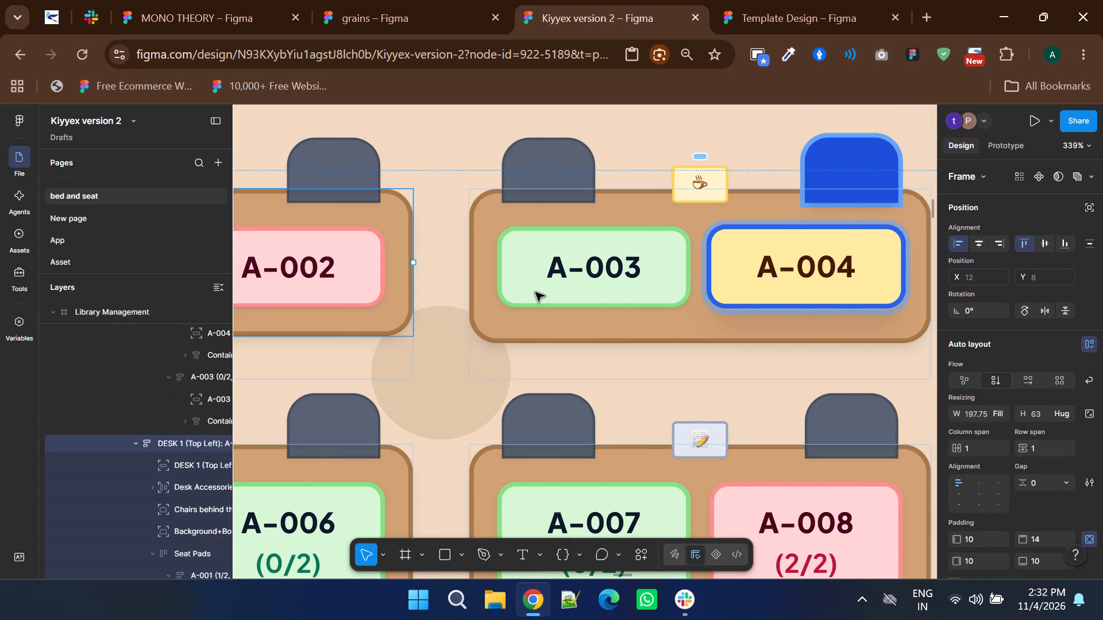
shift+scroll(535, 292, up, 2)
shift+scroll(535, 292, down, 1)
click(773, 328)
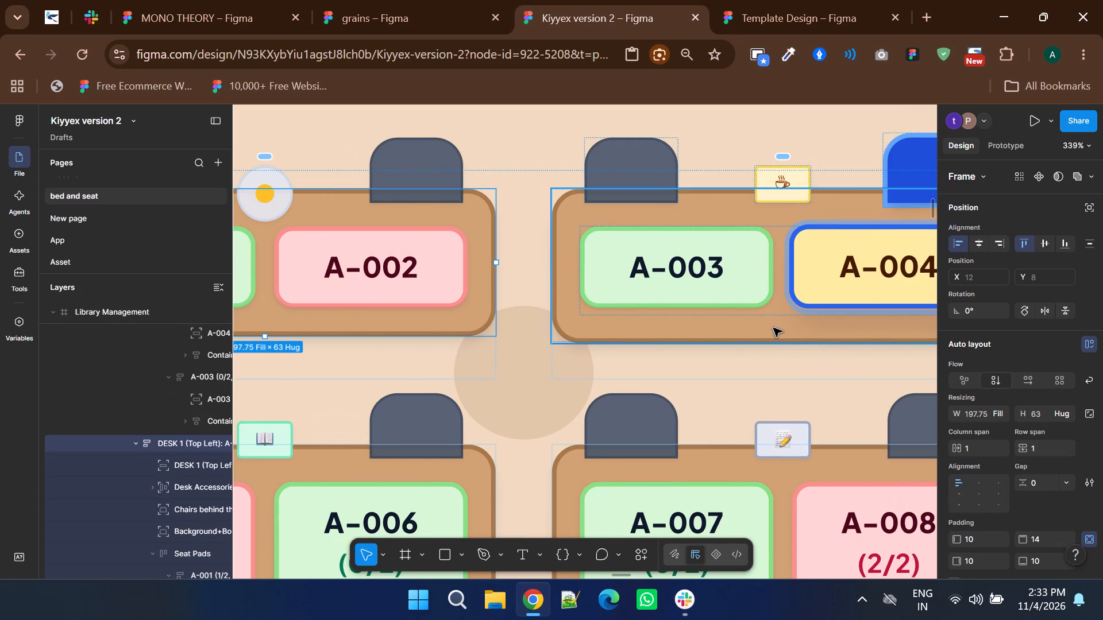
shift+scroll(773, 328, down, 1)
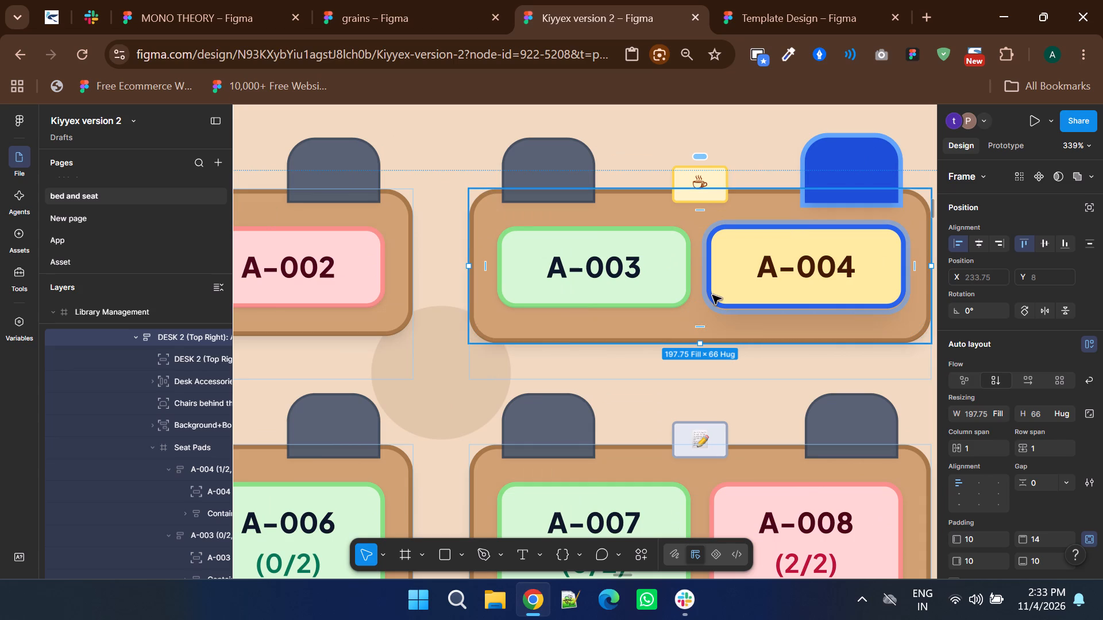
Hide the blue 2563EB stroke on seat A-004 in the room layout.
double_click(773, 284)
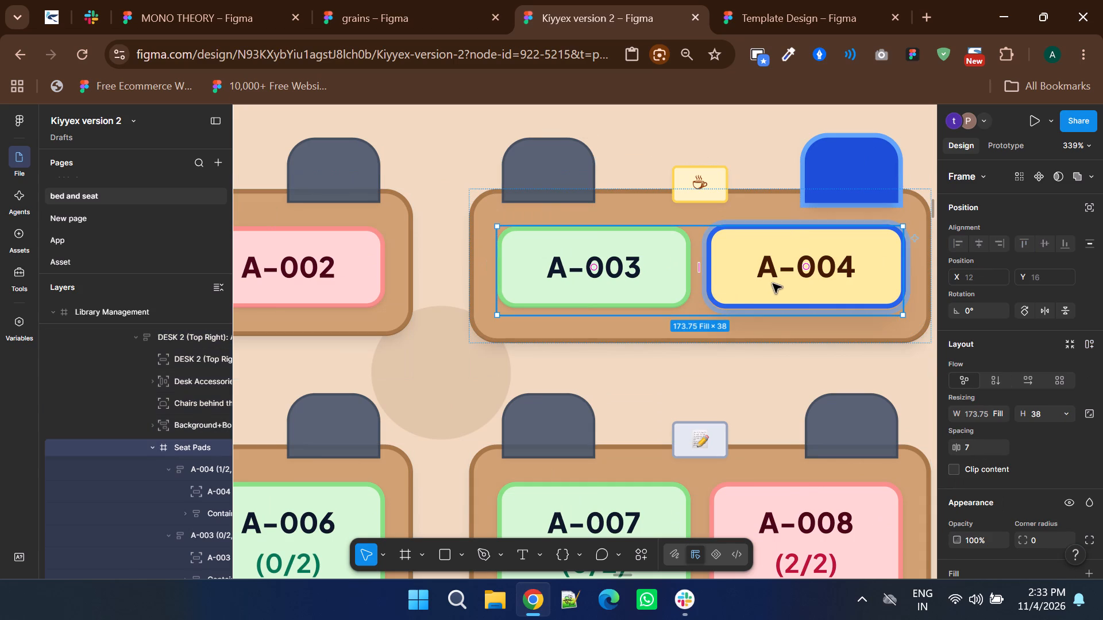
ctrl+scroll(827, 246, up, 2)
double_click(724, 191)
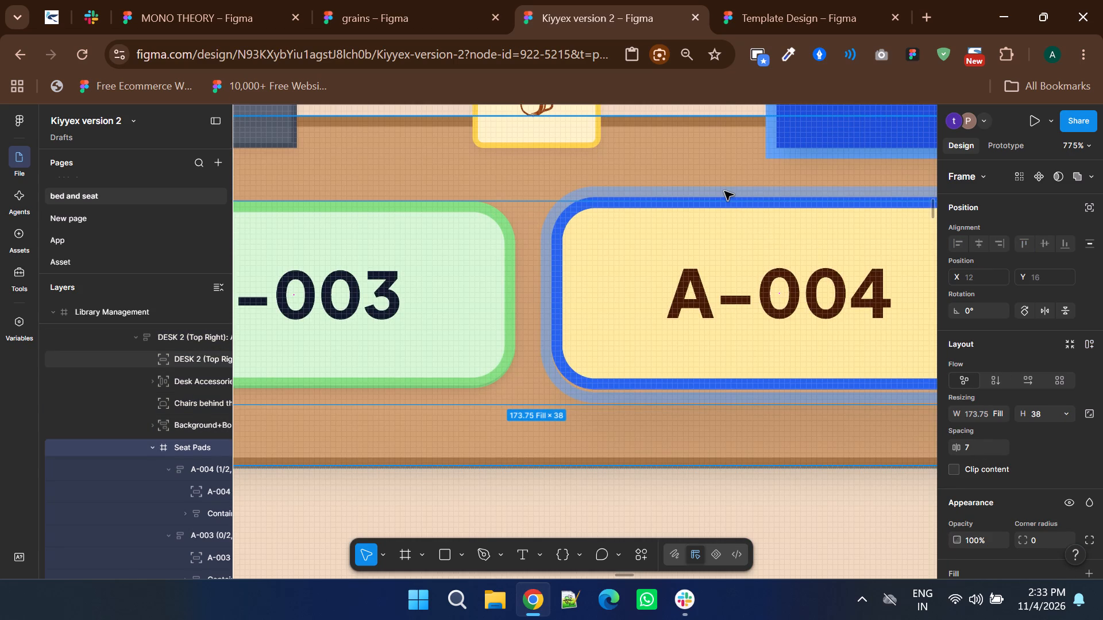
double_click(669, 295)
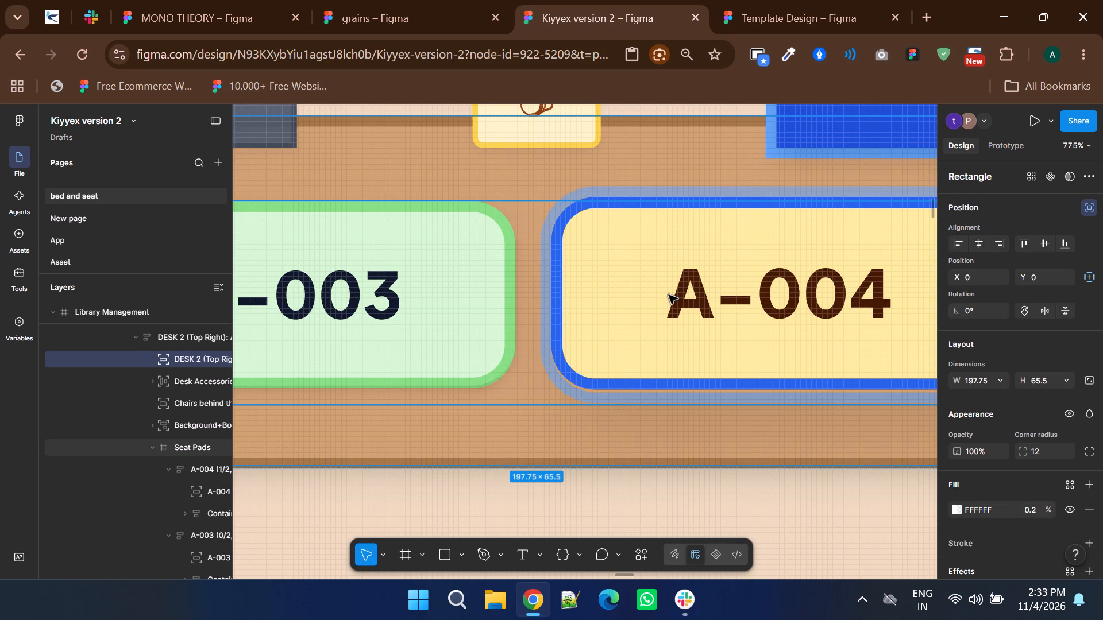
scroll(1001, 393, down, 1)
ctrl+scroll(569, 367, down, 2)
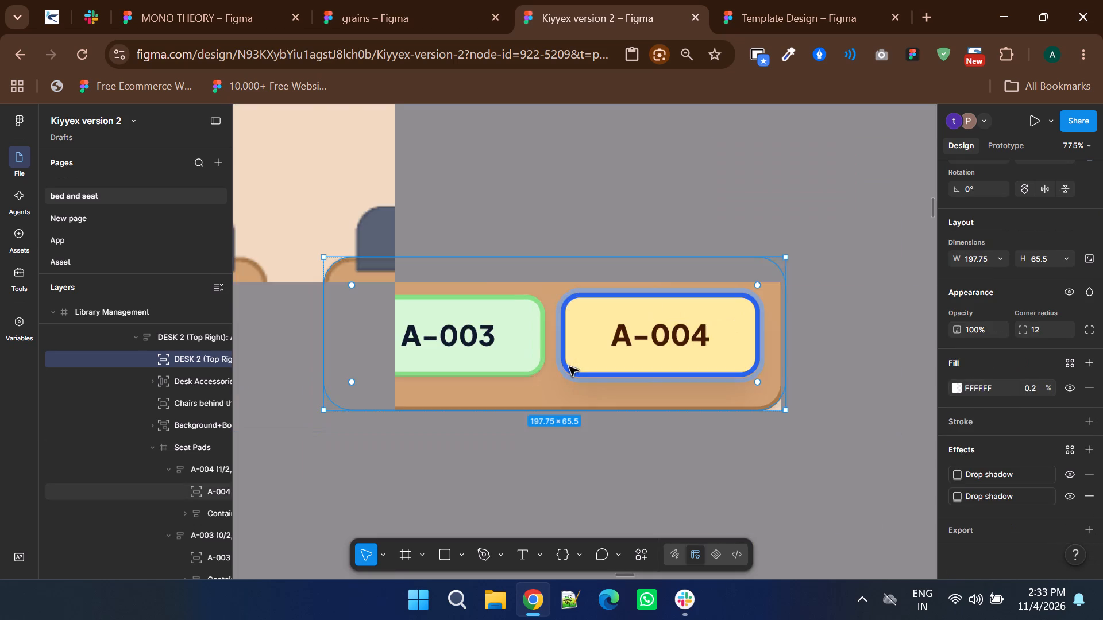
double_click(643, 356)
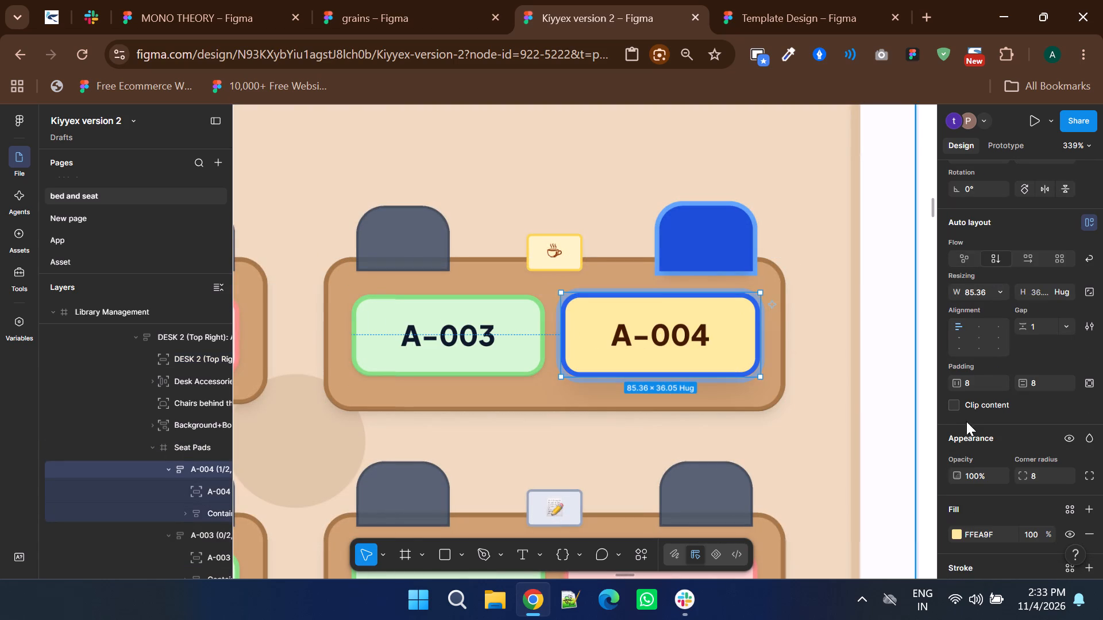
scroll(988, 418, down, 3)
click(1067, 377)
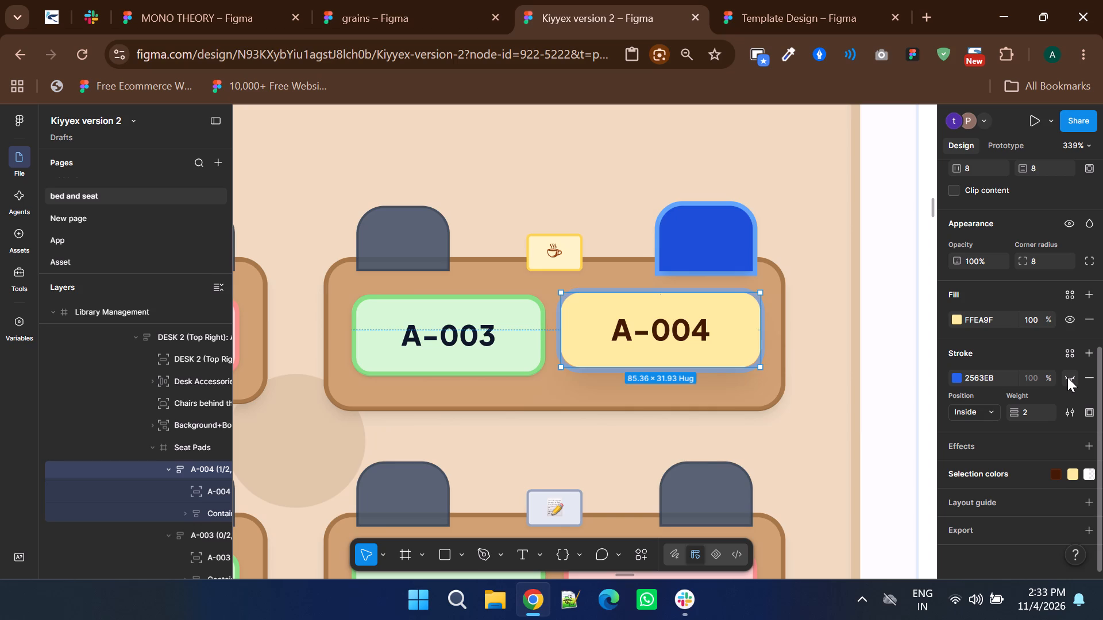
click(1067, 377)
click(1067, 377)
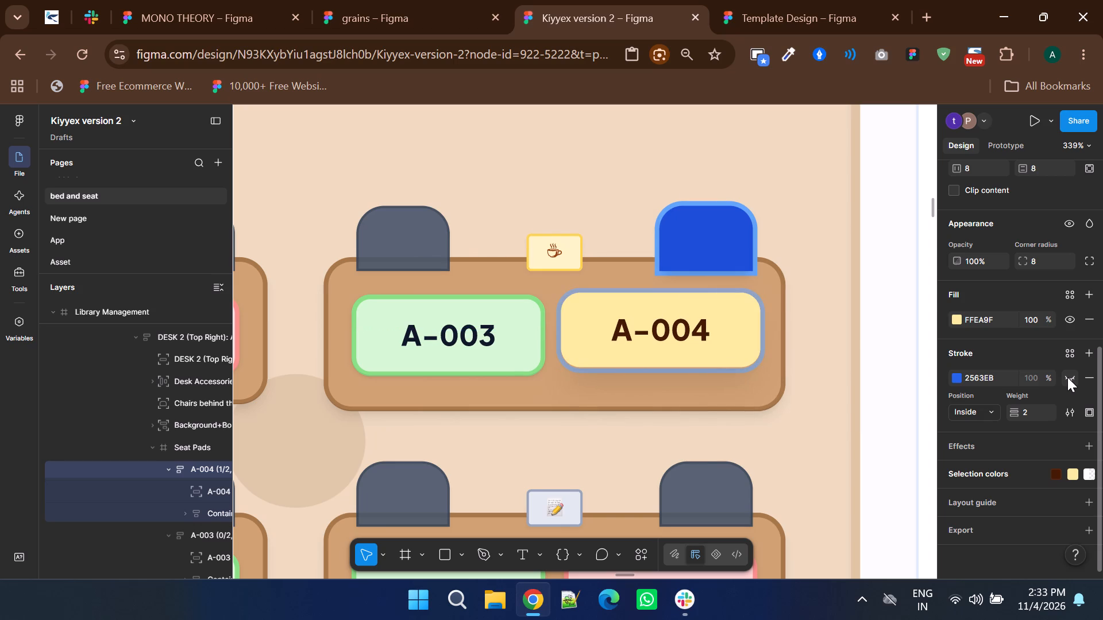
Move seat A-004 slightly down so it lines up with seat A-003 inside the desk.
click(853, 329)
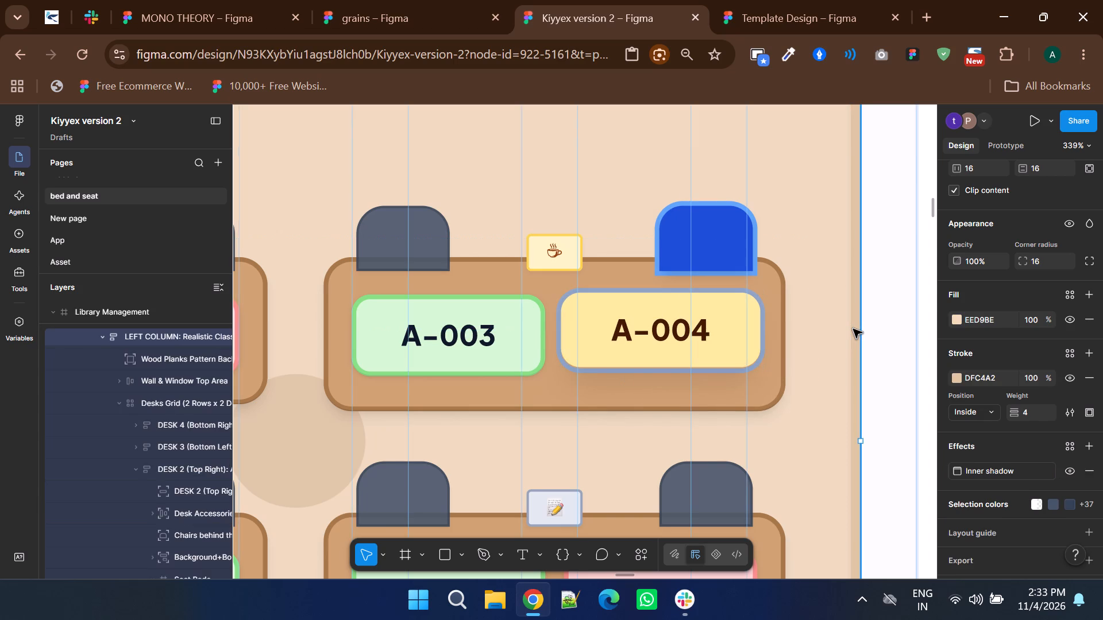
double_click(560, 351)
double_click(560, 351)
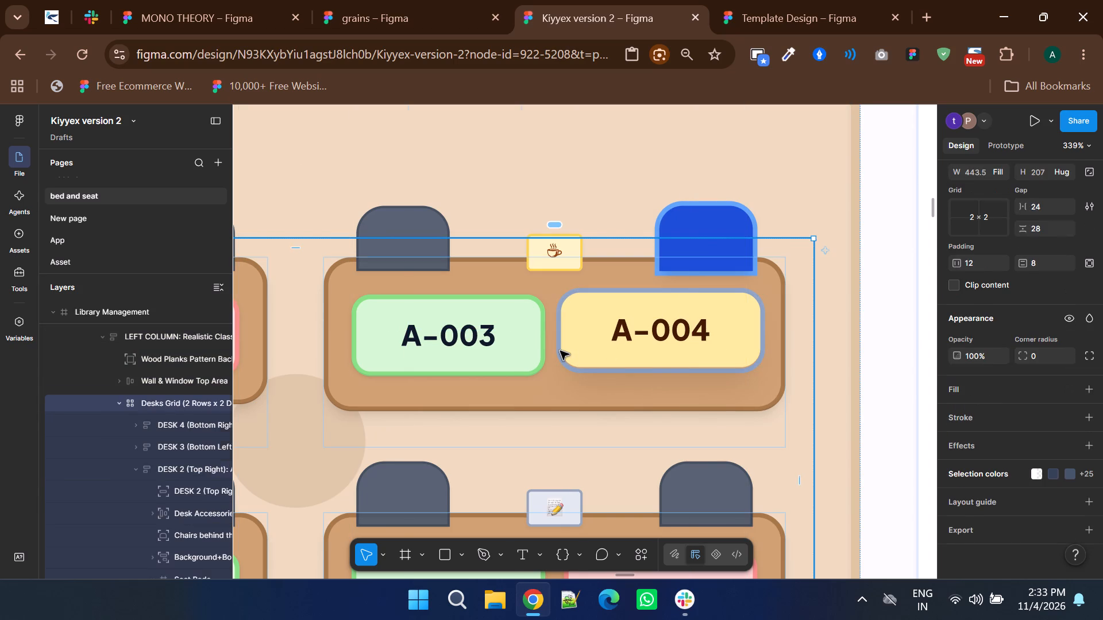
double_click(560, 351)
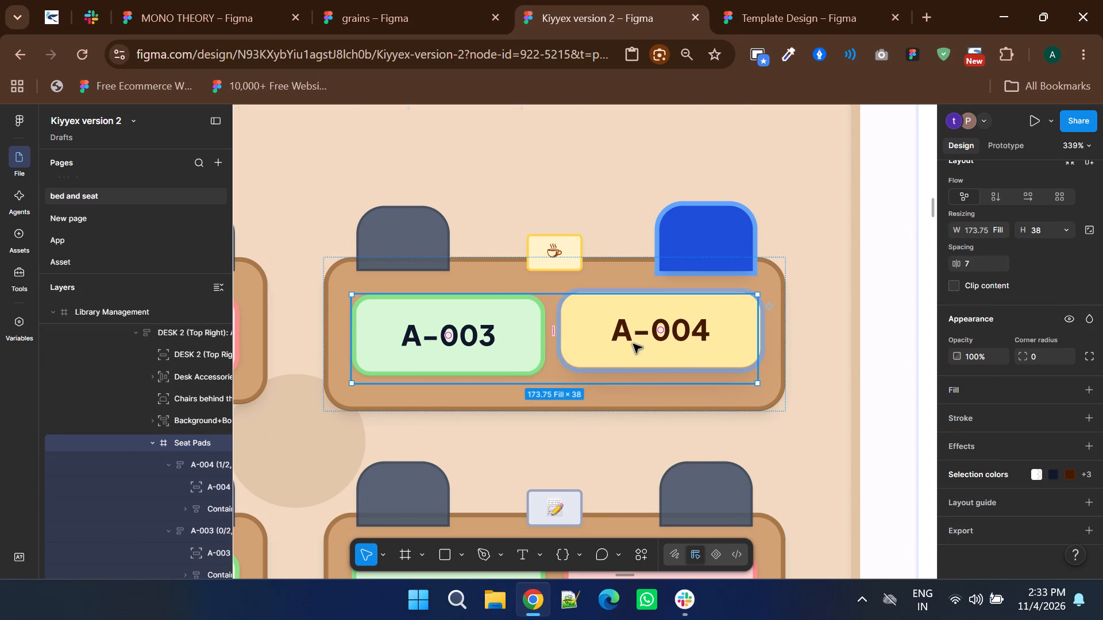
click(634, 333)
drag(633, 316, 633, 324)
double_click(633, 324)
drag(633, 324, 631, 334)
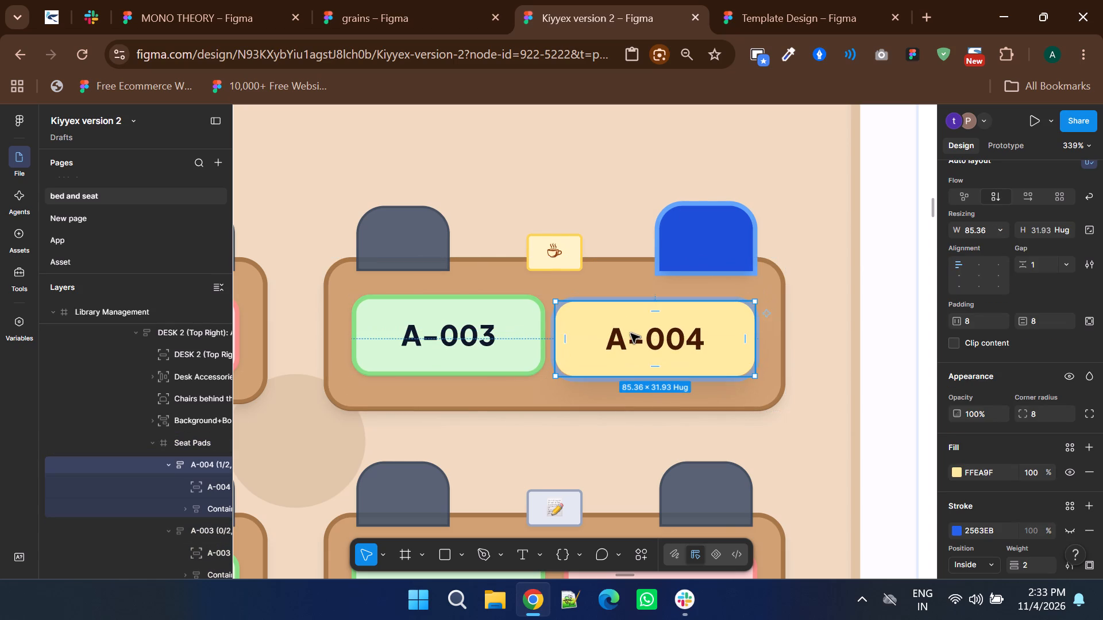
drag(631, 334, 639, 329)
Set the height of the desk frame holding A-003 and A-004 to 63, matching the A-001 and A-002 desk.
click(562, 404)
shift+scroll(562, 404, up, 1)
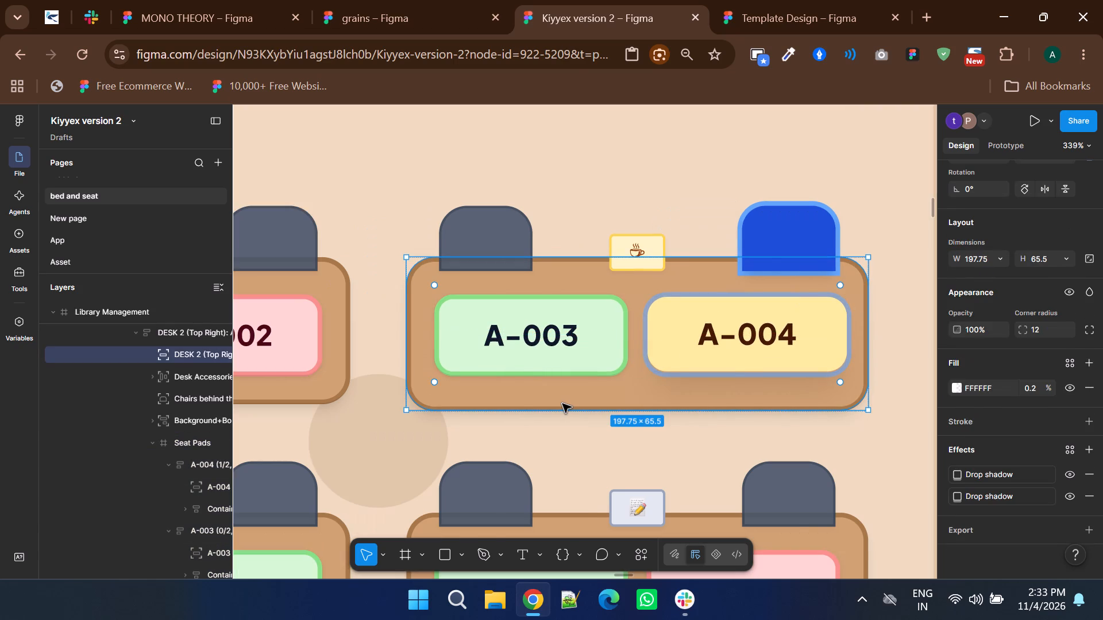
shift+scroll(562, 404, up, 3)
click(523, 392)
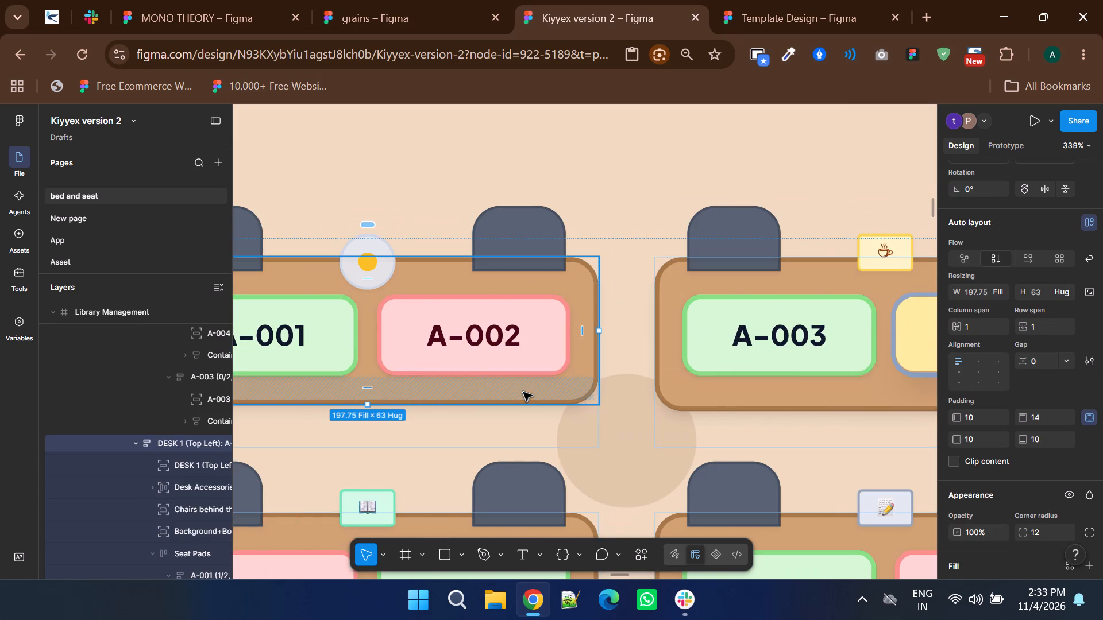
shift+scroll(523, 392, down, 3)
click(614, 393)
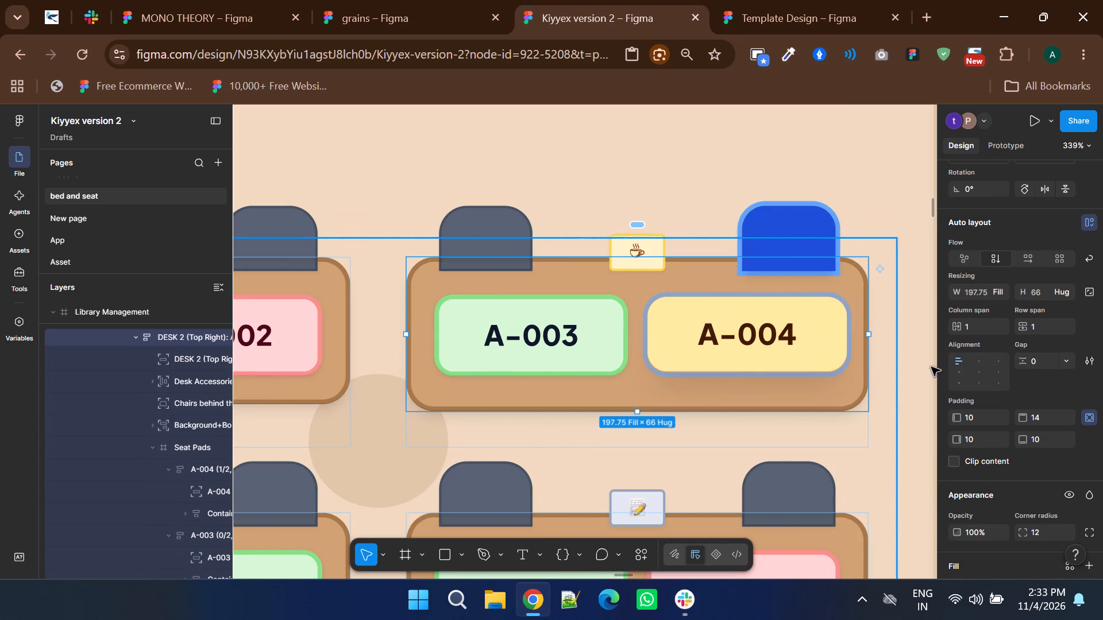
click(1039, 290)
key(Down)
key(Down)
key(Down)
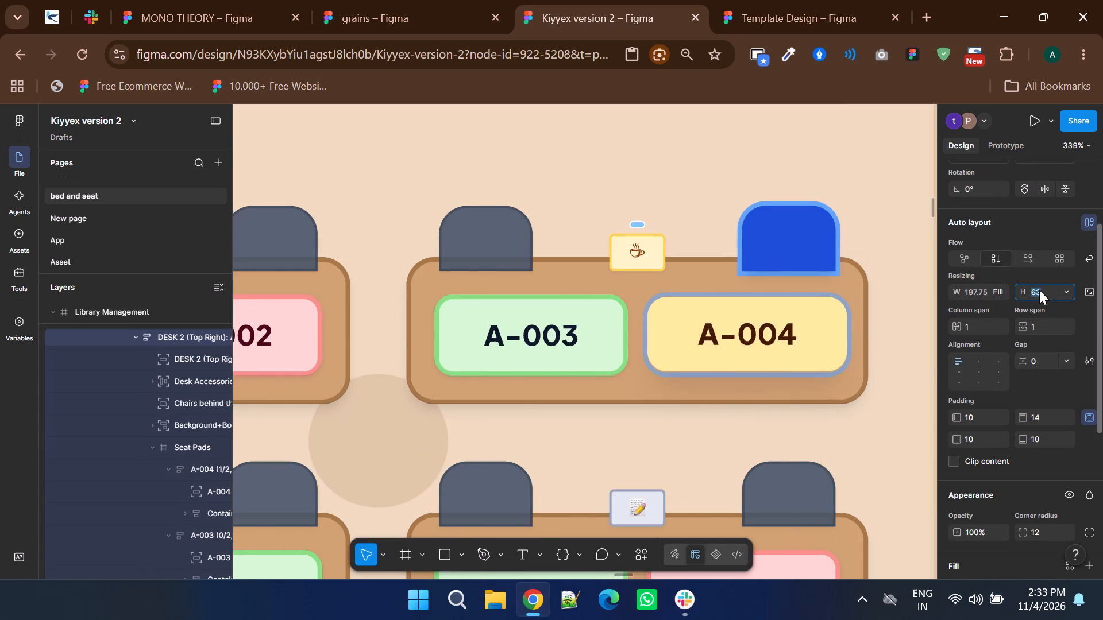
Delete the (2/2) occupancy count and its container from seat A-005 in the room layout.
ctrl+scroll(696, 358, down, 2)
scroll(696, 358, down, 1)
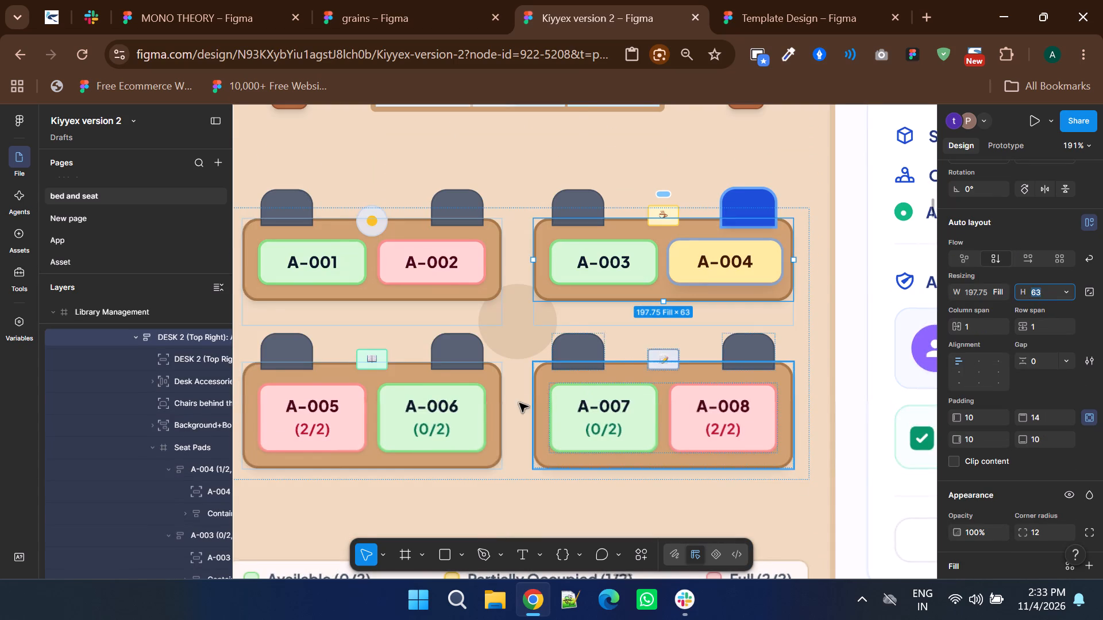
shift+scroll(519, 403, up, 2)
triple_click(479, 434)
click(479, 434)
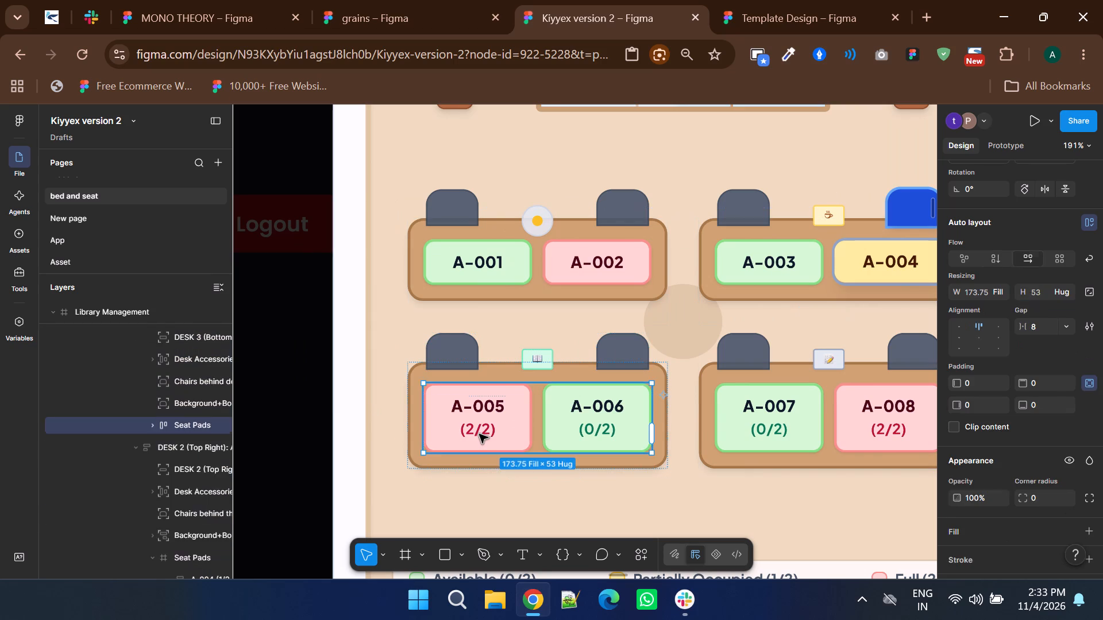
key(Delete)
Delete the (0/2) occupancy count and its container from seat A-006 in the room layout.
triple_click(592, 434)
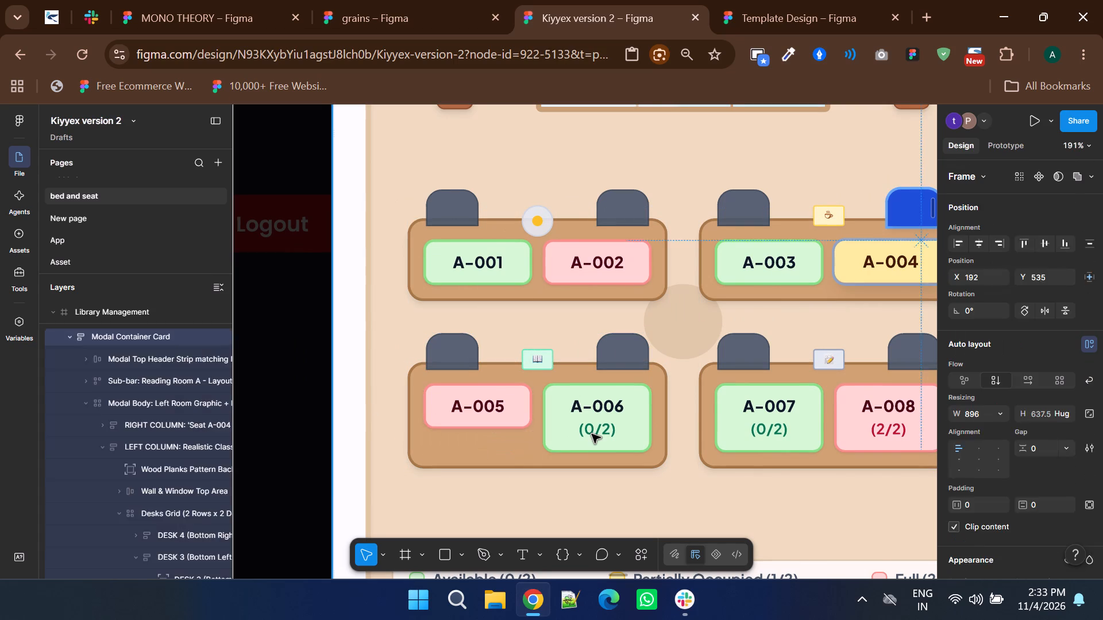
triple_click(592, 434)
triple_click(592, 434)
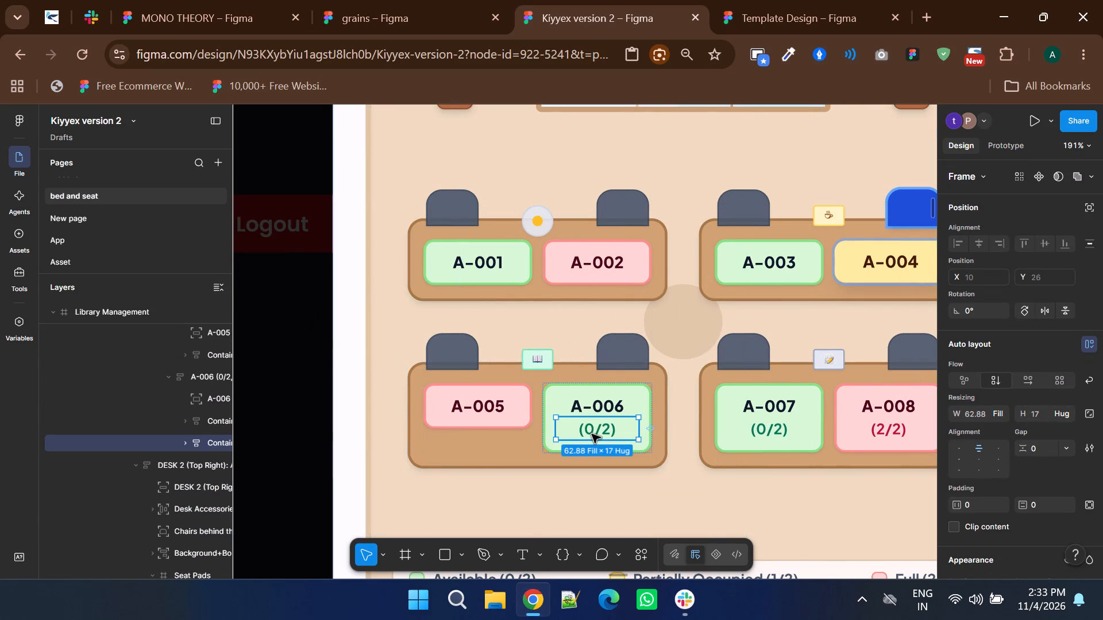
Delete the (0/2) occupancy count and its container from seat A-007 in the room layout.
shift+scroll(592, 434, down, 2)
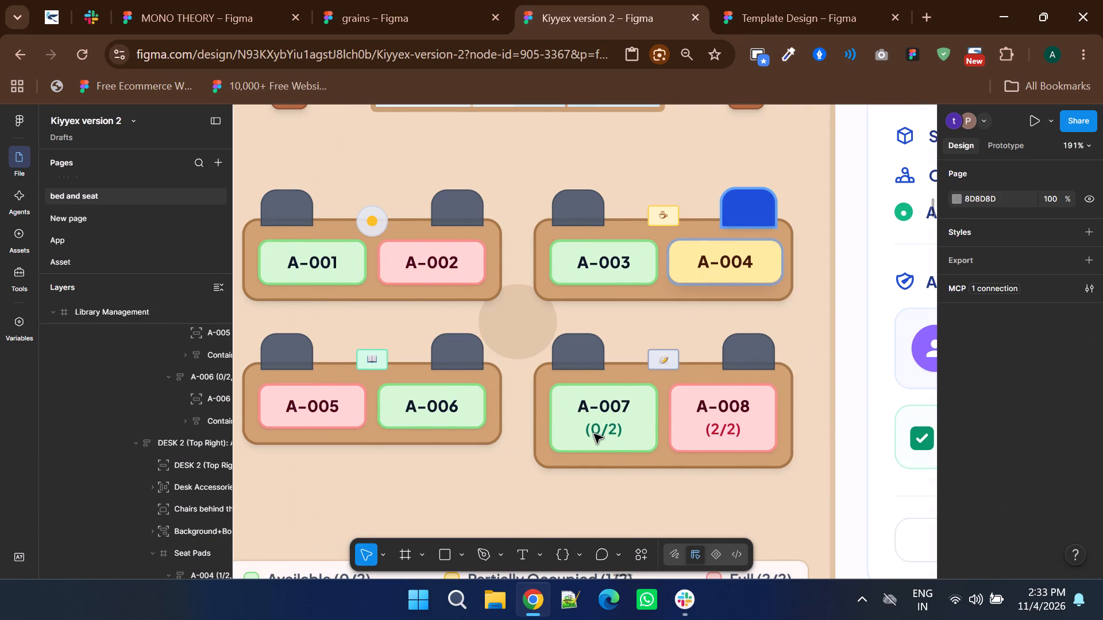
triple_click(595, 433)
triple_click(595, 433)
double_click(595, 433)
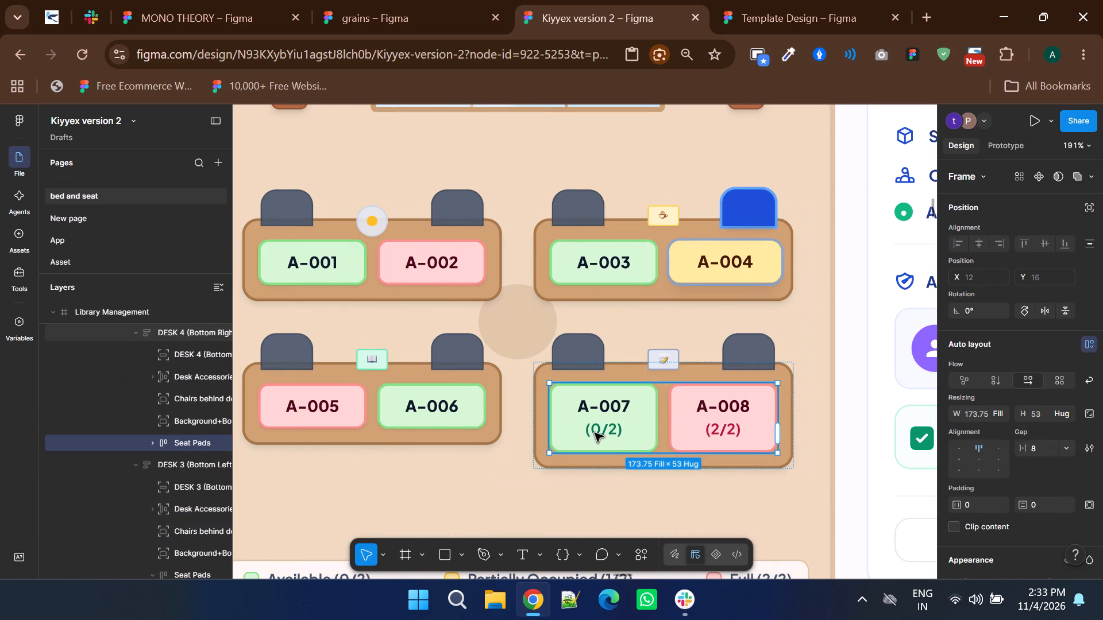
double_click(595, 433)
key(Delete)
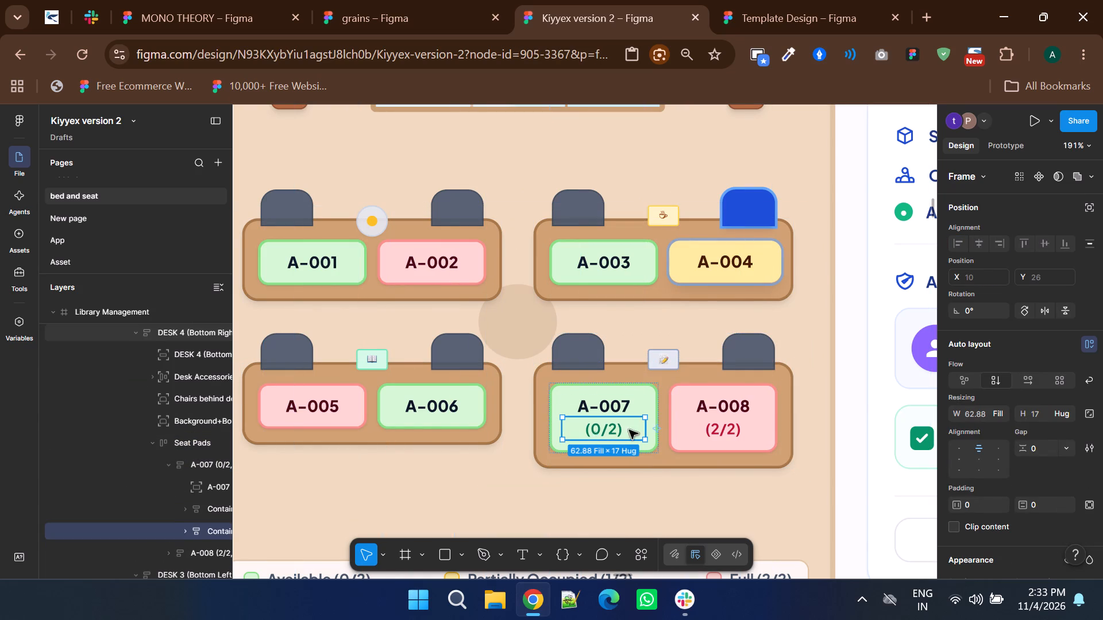
Delete the (2/2) occupancy count and its emptied container from seat A-008 in the room layout.
triple_click(719, 429)
triple_click(719, 429)
click(719, 429)
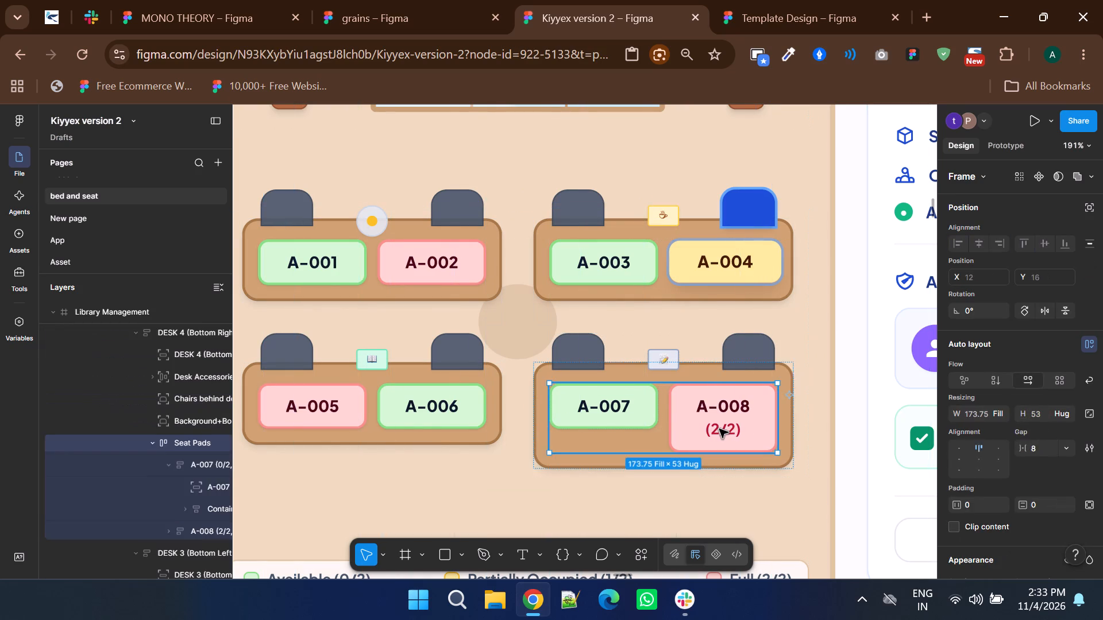
double_click(719, 429)
triple_click(719, 429)
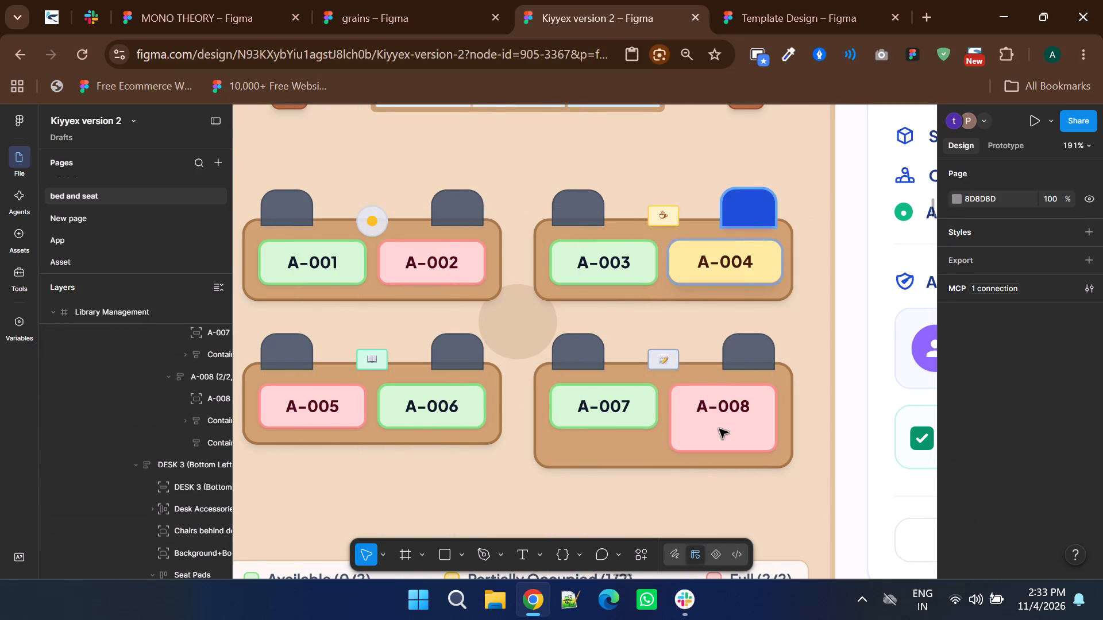
triple_click(719, 429)
double_click(719, 429)
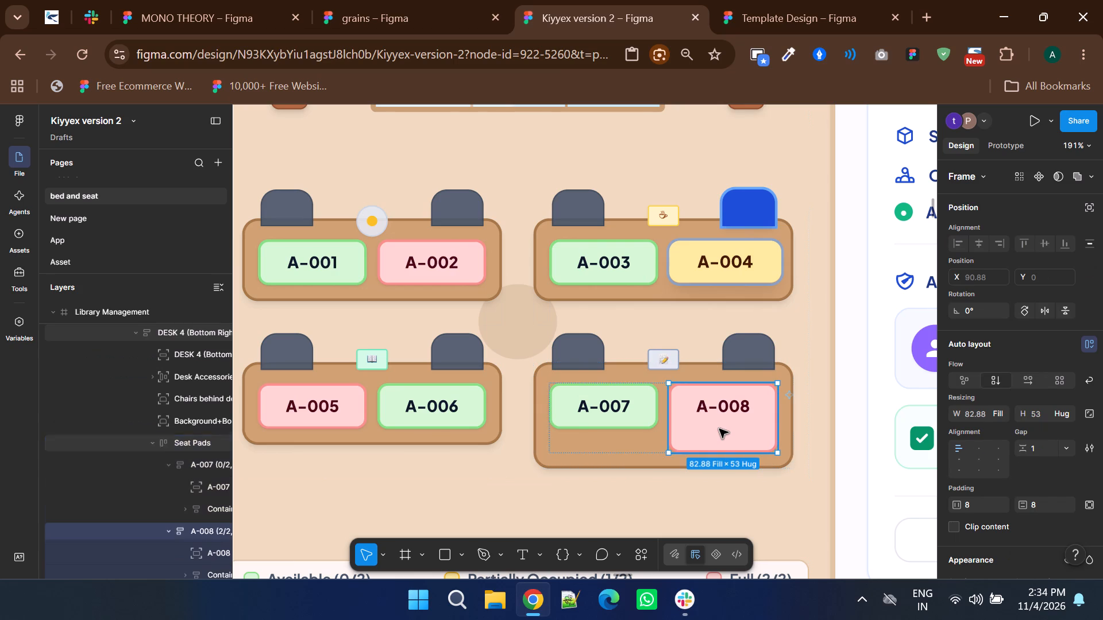
double_click(719, 429)
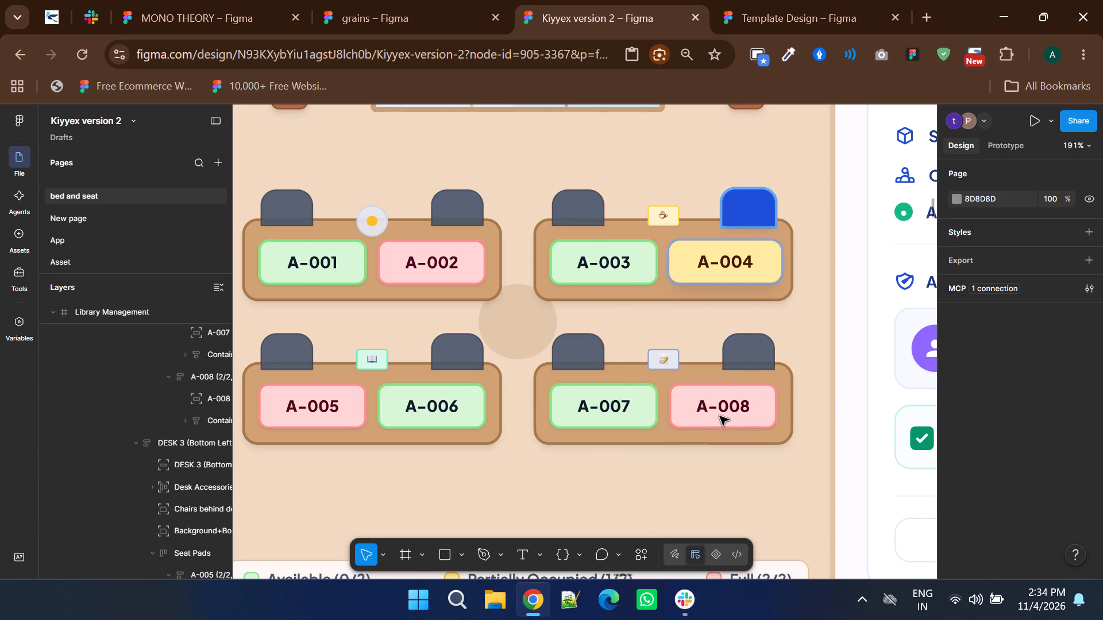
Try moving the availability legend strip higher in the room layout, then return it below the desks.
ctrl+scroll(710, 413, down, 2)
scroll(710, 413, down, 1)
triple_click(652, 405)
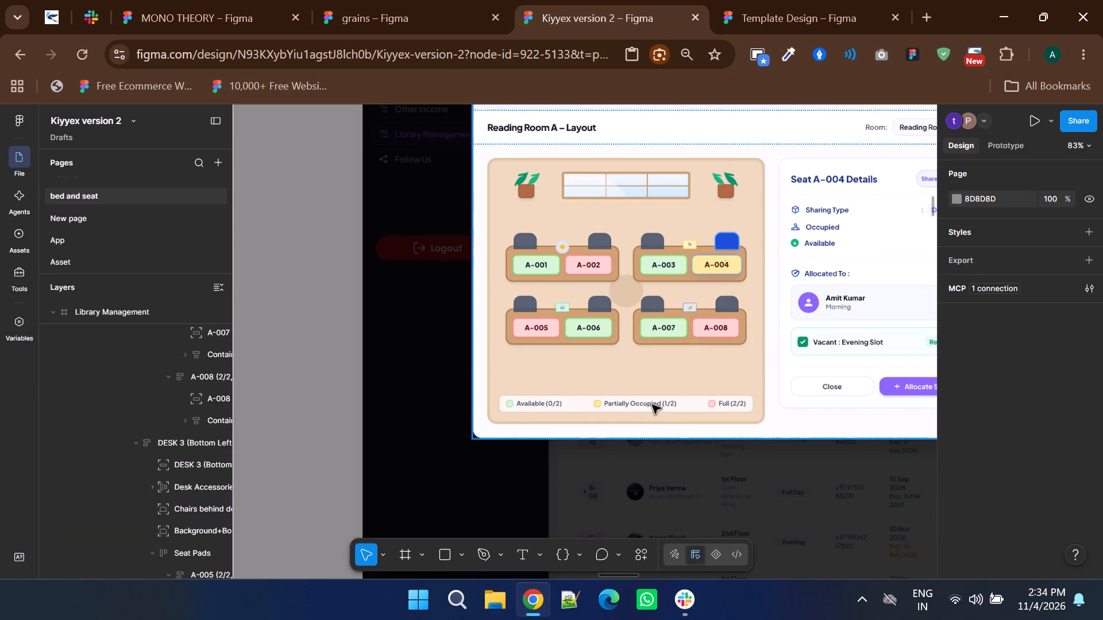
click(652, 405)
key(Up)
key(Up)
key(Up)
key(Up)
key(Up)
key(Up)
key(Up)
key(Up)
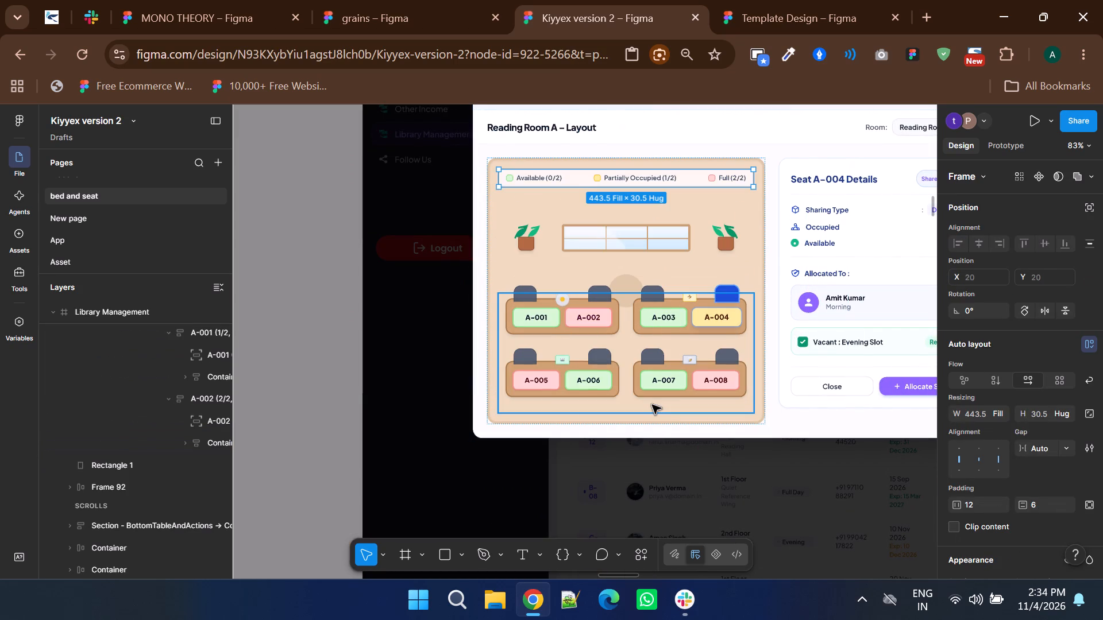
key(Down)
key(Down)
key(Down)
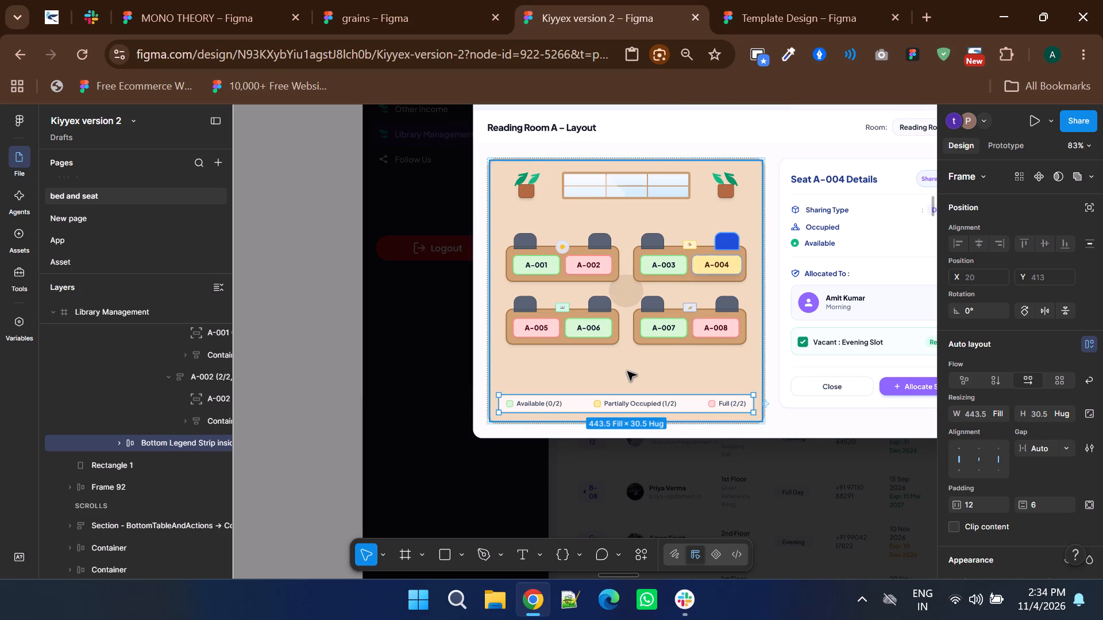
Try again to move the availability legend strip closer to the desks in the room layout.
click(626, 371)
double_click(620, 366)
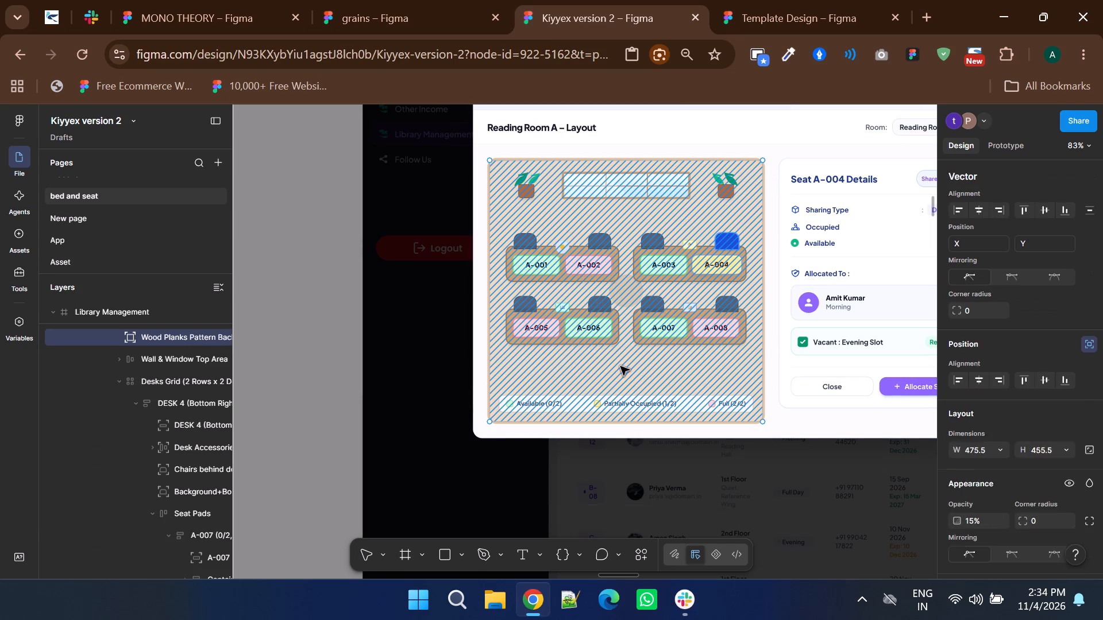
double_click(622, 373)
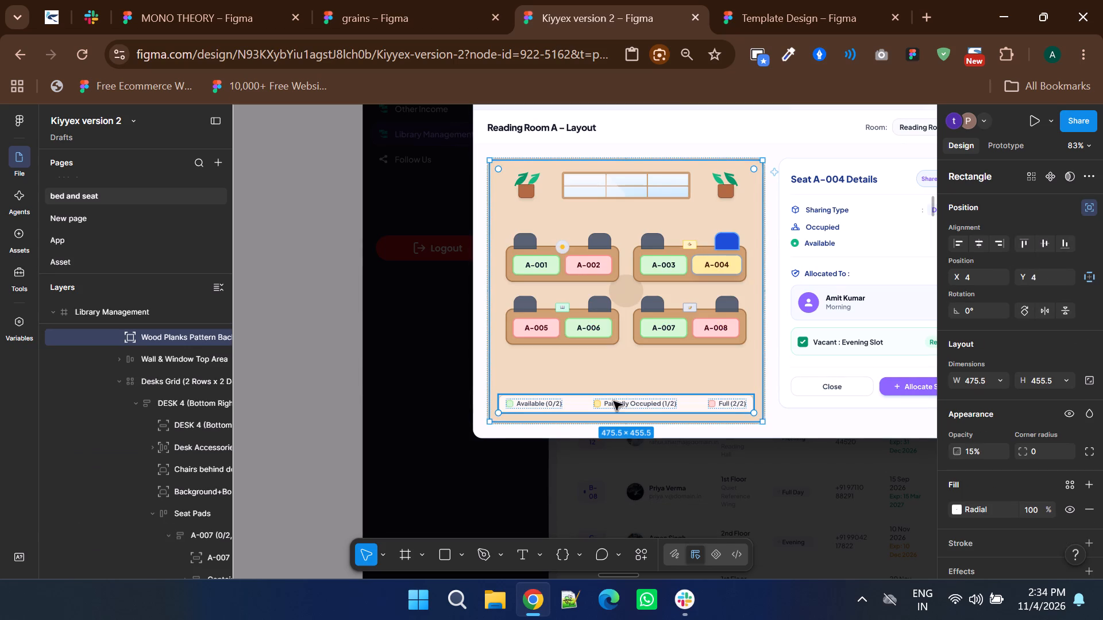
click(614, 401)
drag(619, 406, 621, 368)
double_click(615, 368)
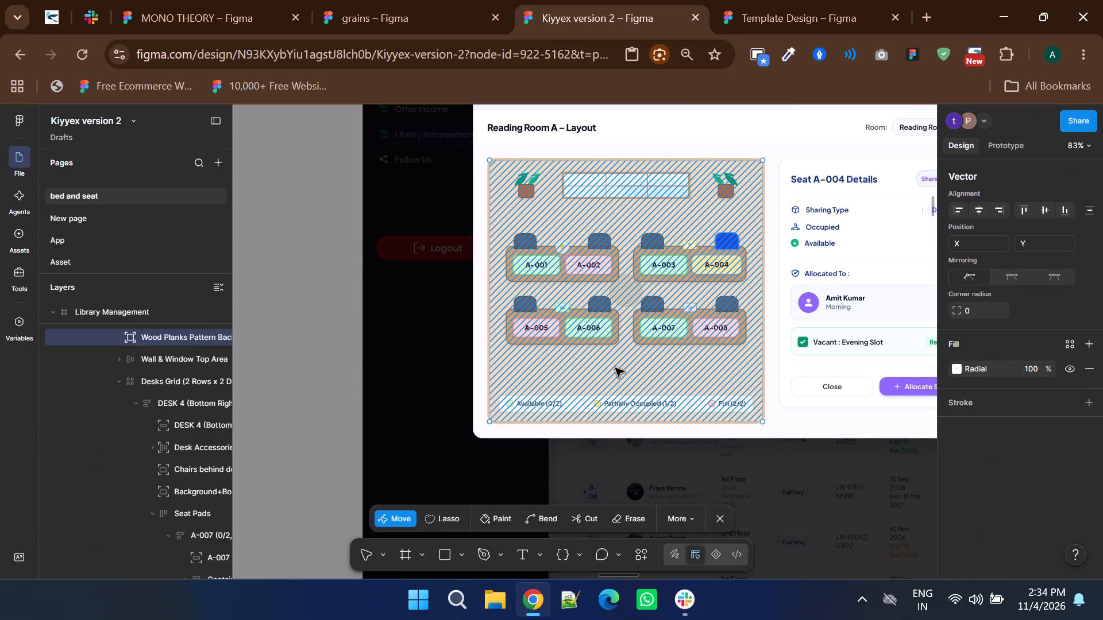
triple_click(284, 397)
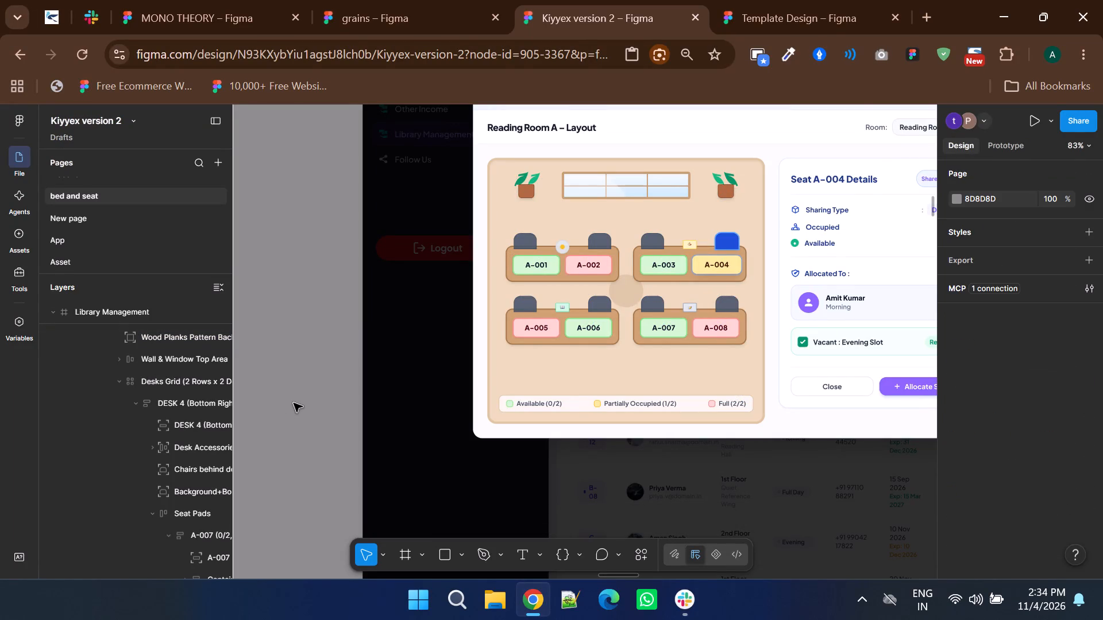
Change the Occupied label in the Seat A-004 Details card to "Occupied/Available".
ctrl+scroll(595, 375, down, 2)
click(426, 398)
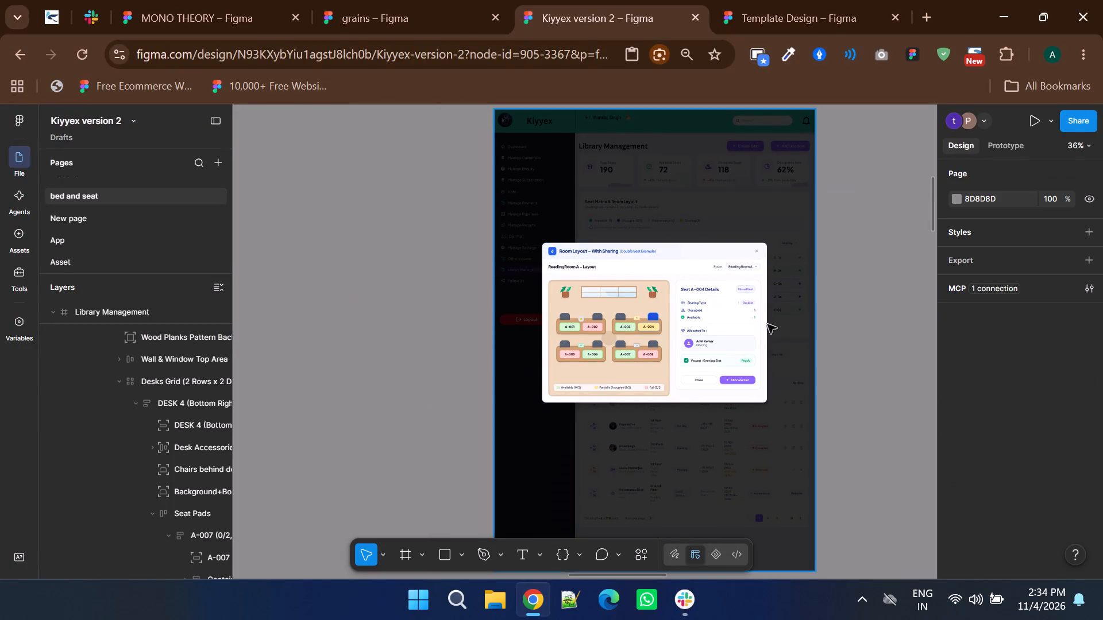
ctrl+scroll(763, 318, up, 3)
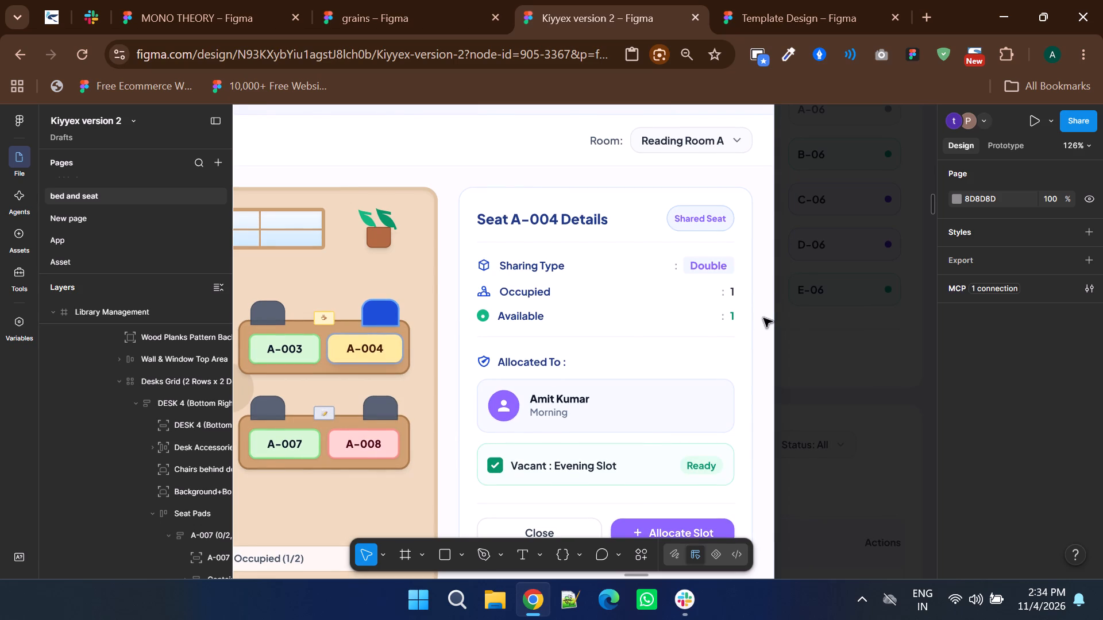
ctrl+scroll(504, 300, up, 1)
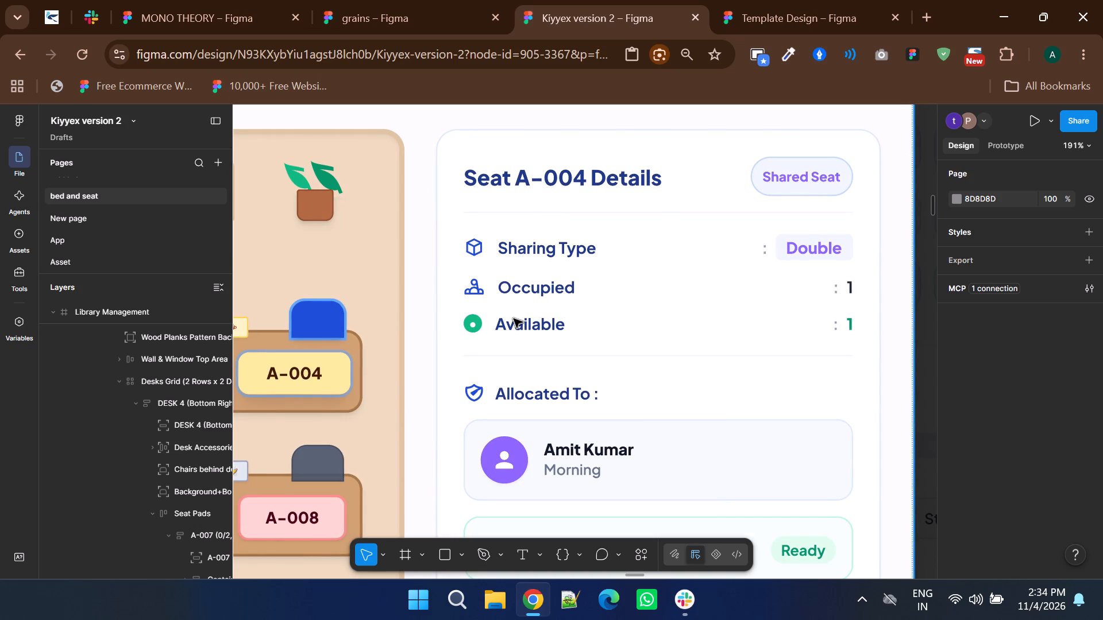
ctrl+double_click(556, 290)
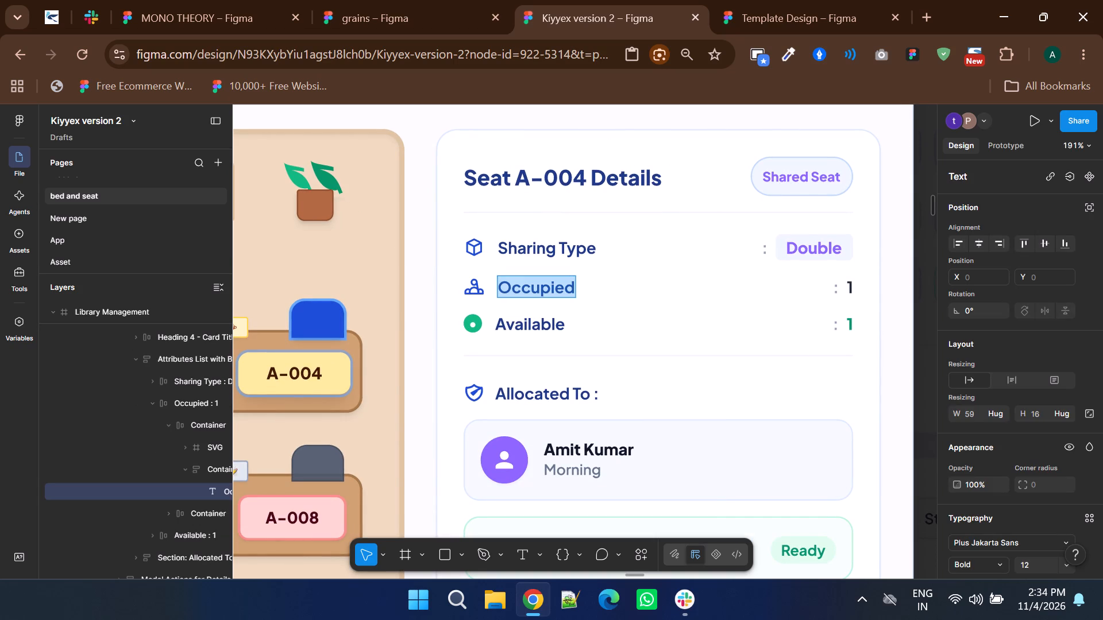
click(573, 287)
key(space)
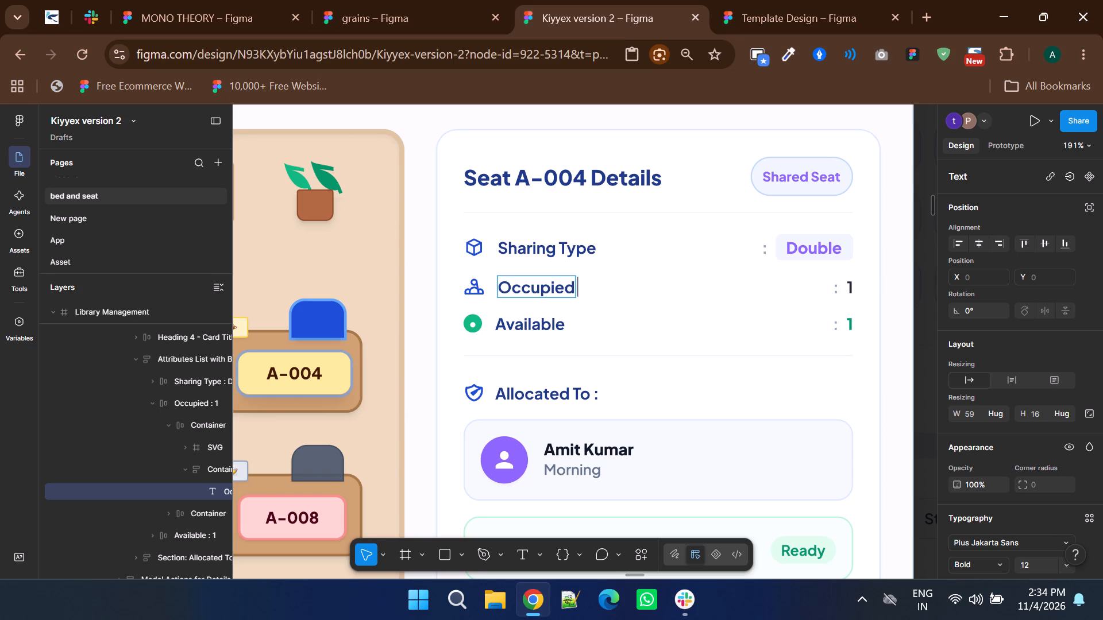
key(shift+a)
key(BackSpace)
text(aC)
key(BackSpace)
key(BackSpace)
key(BackSpace)
key(slash)
text(Ac)
key(BackSpace)
text(via)
key(BackSpace)
key(BackSpace)
text(ailble)
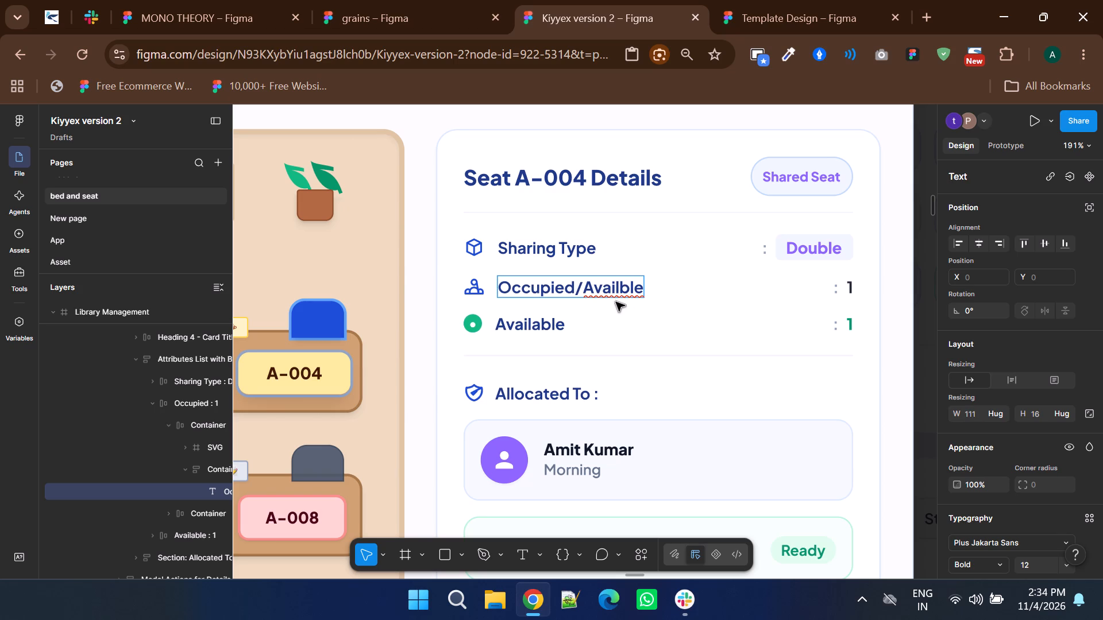
drag(591, 283, 626, 288)
drag(588, 289, 630, 296)
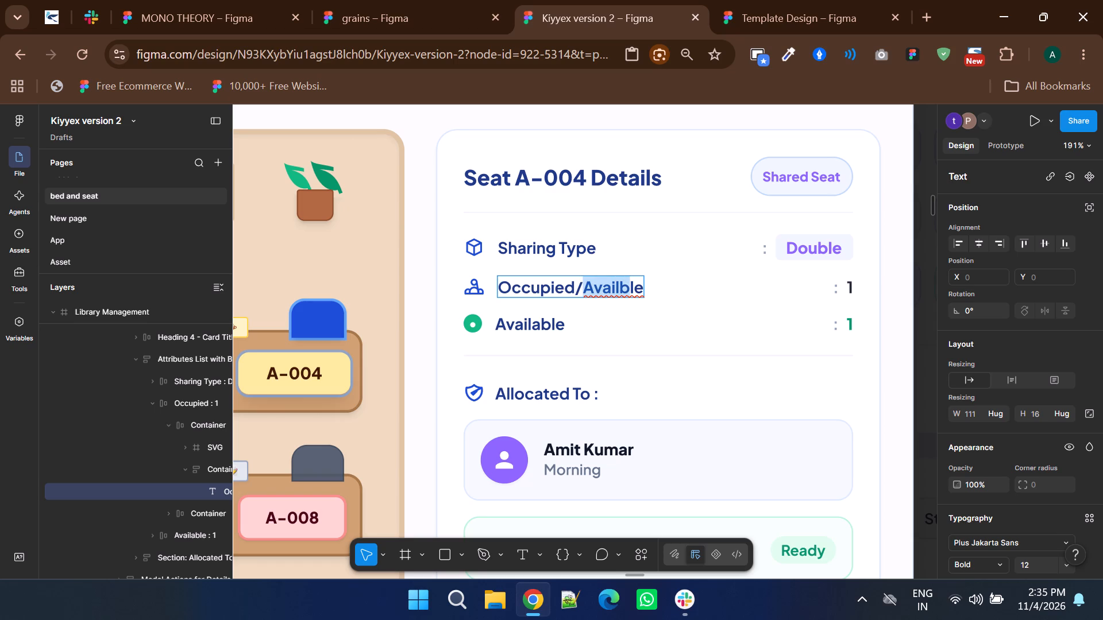
drag(630, 296, 640, 296)
right_click(620, 285)
click(635, 300)
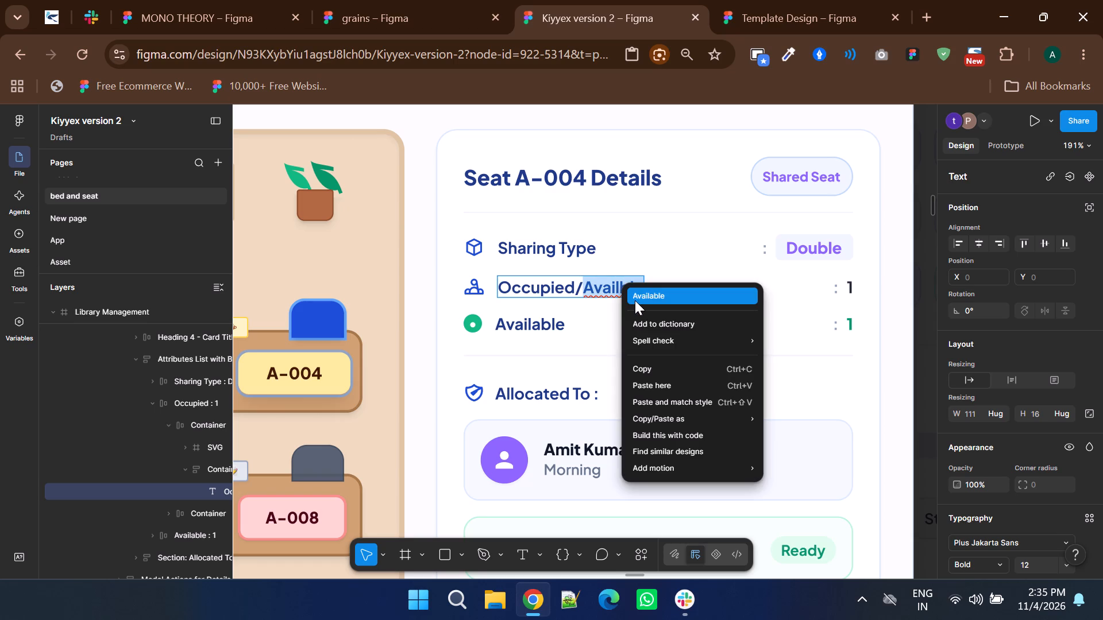
click(656, 246)
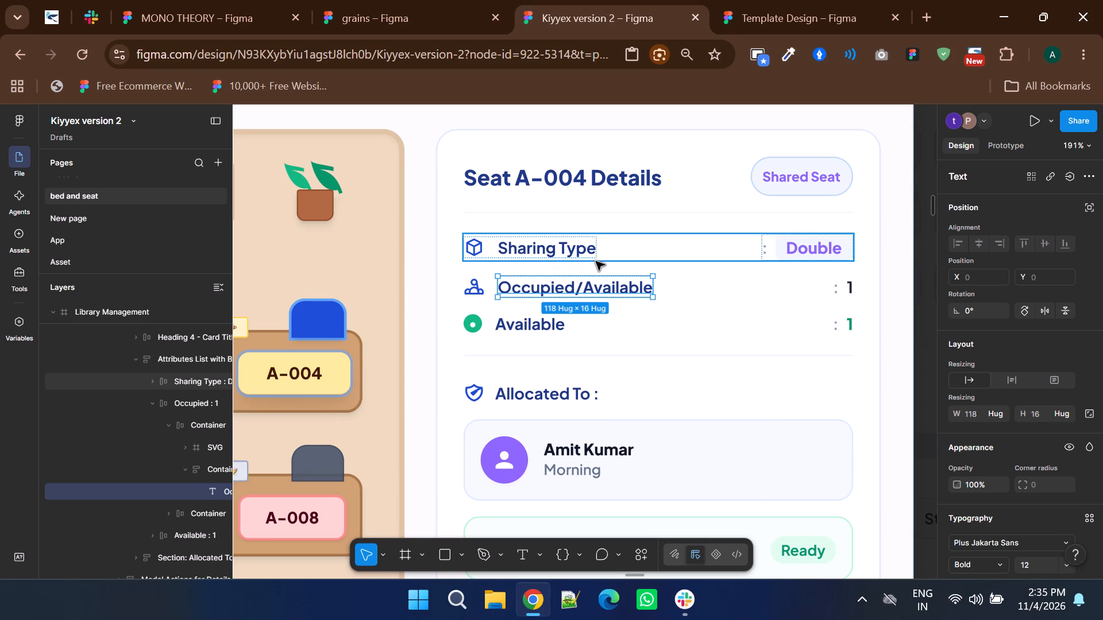
Delete the Sharing Type row with its Double tag from the Seat A-004 Details card, keeping the Occupied/Available label.
key(Delete)
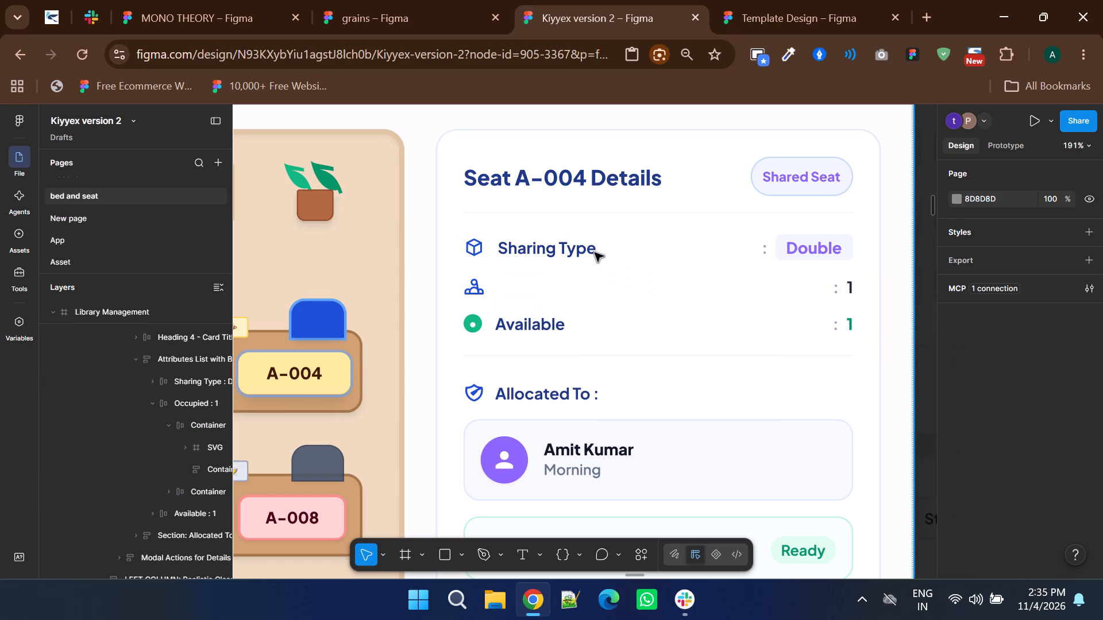
key(ctrl+z)
click(589, 250)
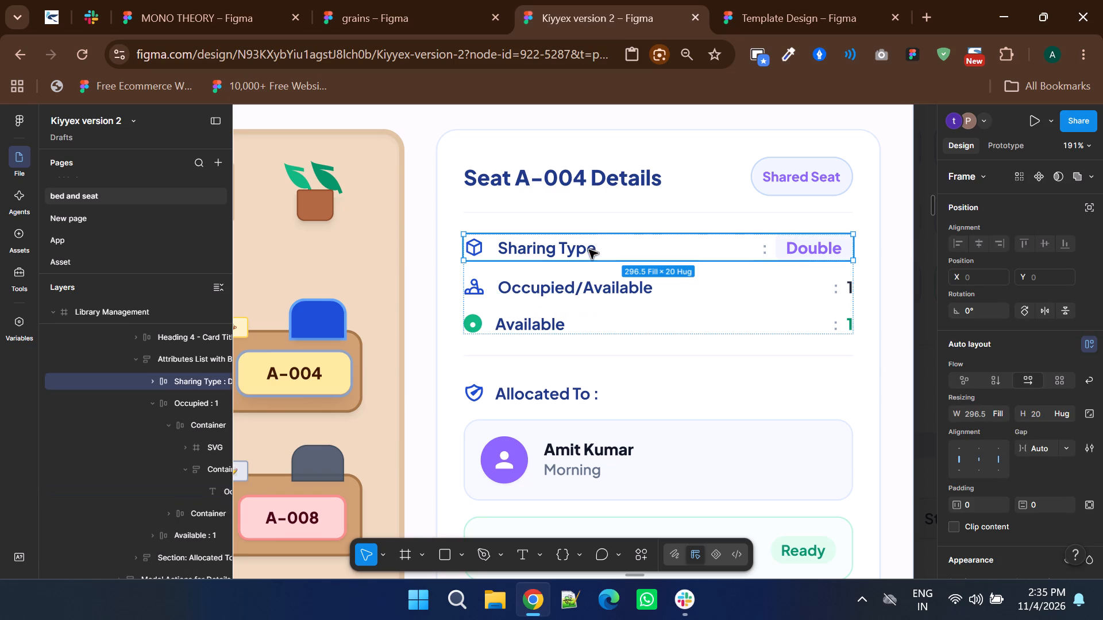
key(Delete)
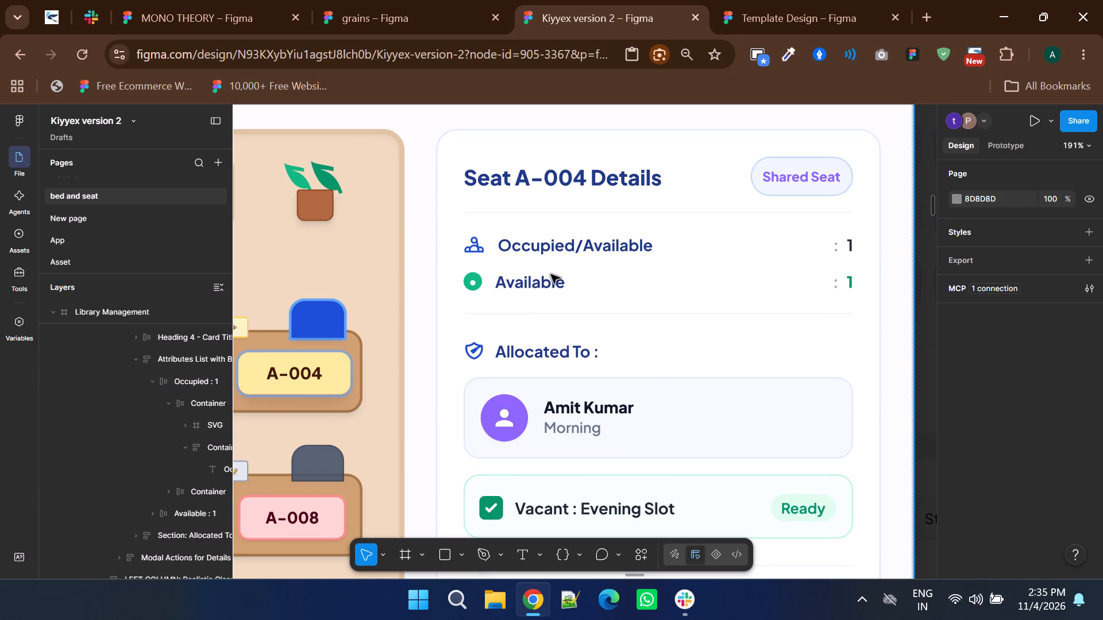
Delete the separate Available row beneath Occupied/Available in the Seat A-004 Details card.
click(551, 274)
triple_click(540, 286)
click(540, 286)
triple_click(540, 286)
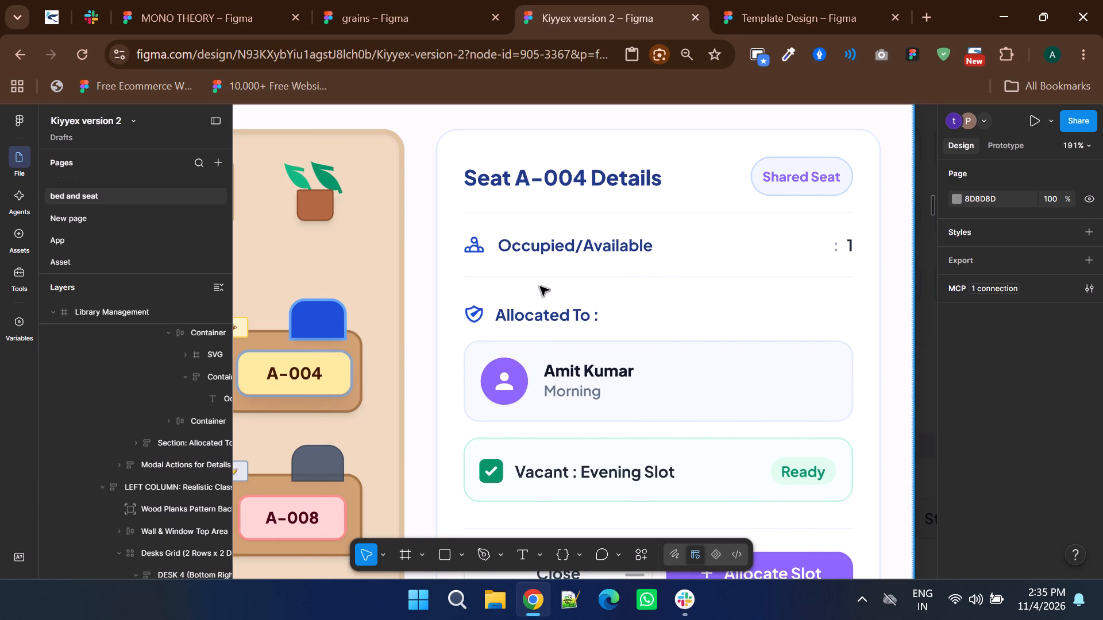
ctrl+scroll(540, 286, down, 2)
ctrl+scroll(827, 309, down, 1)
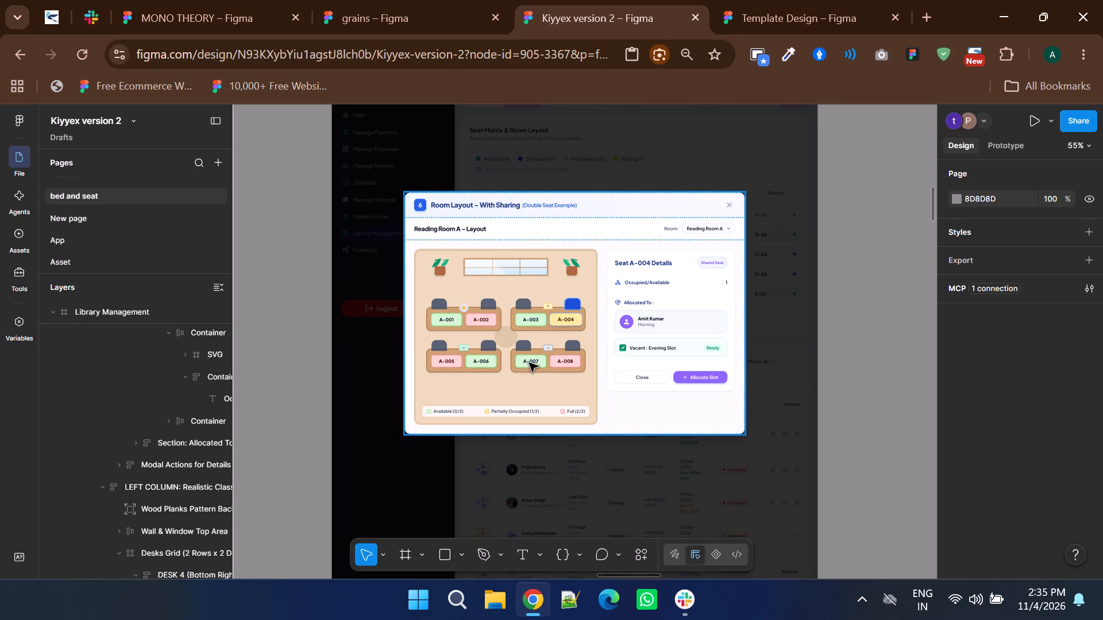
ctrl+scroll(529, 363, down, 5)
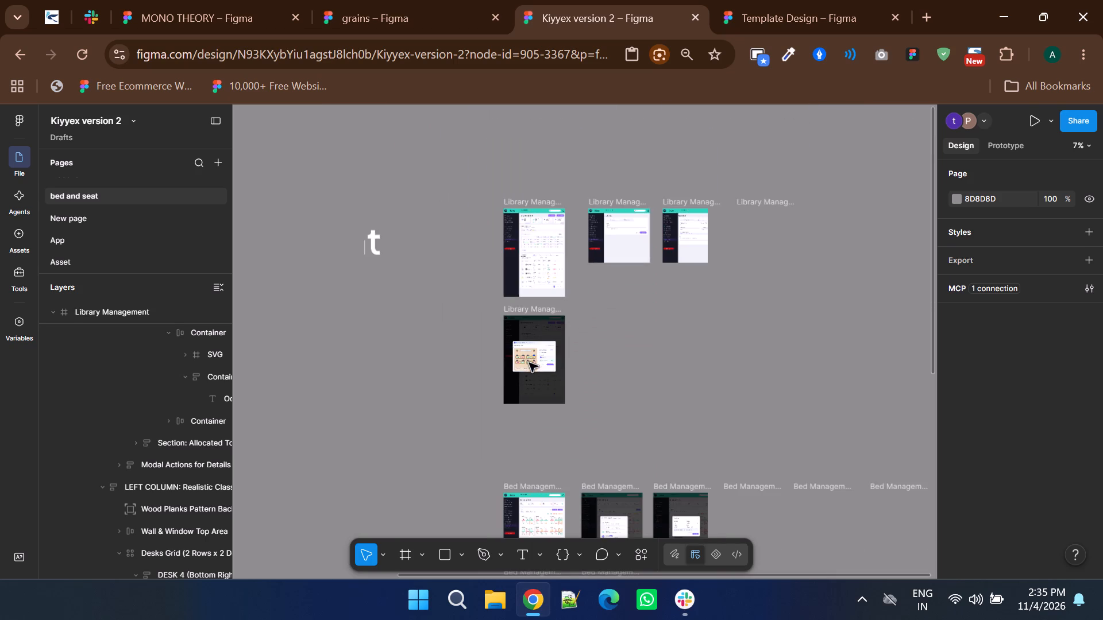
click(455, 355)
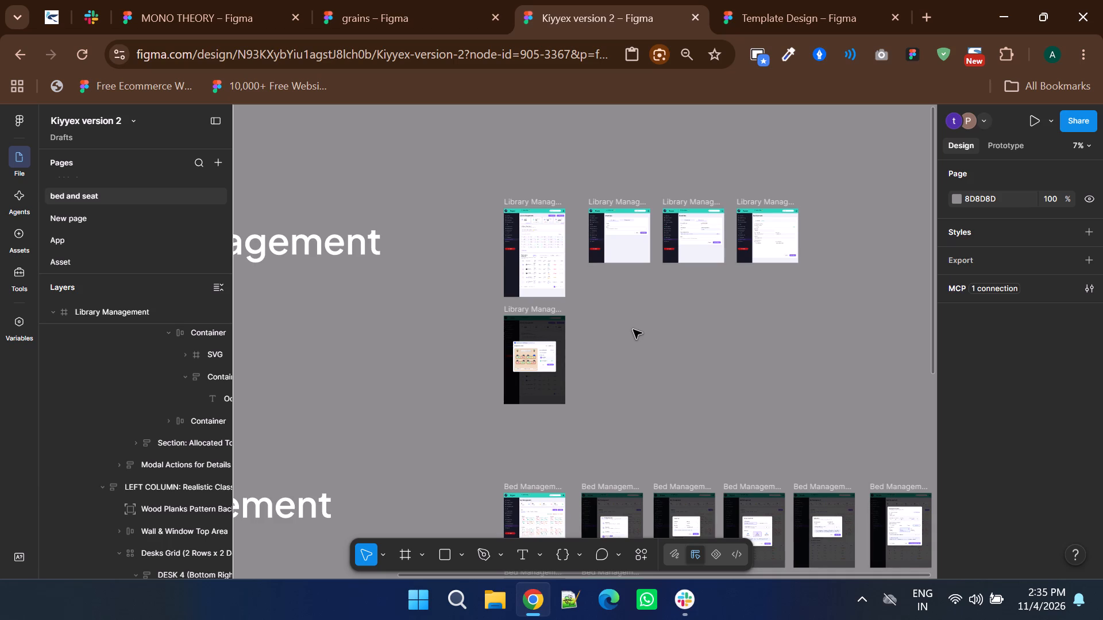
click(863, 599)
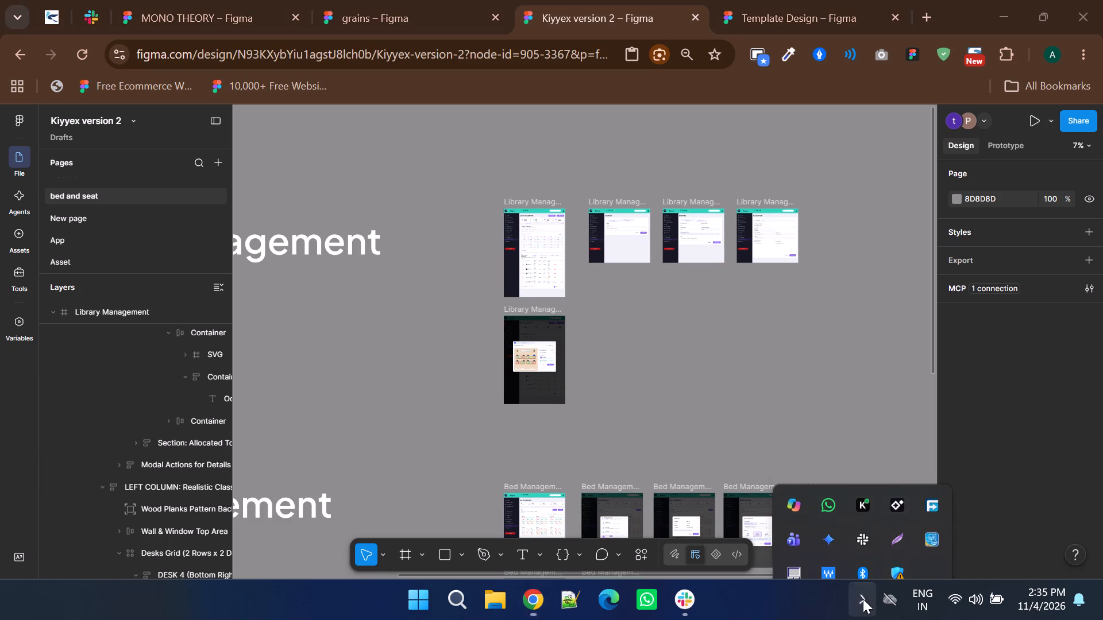
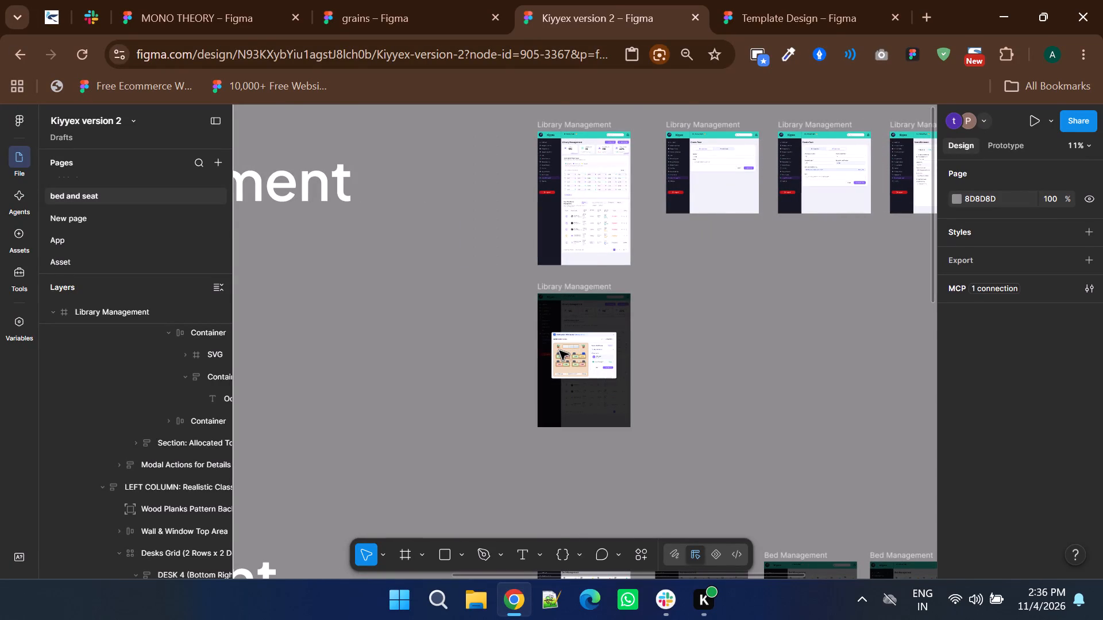
Delete the "Vacant : Evening Slot" row with its Ready tag from the Seat A-004 Details card.
scroll(560, 351, down, 1)
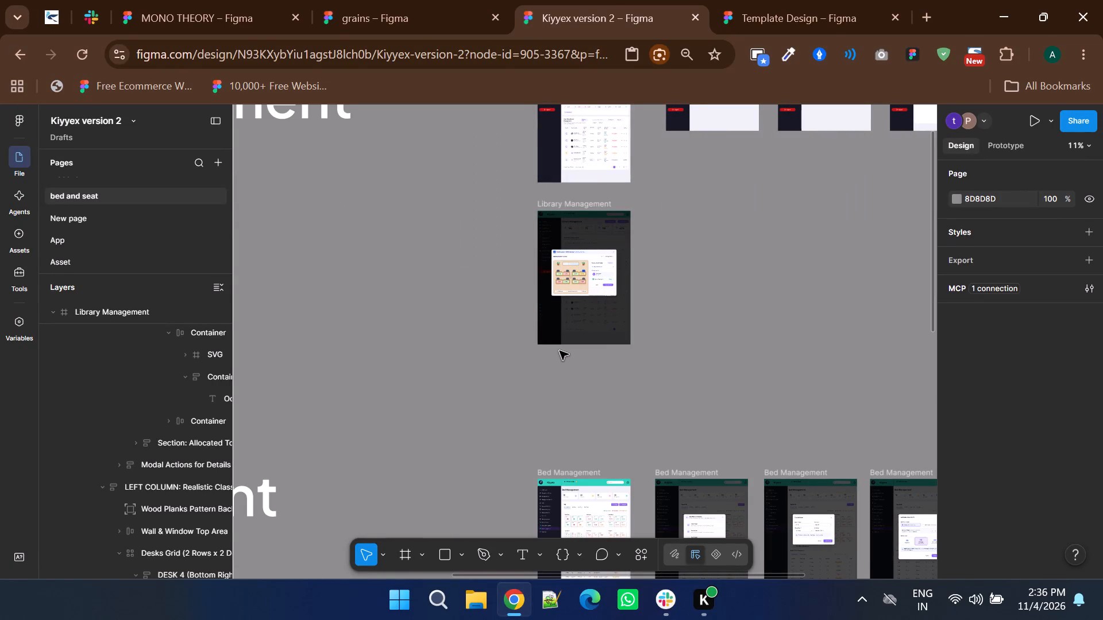
scroll(560, 351, up, 1)
ctrl+scroll(584, 345, up, 7)
shift+scroll(584, 345, down, 1)
ctrl+scroll(584, 345, down, 1)
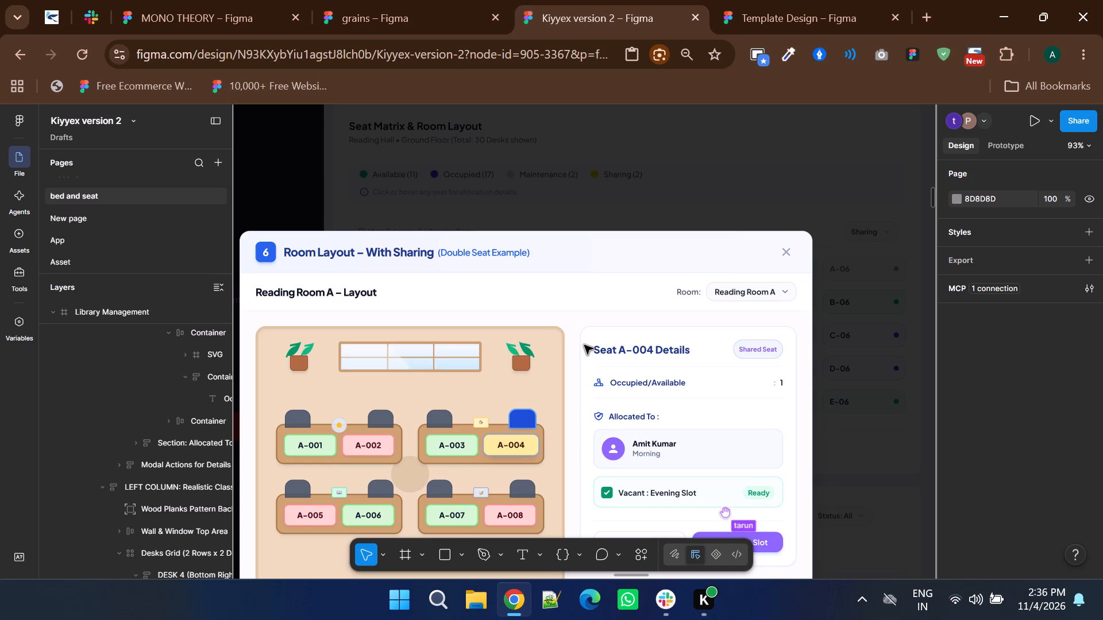
scroll(592, 417, down, 2)
triple_click(665, 325)
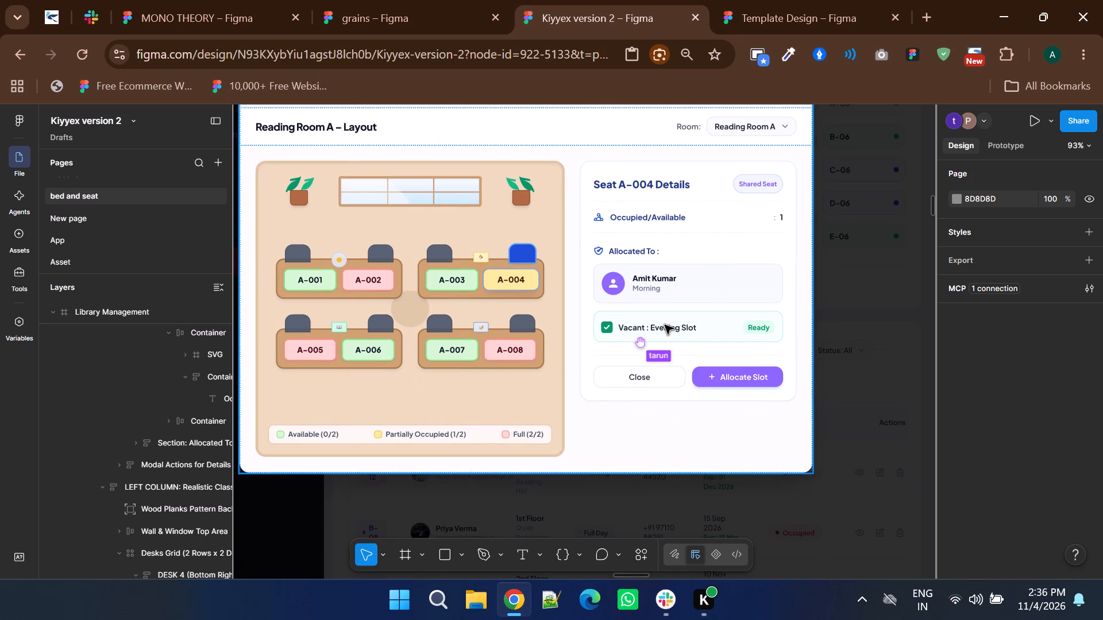
double_click(665, 325)
double_click(665, 325)
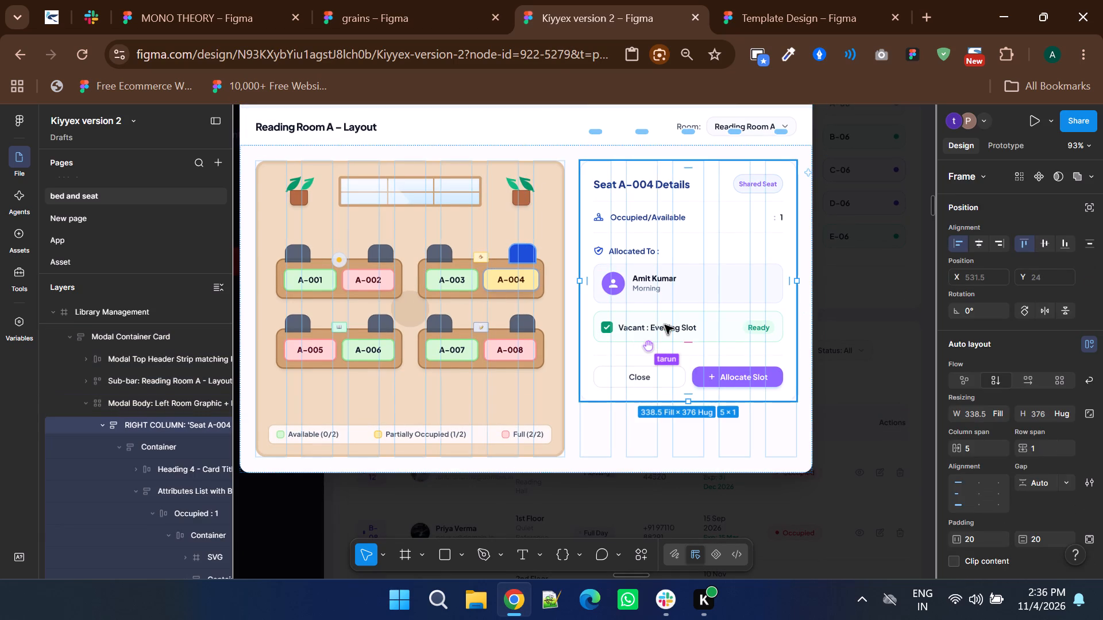
double_click(665, 325)
double_click(665, 325)
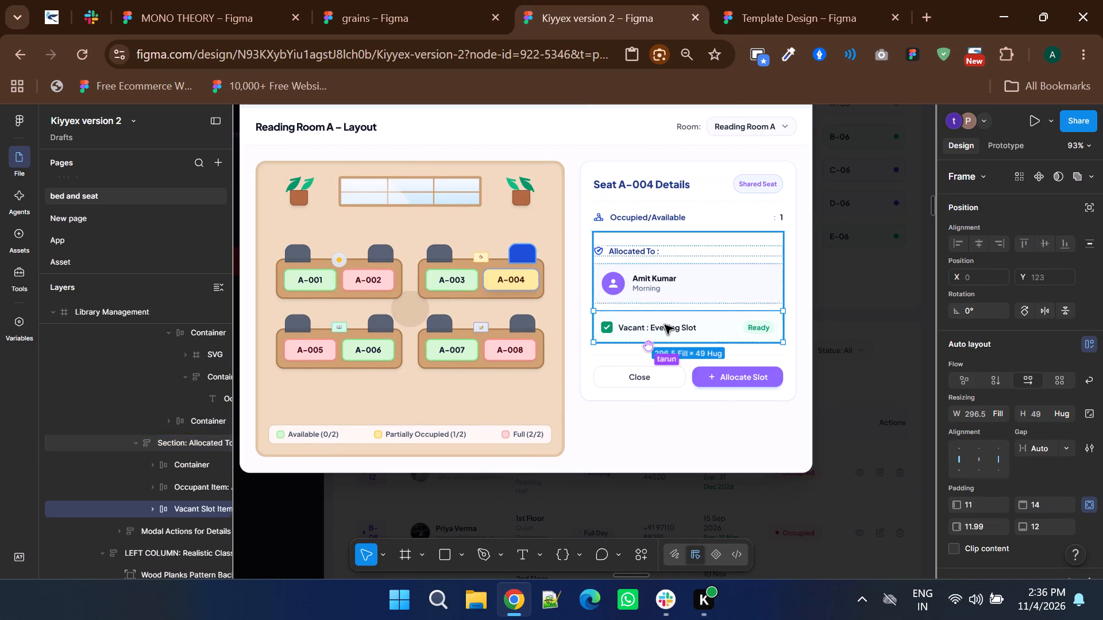
key(Delete)
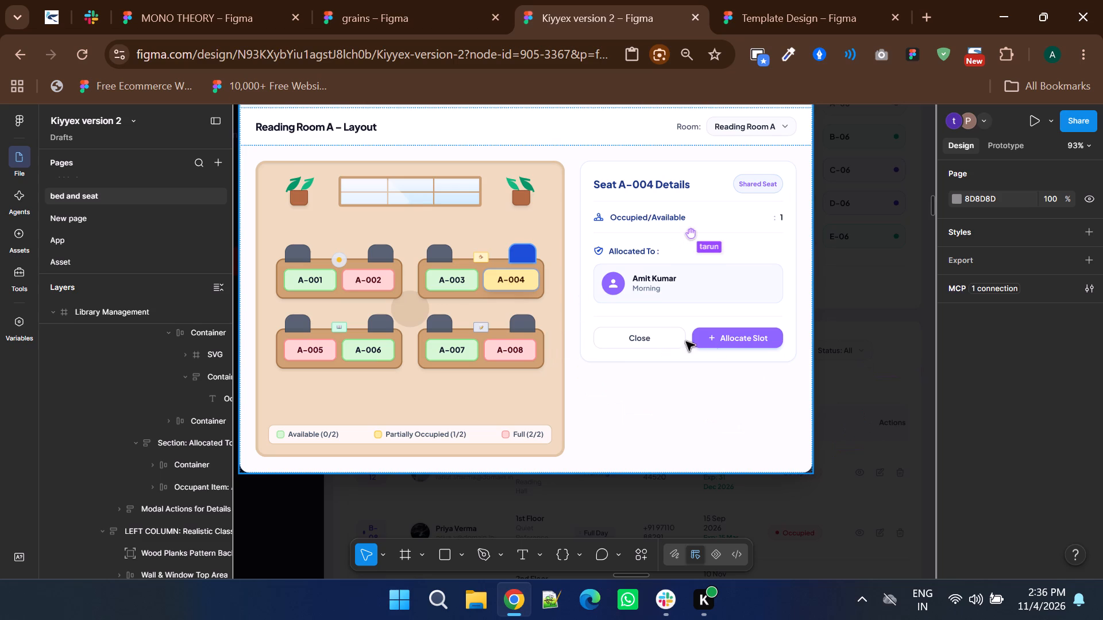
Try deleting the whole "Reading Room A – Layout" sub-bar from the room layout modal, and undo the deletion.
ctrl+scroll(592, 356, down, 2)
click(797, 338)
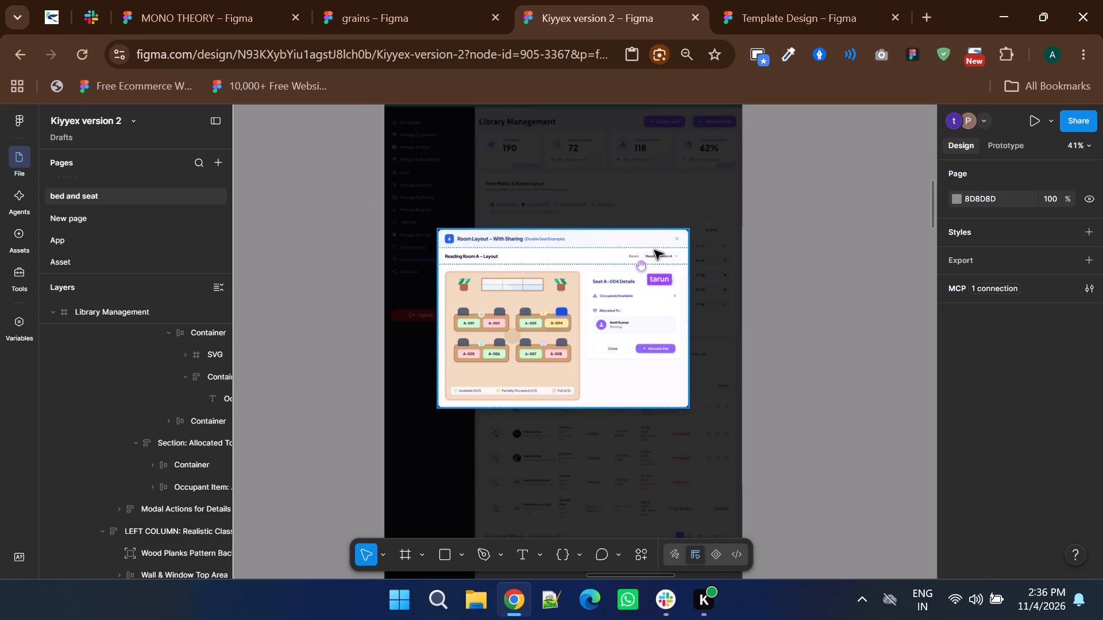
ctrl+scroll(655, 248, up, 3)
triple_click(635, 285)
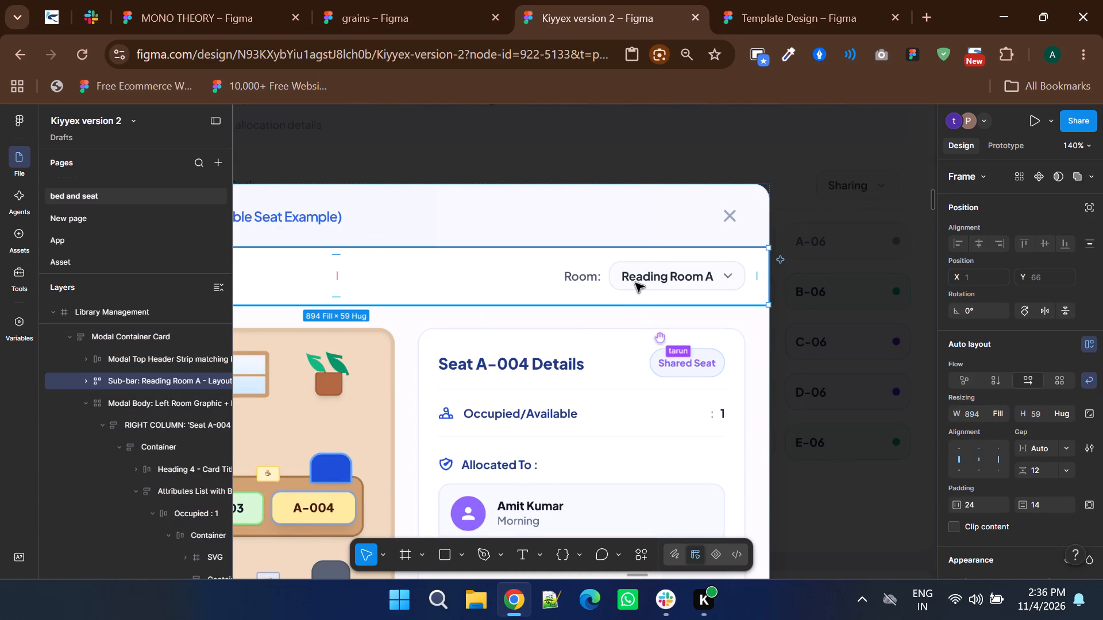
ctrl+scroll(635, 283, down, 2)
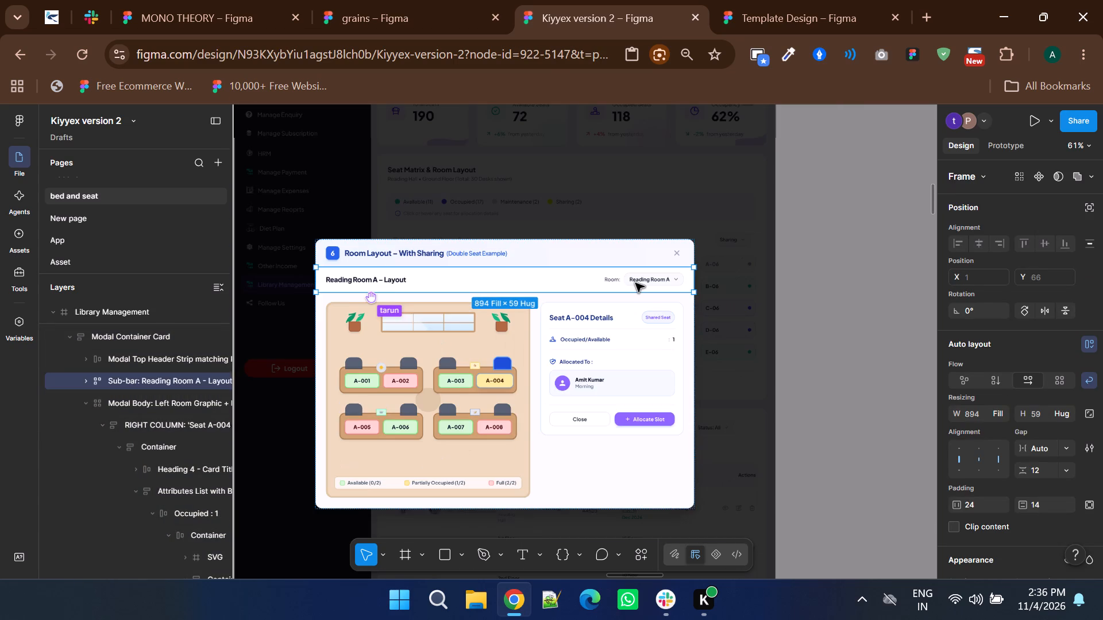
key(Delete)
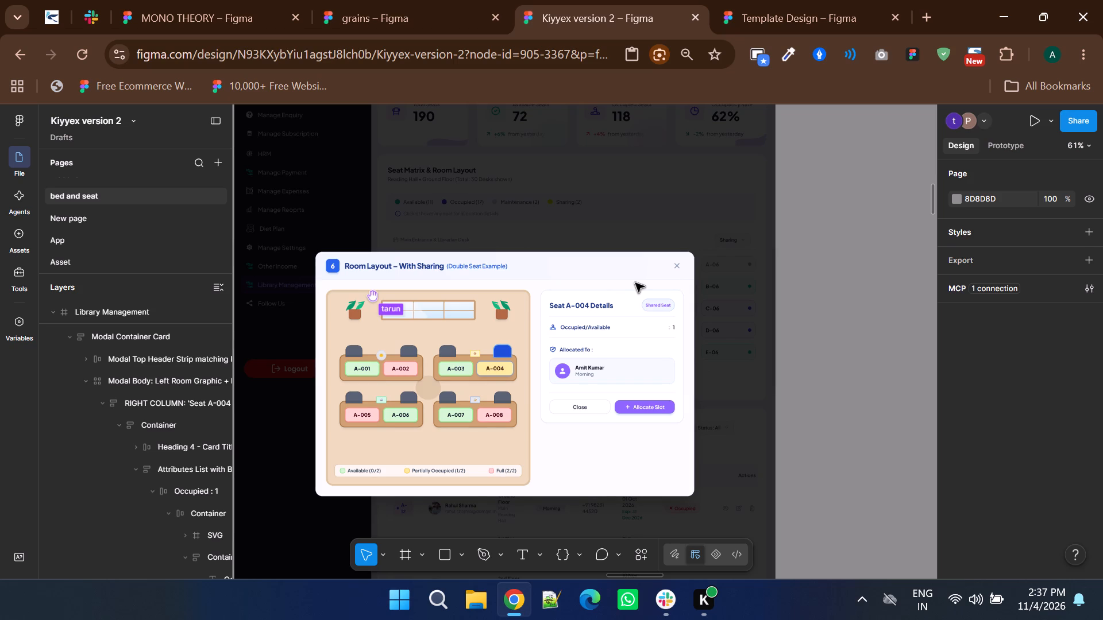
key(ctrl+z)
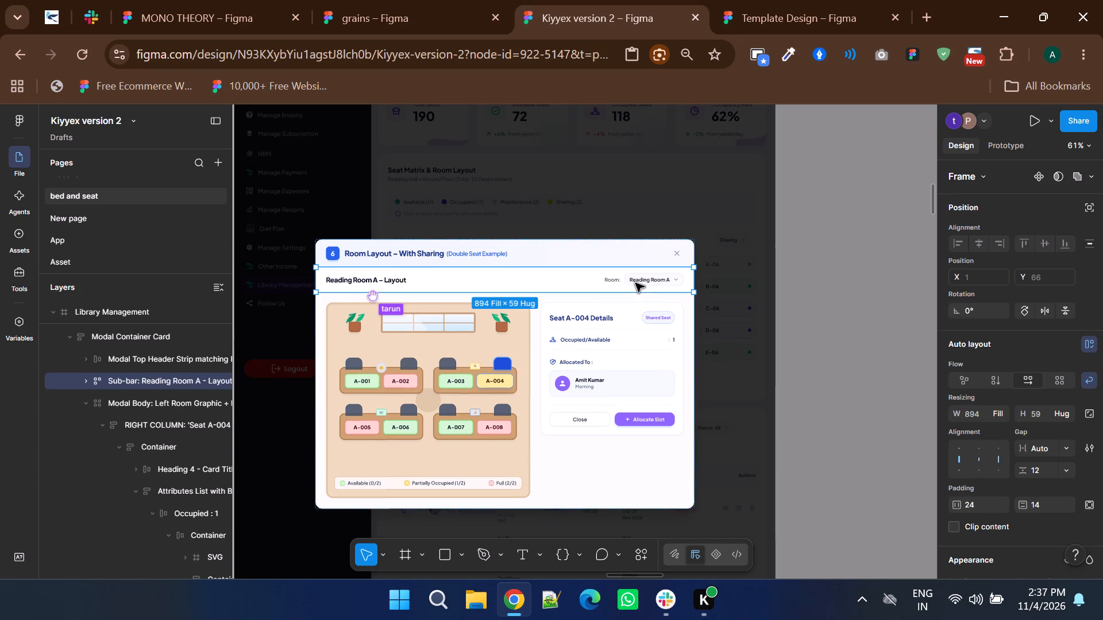
Delete the Room selector with its Reading Room A dropdown from the room layout modal's sub-bar.
double_click(634, 283)
key(Delete)
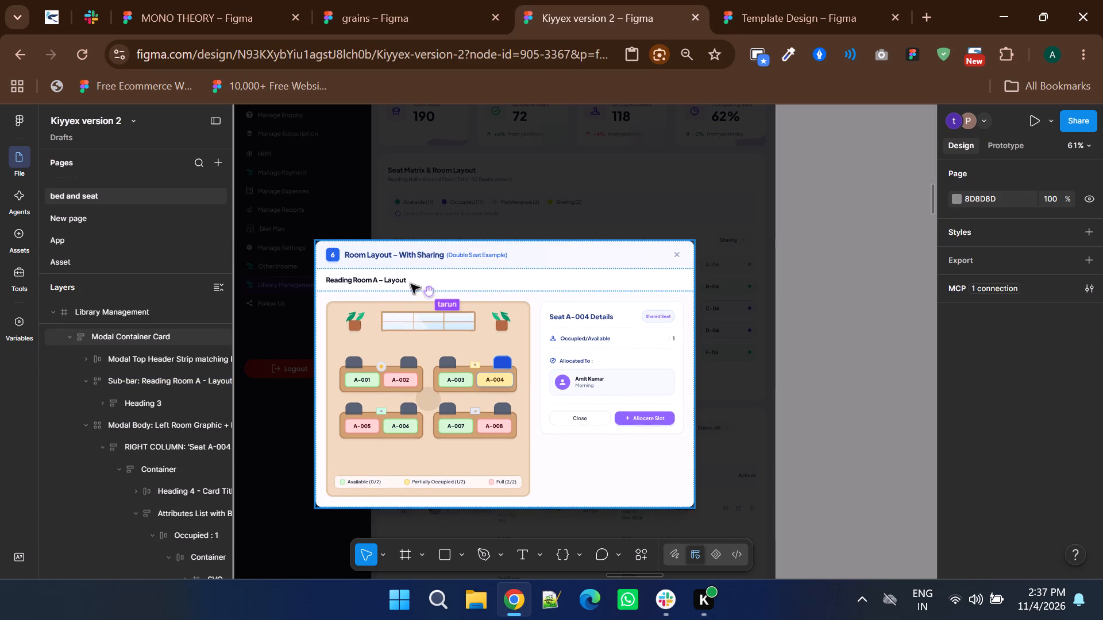
Change the "Reading Room A – Layout" heading in the room layout modal to "Library".
ctrl+triple_click(402, 284)
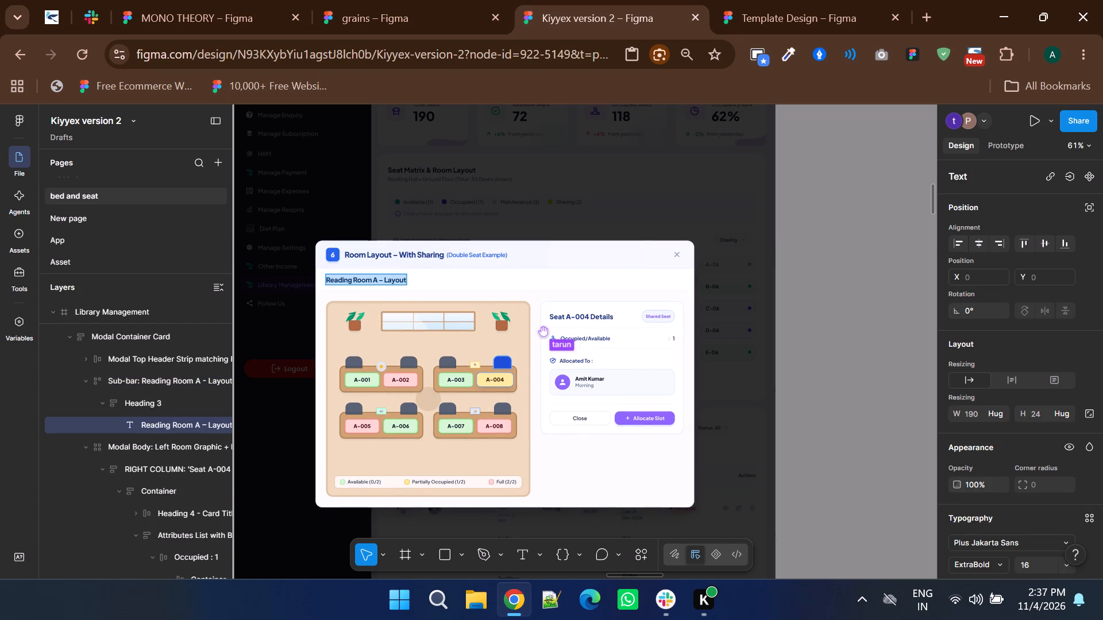
text(lib)
key(BackSpace)
key(BackSpace)
key(BackSpace)
key(shift+l)
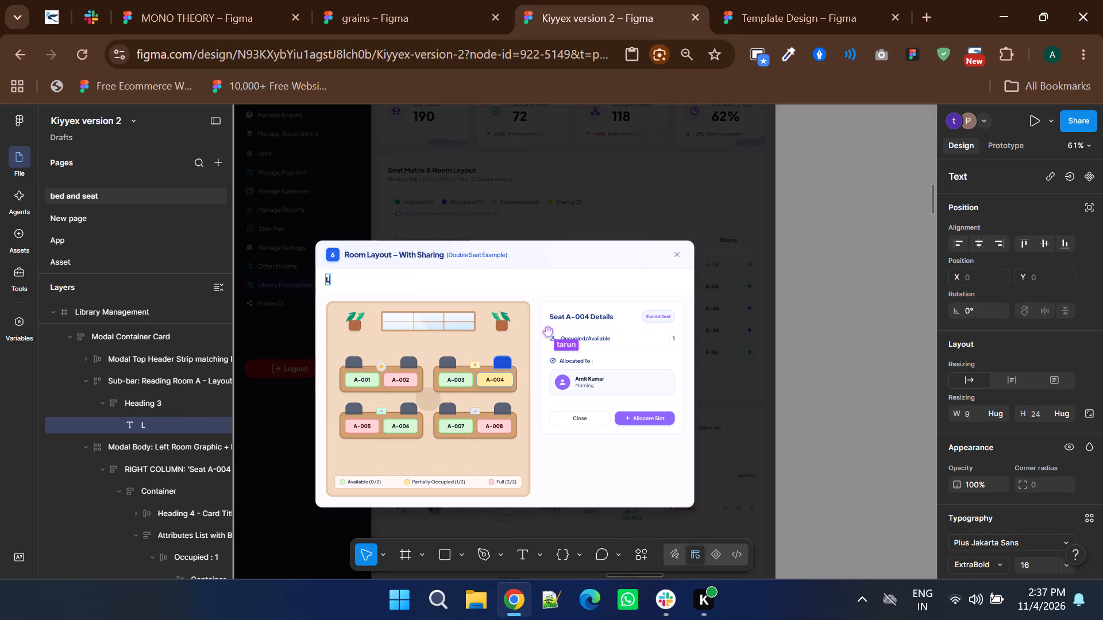
key(BackSpace)
text(Lib)
key(r)
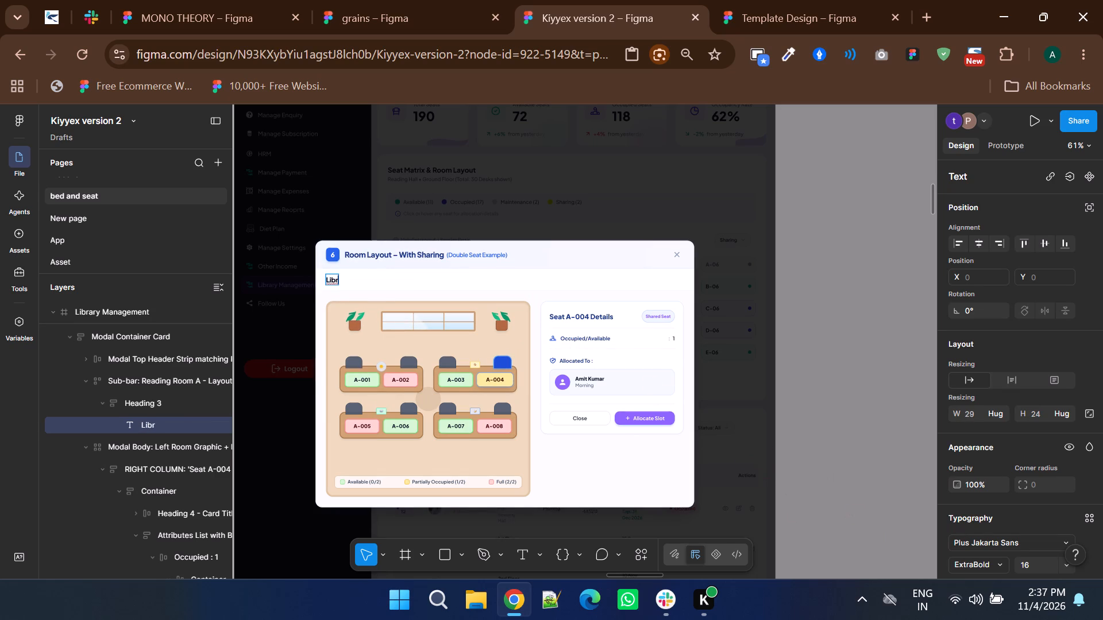
text(ary)
double_click(847, 319)
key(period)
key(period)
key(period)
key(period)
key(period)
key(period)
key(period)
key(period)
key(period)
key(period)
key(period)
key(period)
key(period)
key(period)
Review the Library Management frames, including the Create Seat and Seat Allotment forms, for remaining details to simplify.
scroll(500, 321, down, 4)
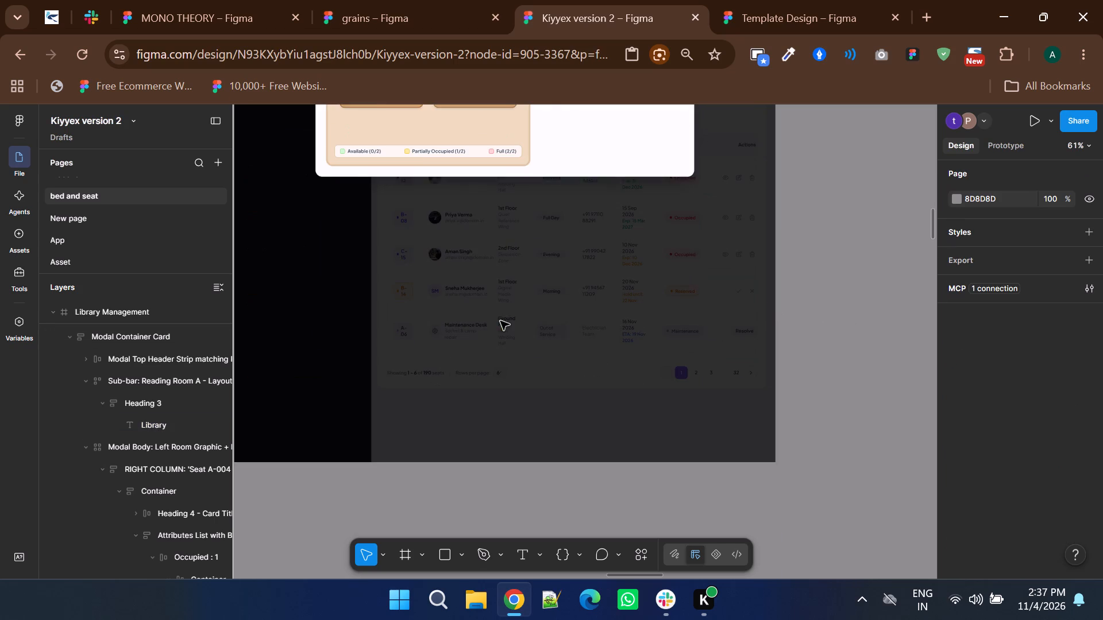
ctrl+scroll(528, 351, down, 6)
ctrl+scroll(645, 228, up, 2)
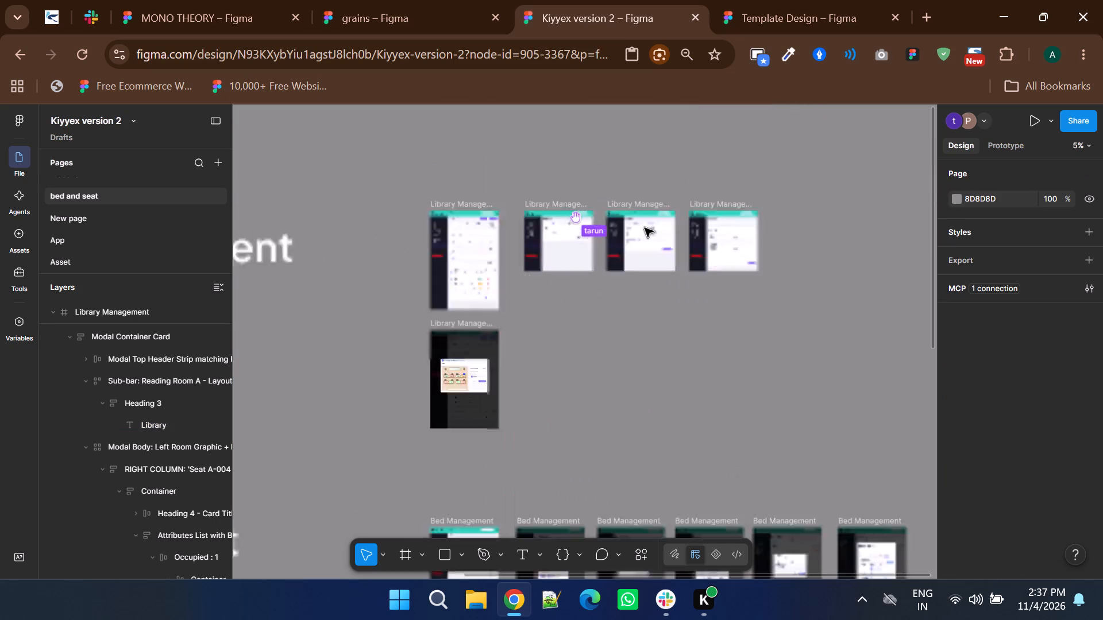
ctrl+scroll(645, 228, up, 2)
ctrl+scroll(607, 276, down, 1)
ctrl+scroll(429, 235, up, 2)
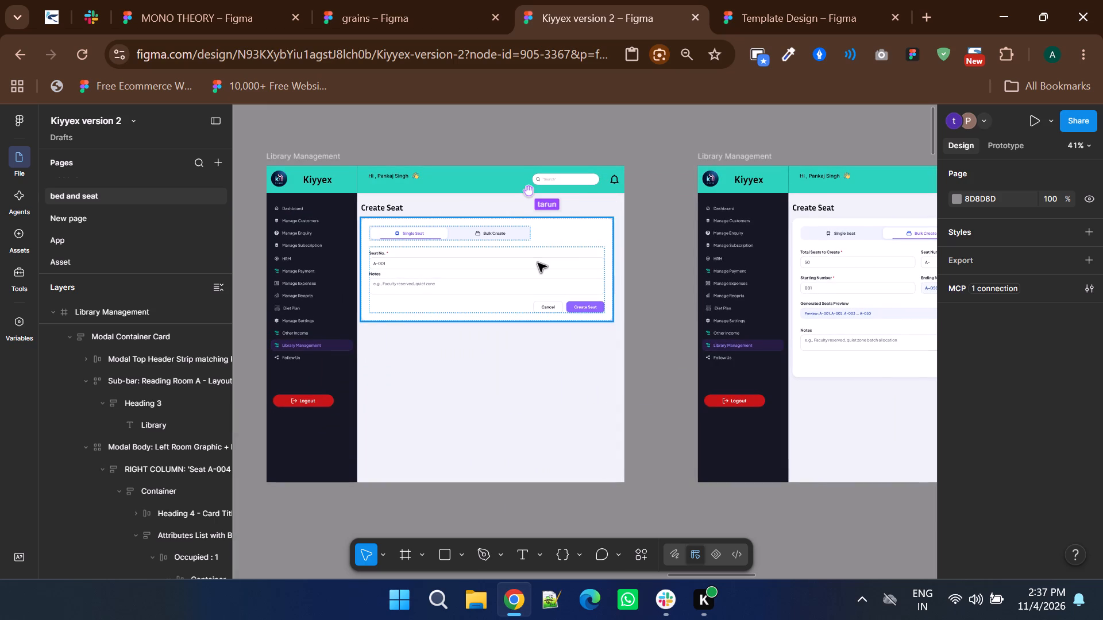
ctrl+scroll(538, 263, down, 2)
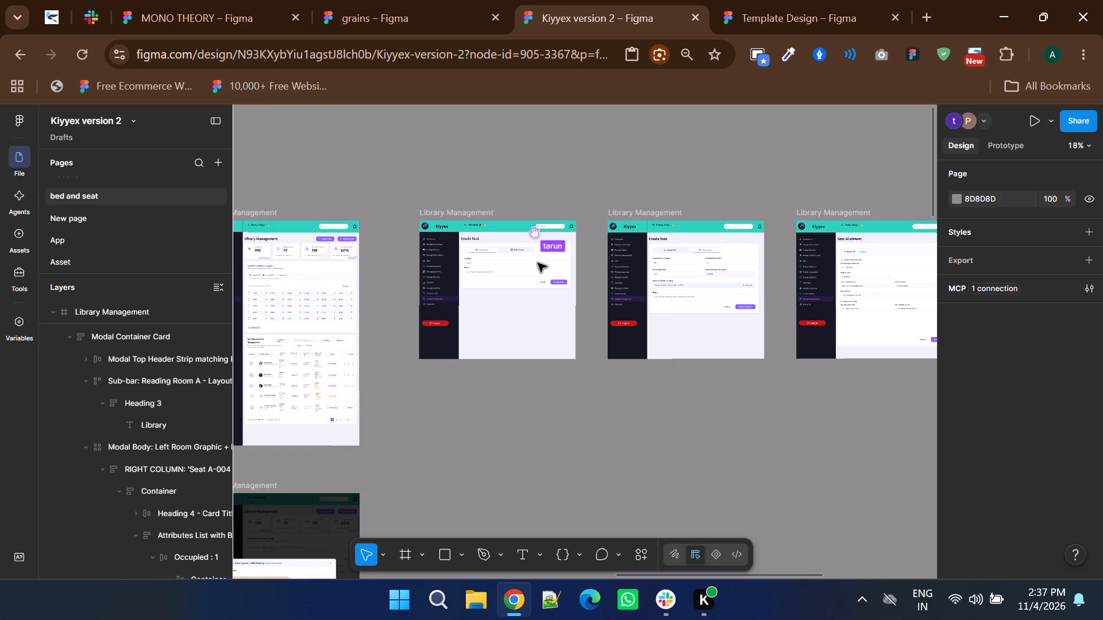
ctrl+scroll(538, 263, down, 1)
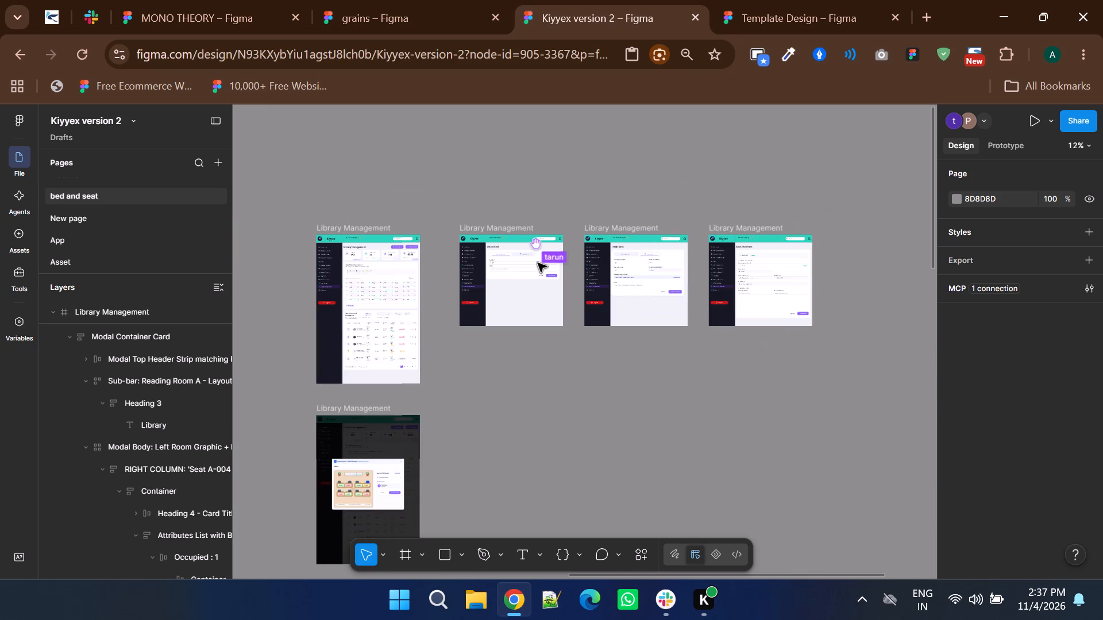
scroll(538, 263, down, 1)
ctrl+scroll(553, 301, down, 1)
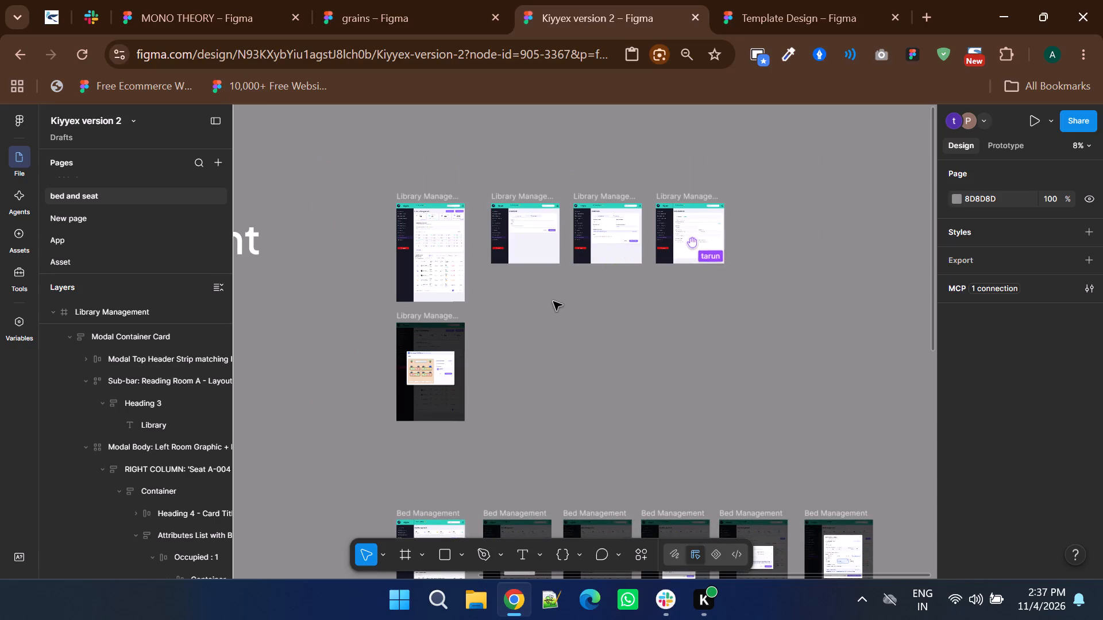
ctrl+scroll(553, 301, up, 1)
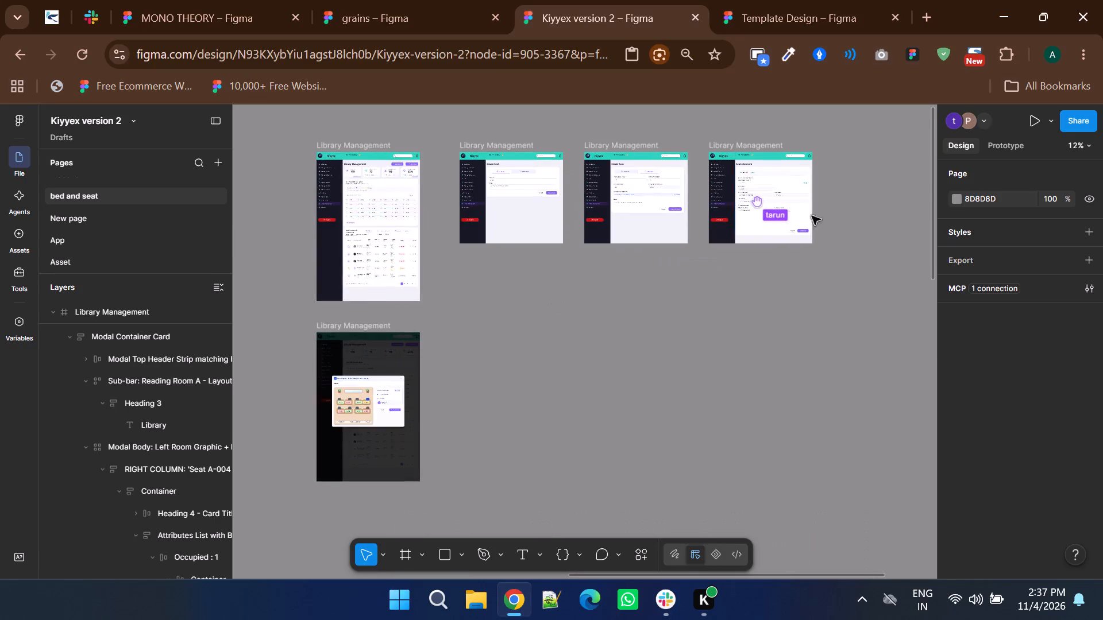
ctrl+scroll(803, 197, up, 5)
ctrl+scroll(626, 309, down, 1)
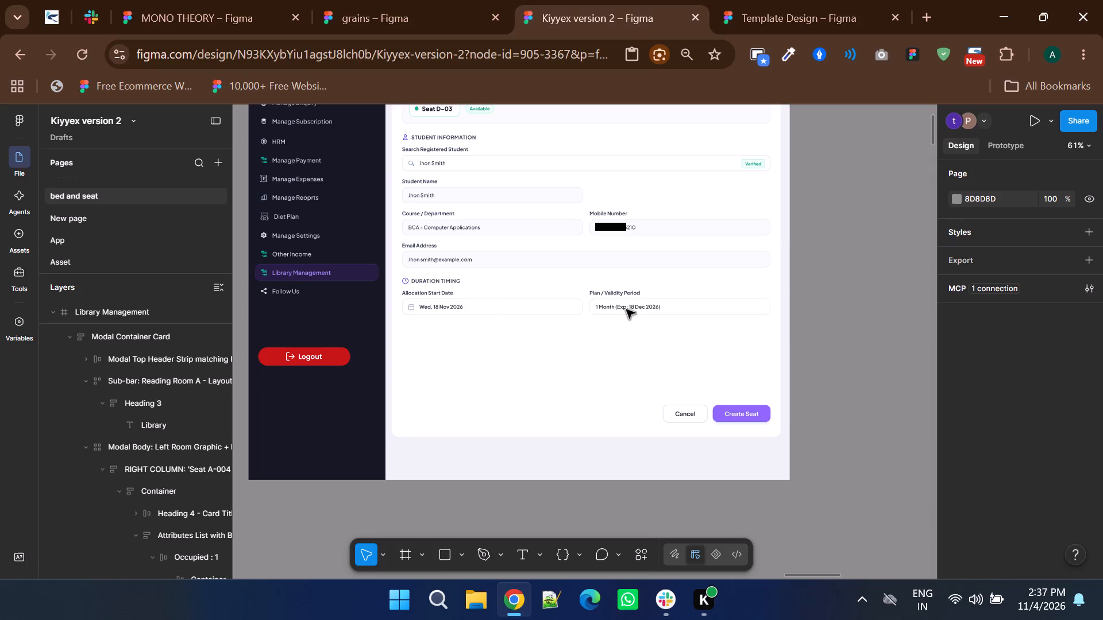
ctrl+scroll(626, 309, down, 1)
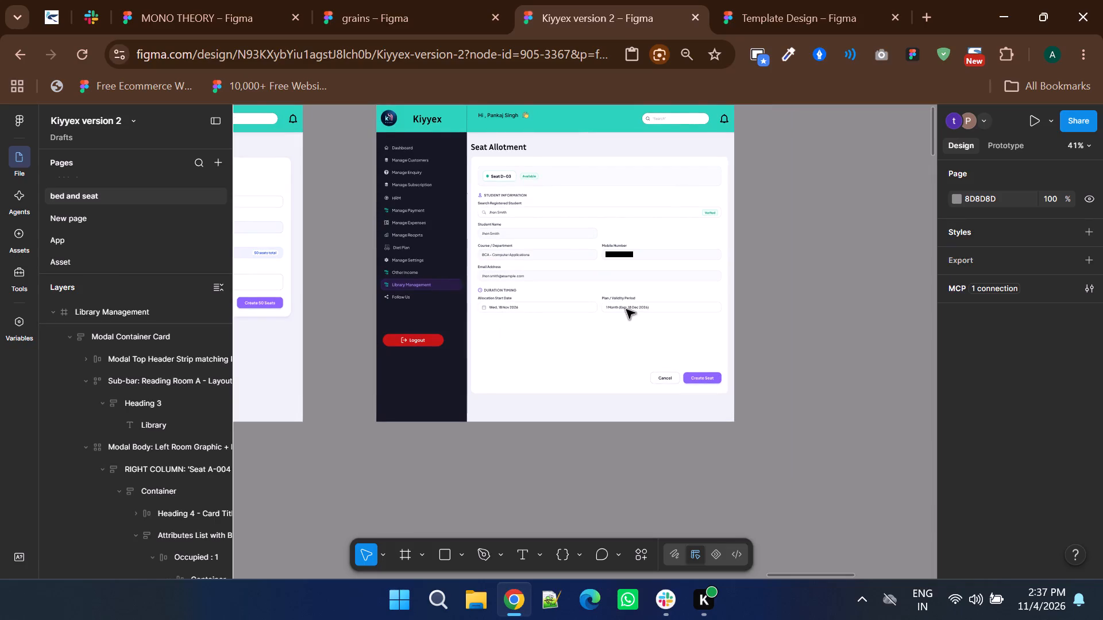
ctrl+scroll(626, 309, down, 3)
shift+scroll(626, 309, up, 5)
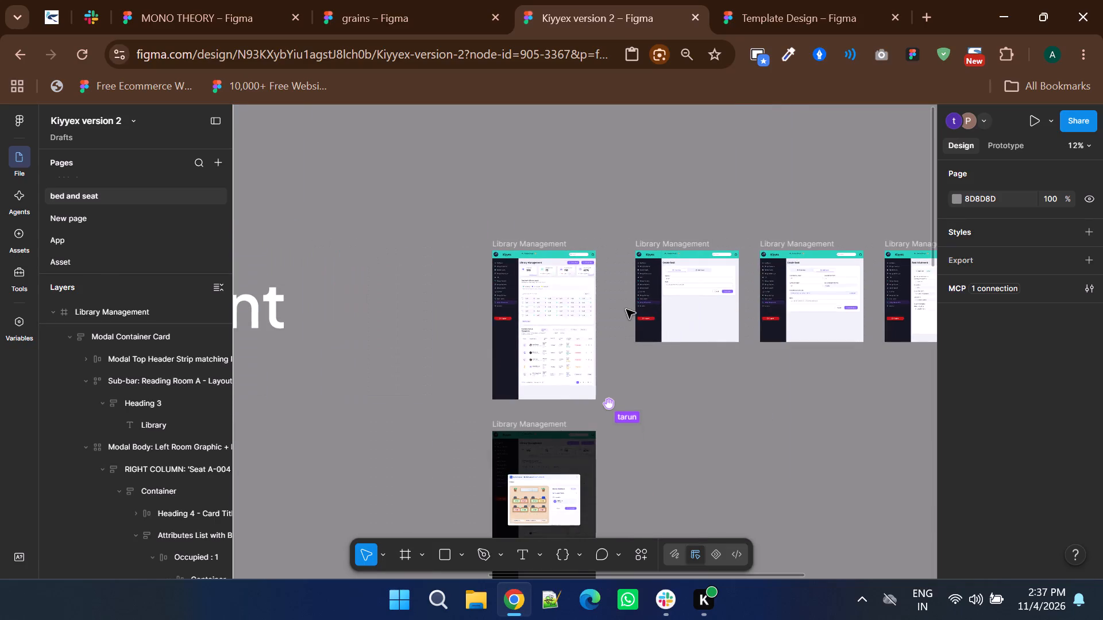
Delete the Floor & Hall column header from the Seat Allocations & Management table on the main Library Management screen.
ctrl+scroll(556, 366, up, 3)
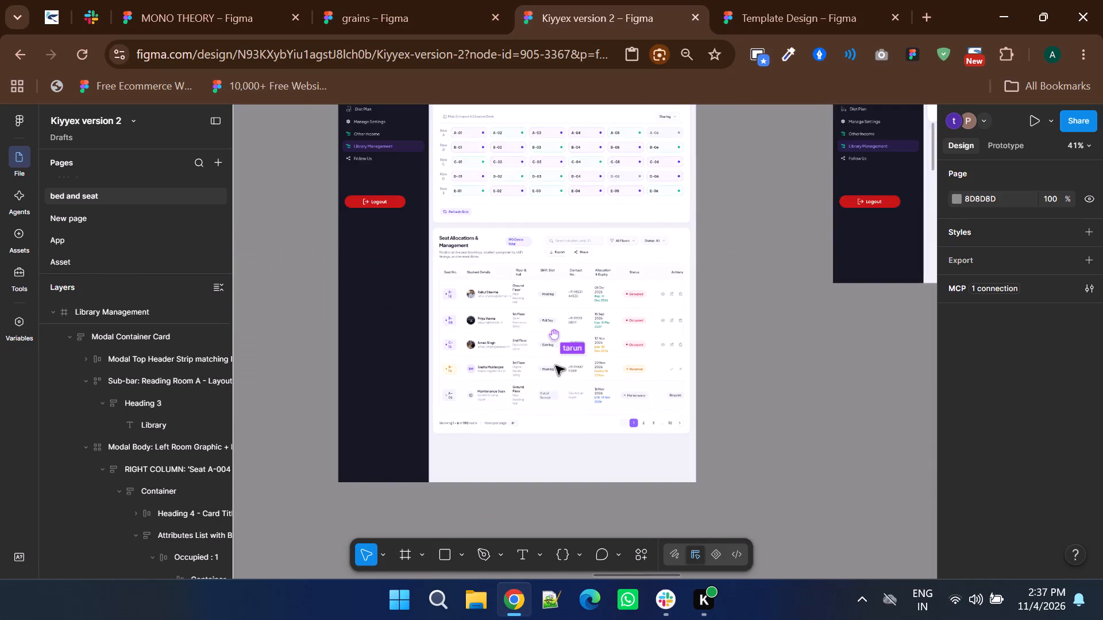
ctrl+scroll(479, 273, up, 3)
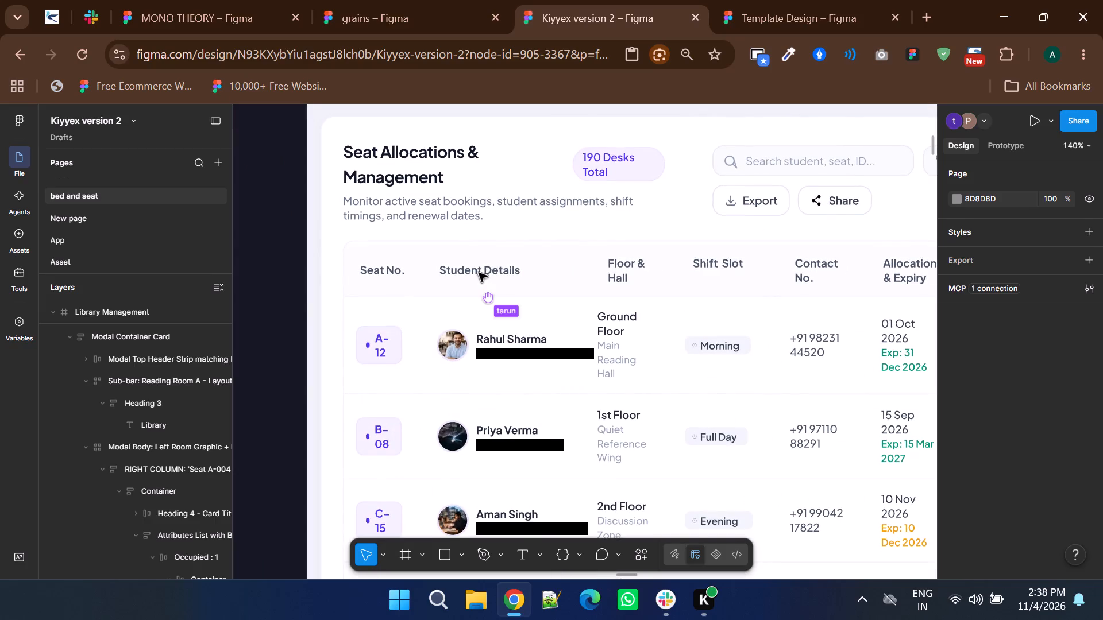
shift+scroll(479, 273, down, 1)
triple_click(549, 266)
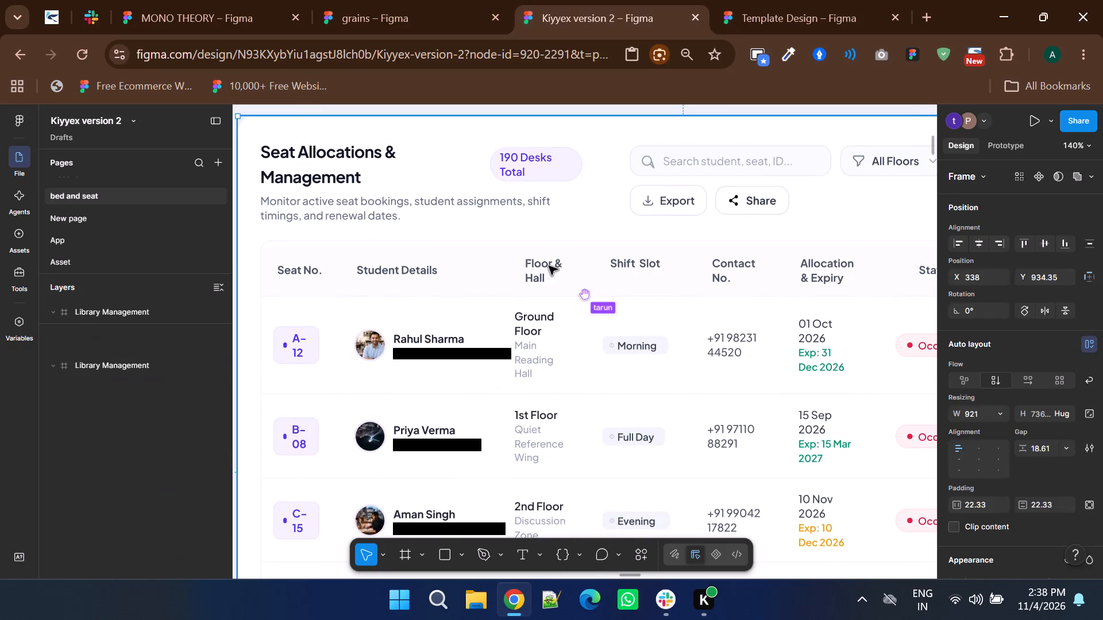
click(549, 266)
double_click(549, 266)
double_click(549, 266)
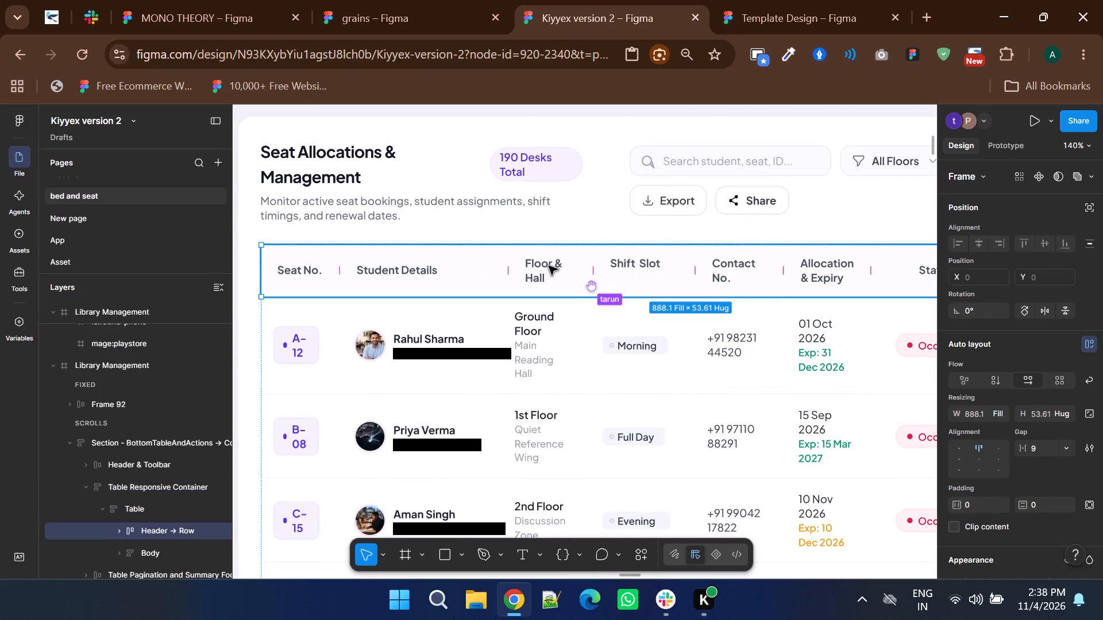
key(BackSpace)
Delete the Shift Slot column header from the Seat Allocations & Management table.
click(589, 254)
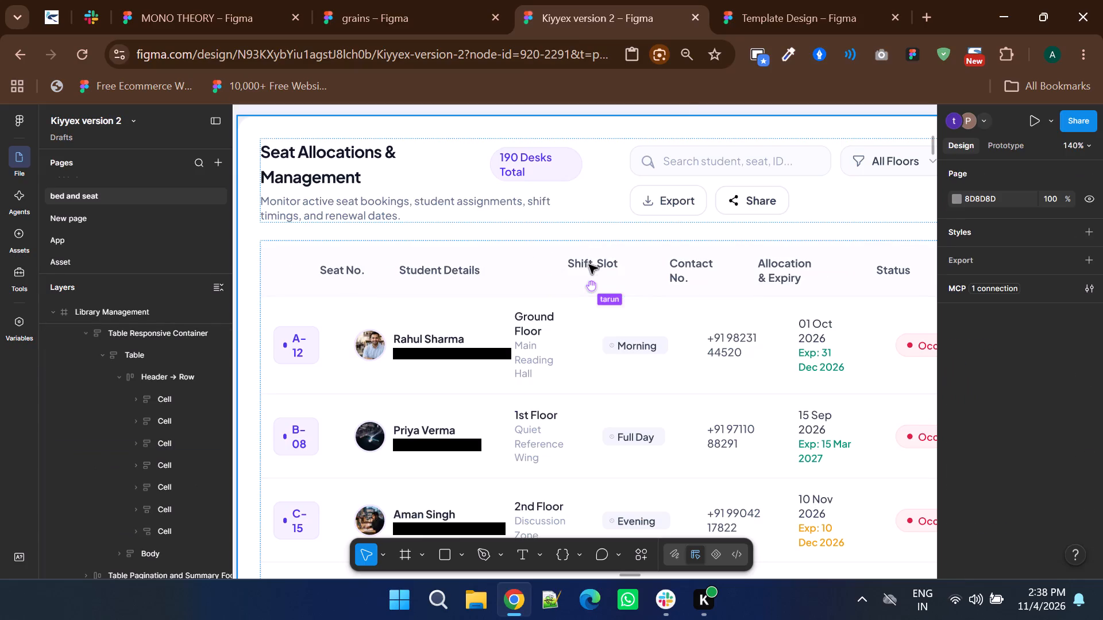
triple_click(589, 265)
click(589, 265)
double_click(589, 265)
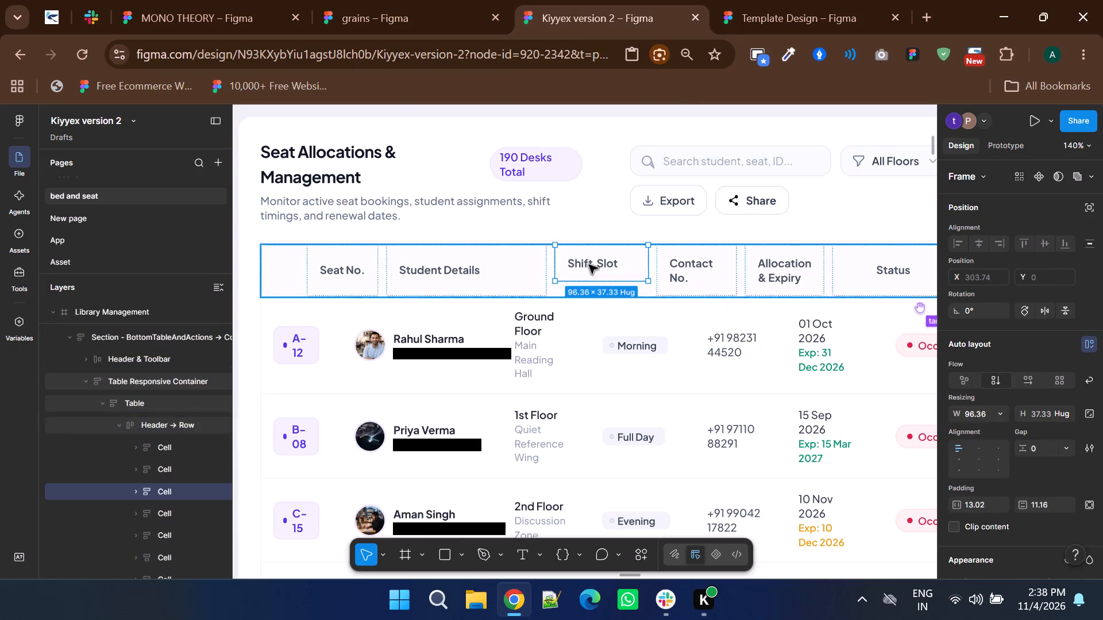
key(Delete)
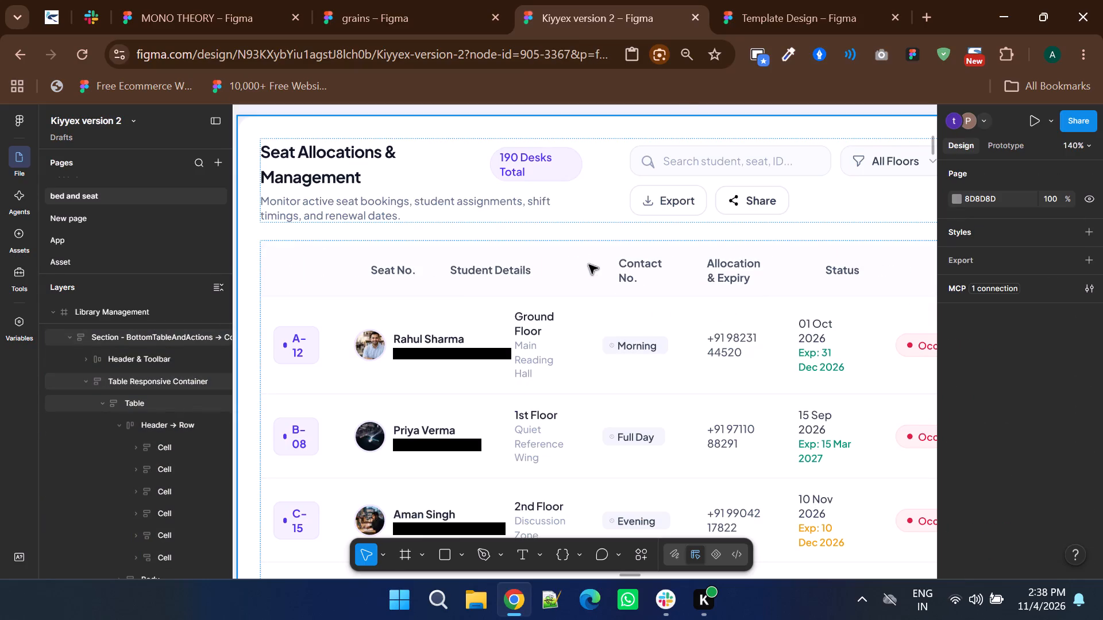
Delete the Ground Floor hall cell and the Morning shift cell from seat A-12's row in the allocations table.
shift+scroll(549, 330, down, 2)
shift+scroll(549, 330, up, 1)
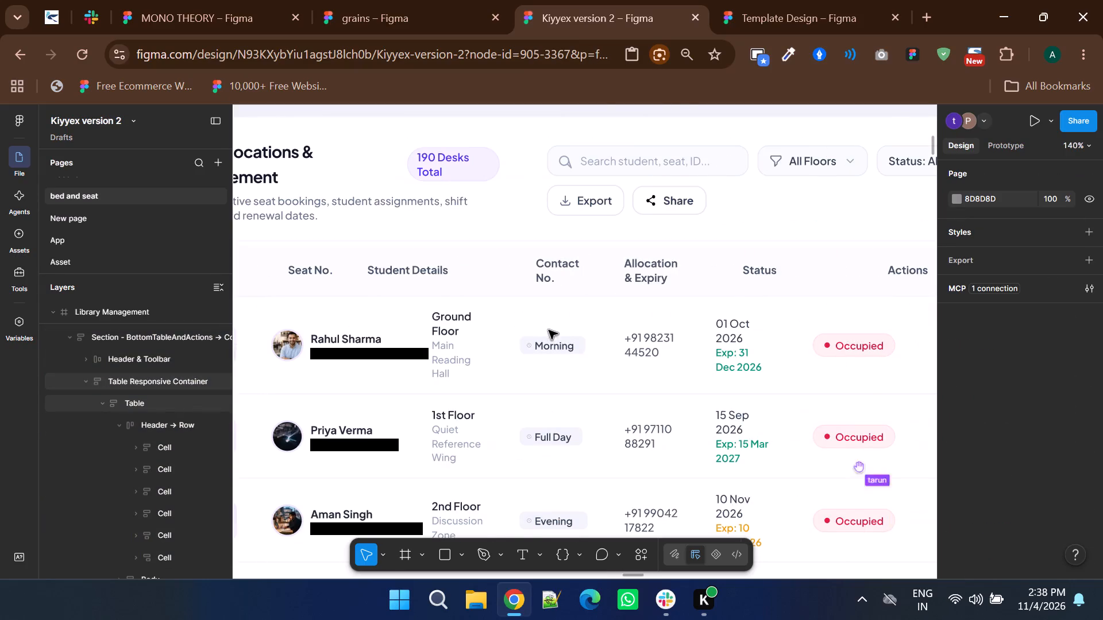
triple_click(458, 357)
double_click(458, 357)
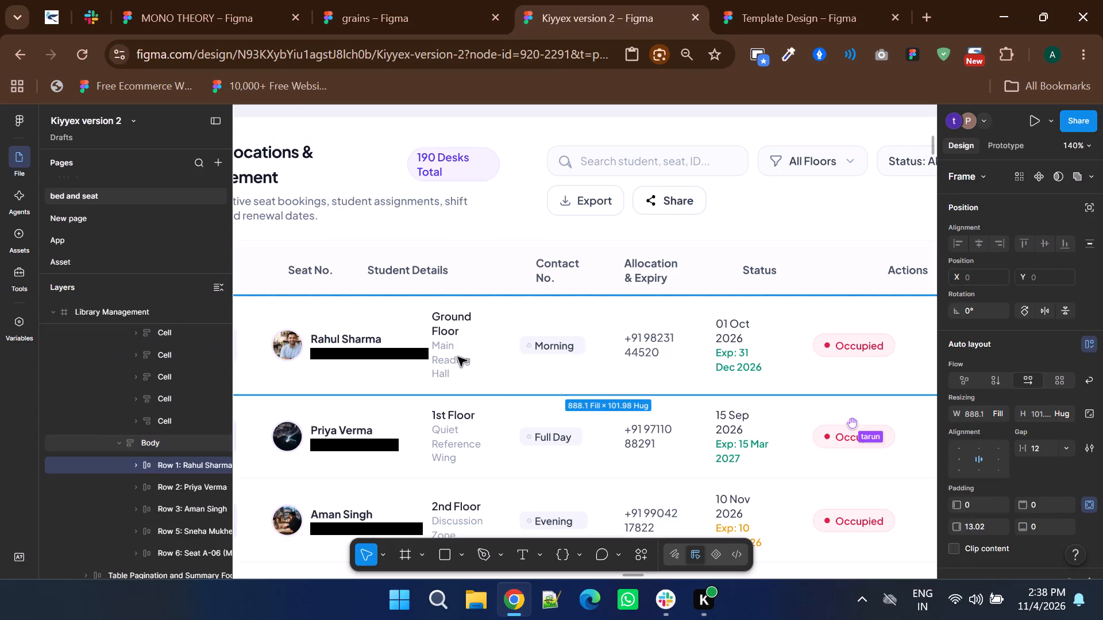
double_click(458, 357)
shift+click(543, 354)
key(Delete)
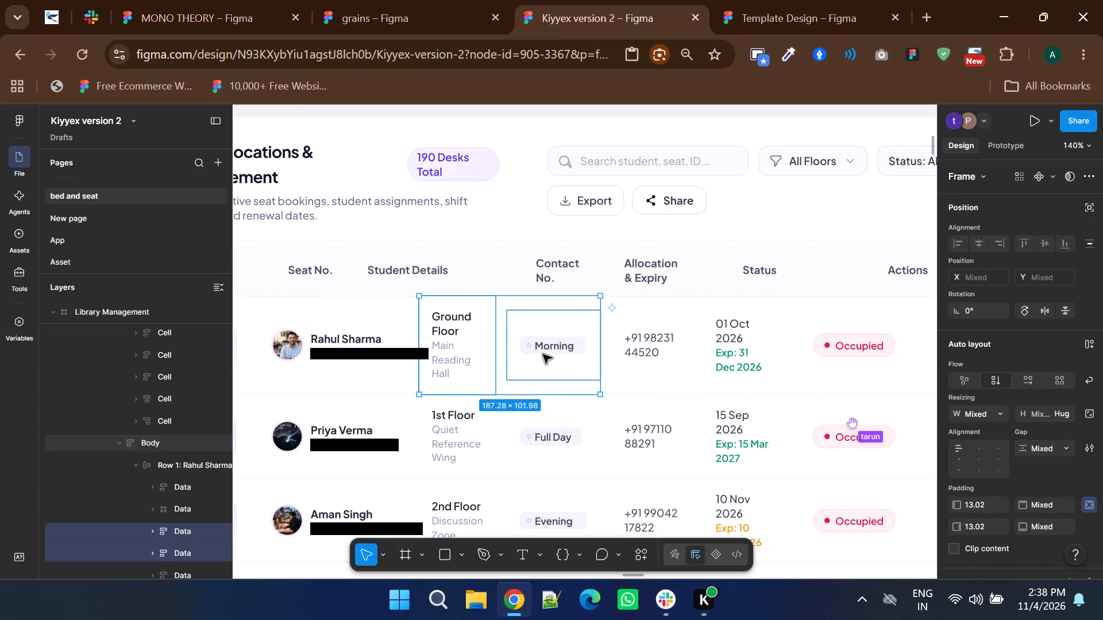
Delete the Full Day shift cell from seat B-08's row.
scroll(543, 354, down, 1)
triple_click(458, 346)
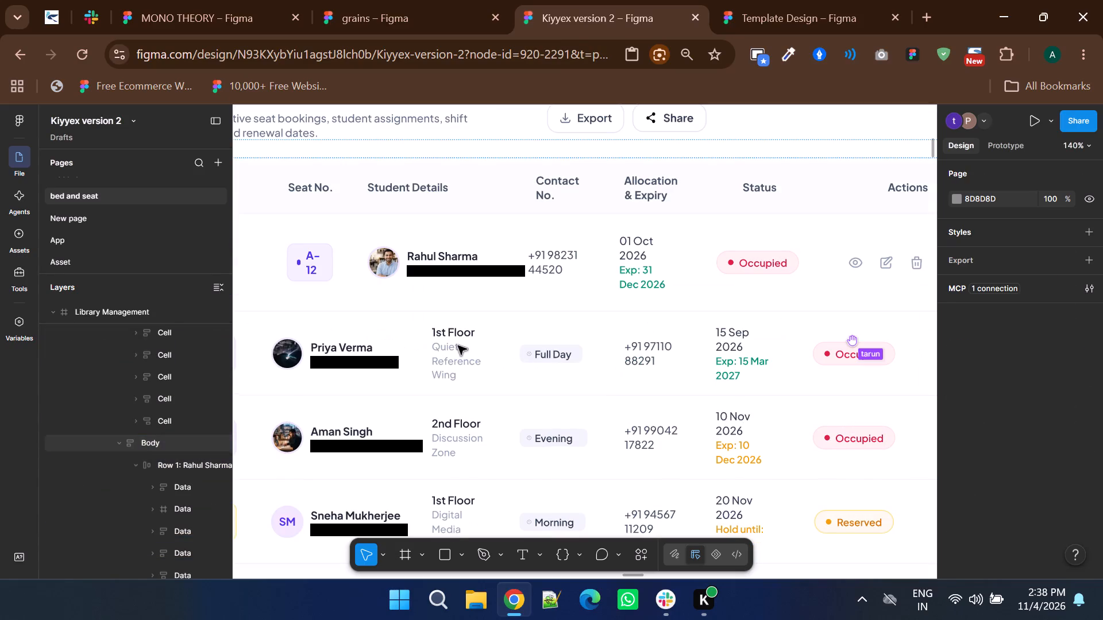
click(458, 346)
double_click(458, 346)
double_click(458, 346)
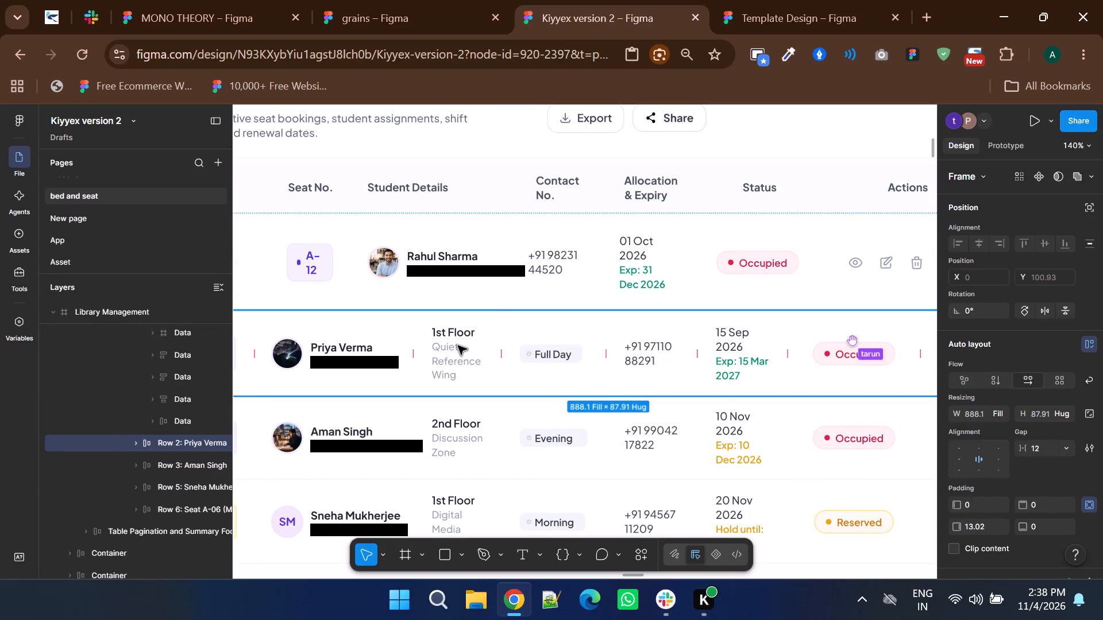
click(535, 355)
key(Delete)
Delete the 2nd Floor Discussion Zone cell and the Evening shift cell from seat C-15's row.
scroll(535, 355, down, 2)
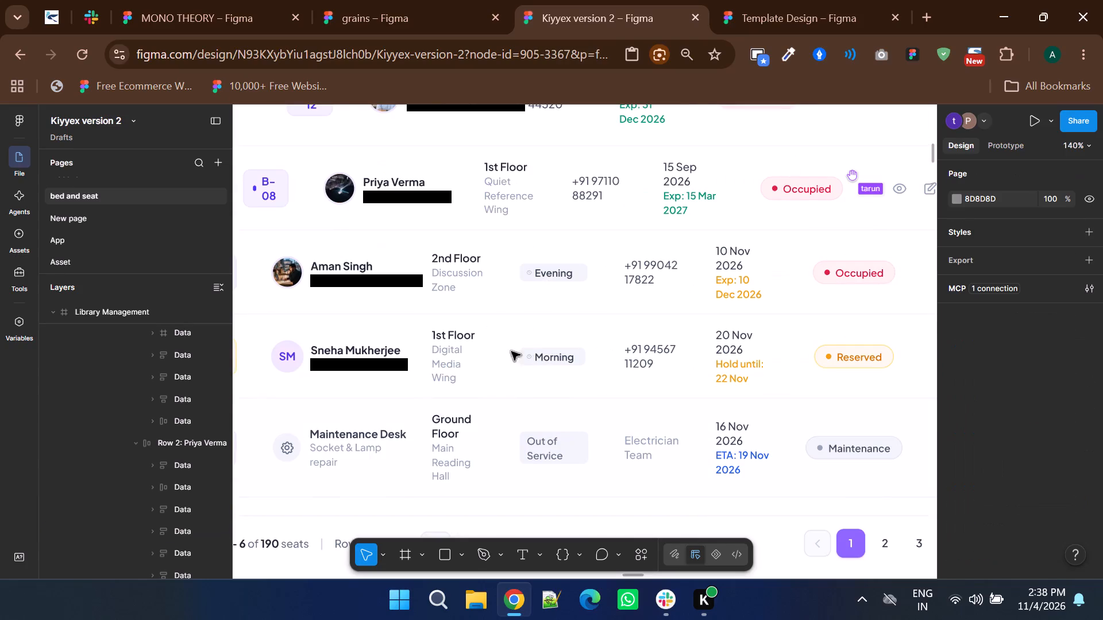
triple_click(457, 288)
triple_click(457, 288)
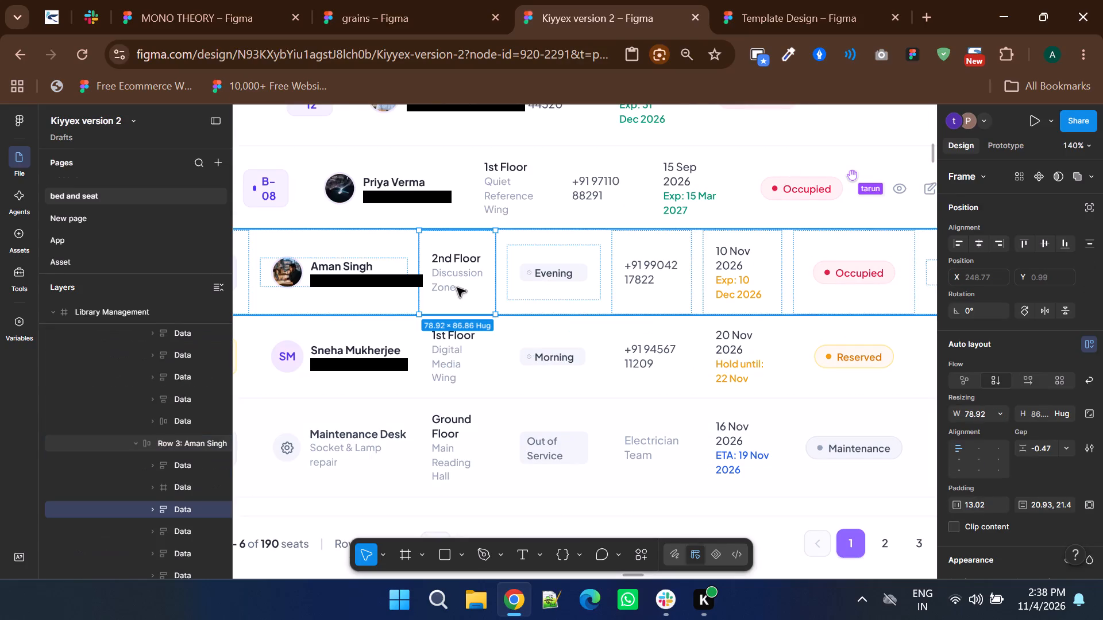
shift+click(523, 285)
key(Delete)
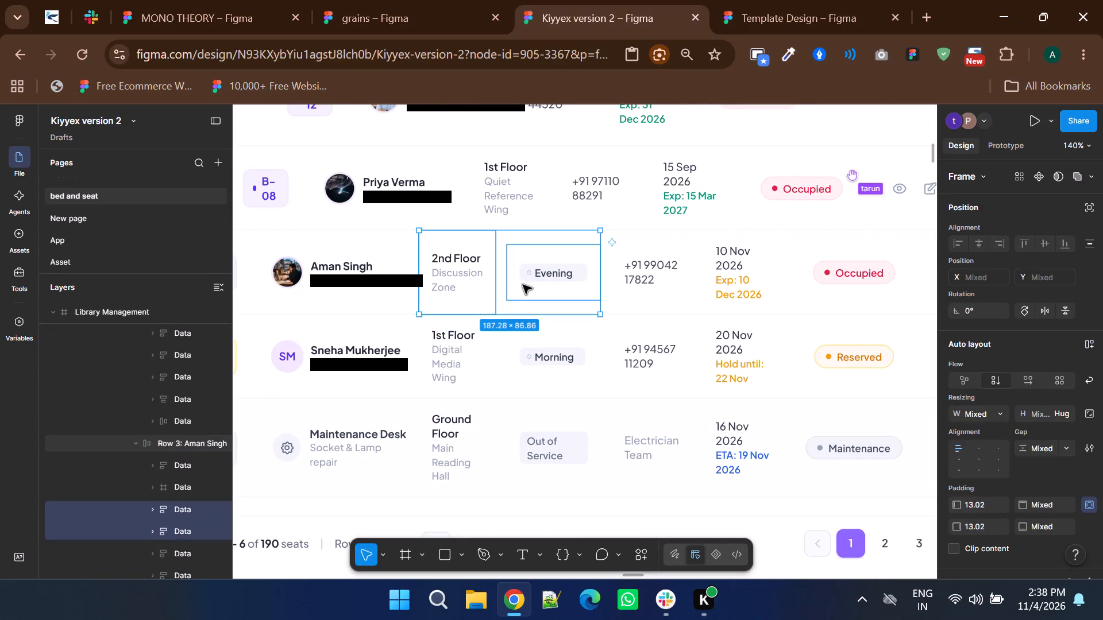
Delete the 1st Floor Quiet Reference Wing cell from seat B-08's row.
scroll(519, 314, up, 1)
triple_click(514, 270)
triple_click(514, 270)
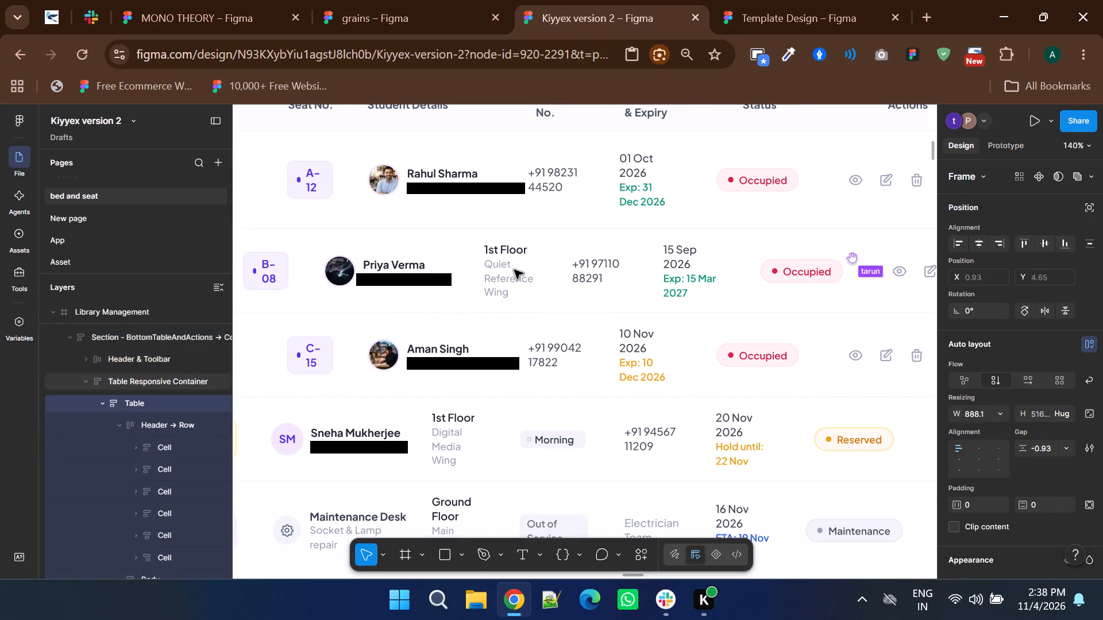
Delete the 1st Floor Digital Media Wing cell and the Morning shift cell from seat B-14's row.
scroll(514, 270, down, 1)
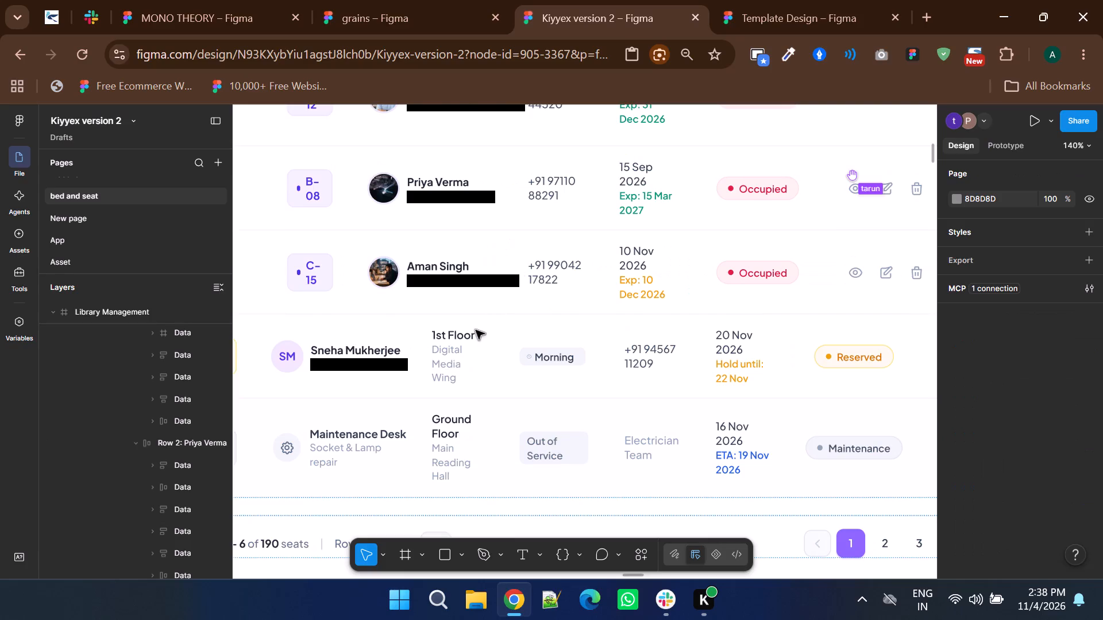
triple_click(466, 339)
triple_click(466, 339)
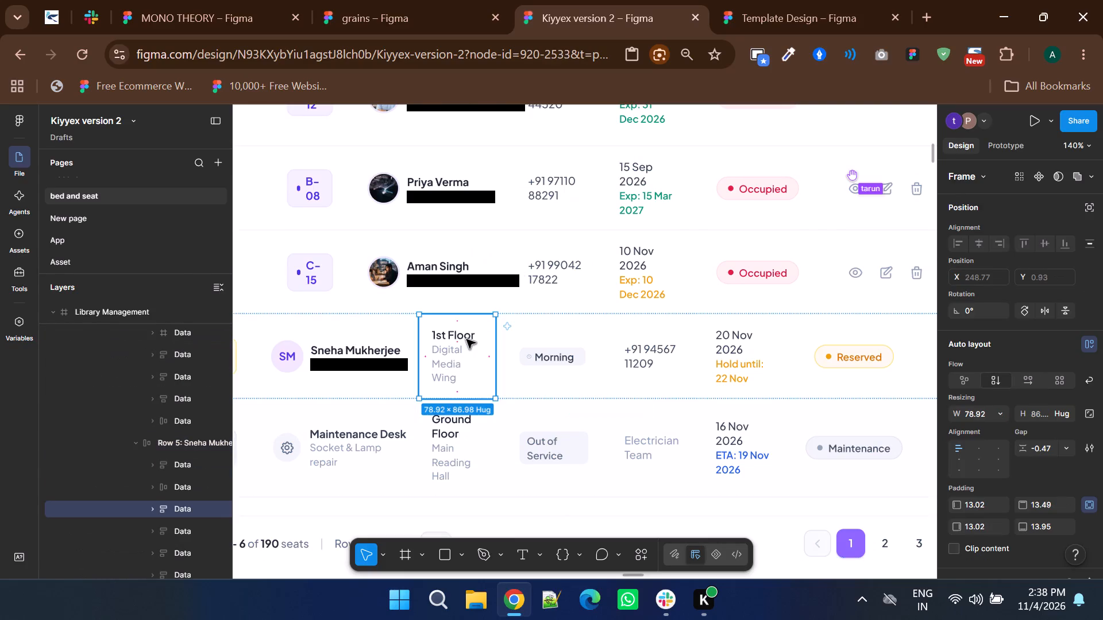
click(536, 347)
triple_click(526, 347)
double_click(526, 347)
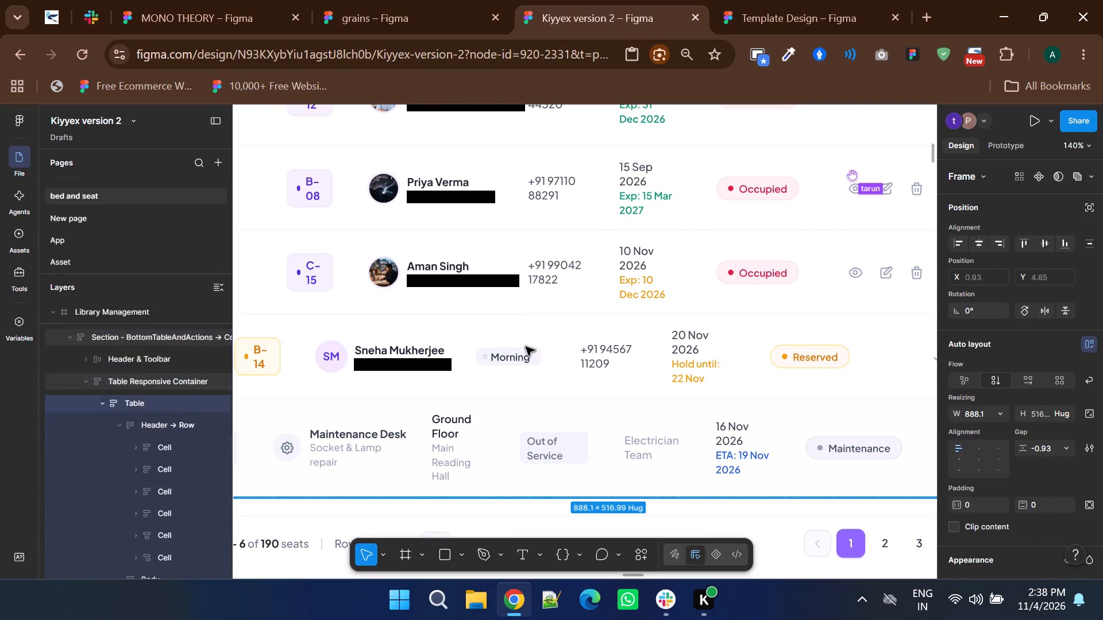
double_click(526, 347)
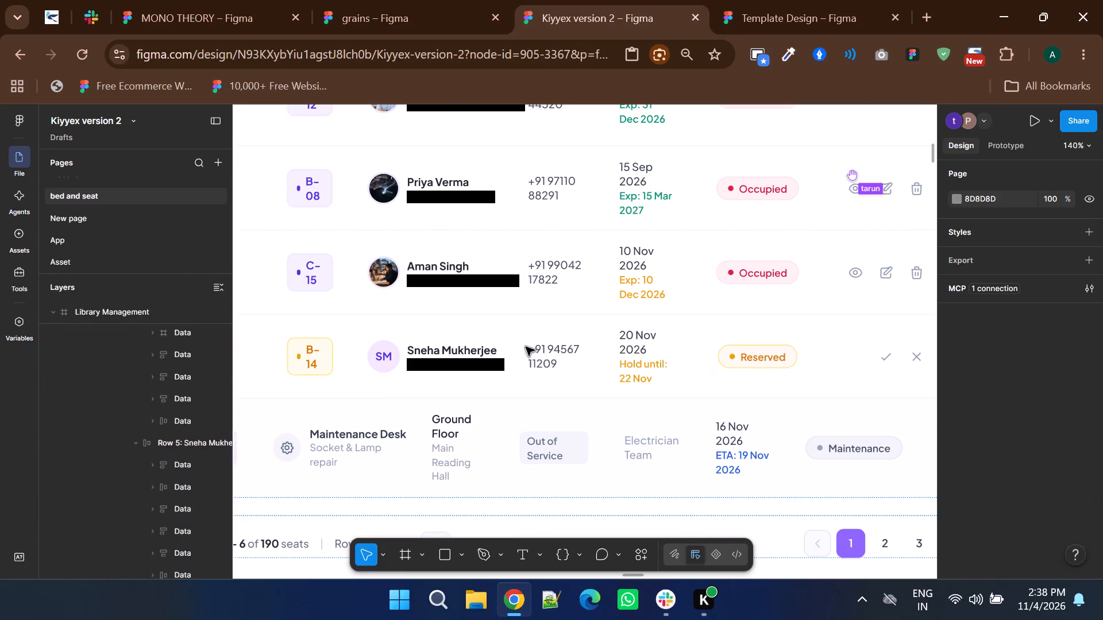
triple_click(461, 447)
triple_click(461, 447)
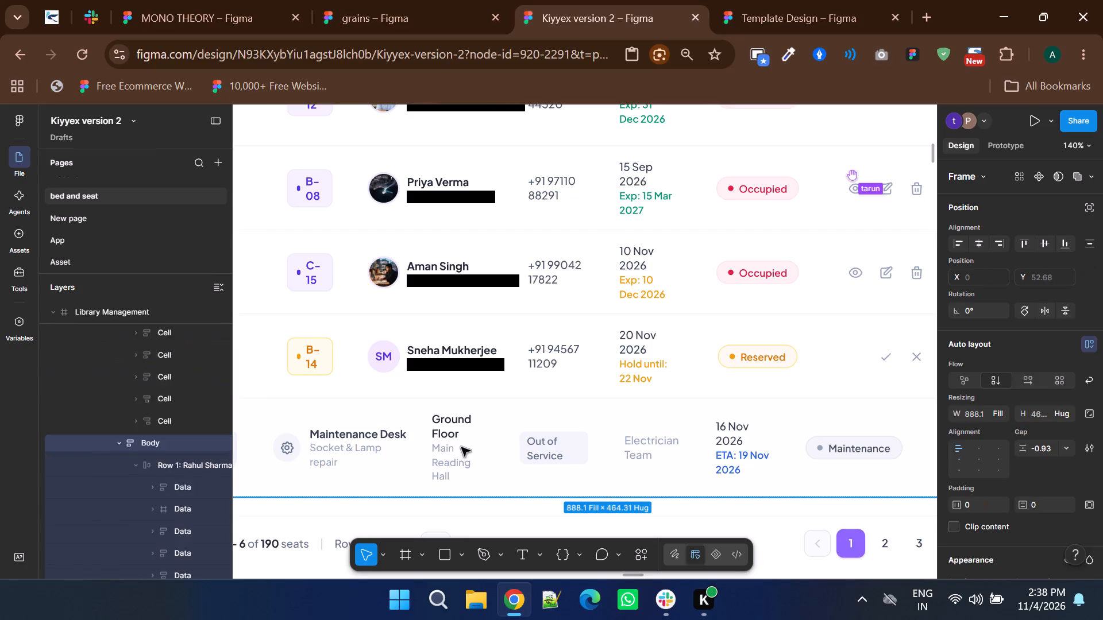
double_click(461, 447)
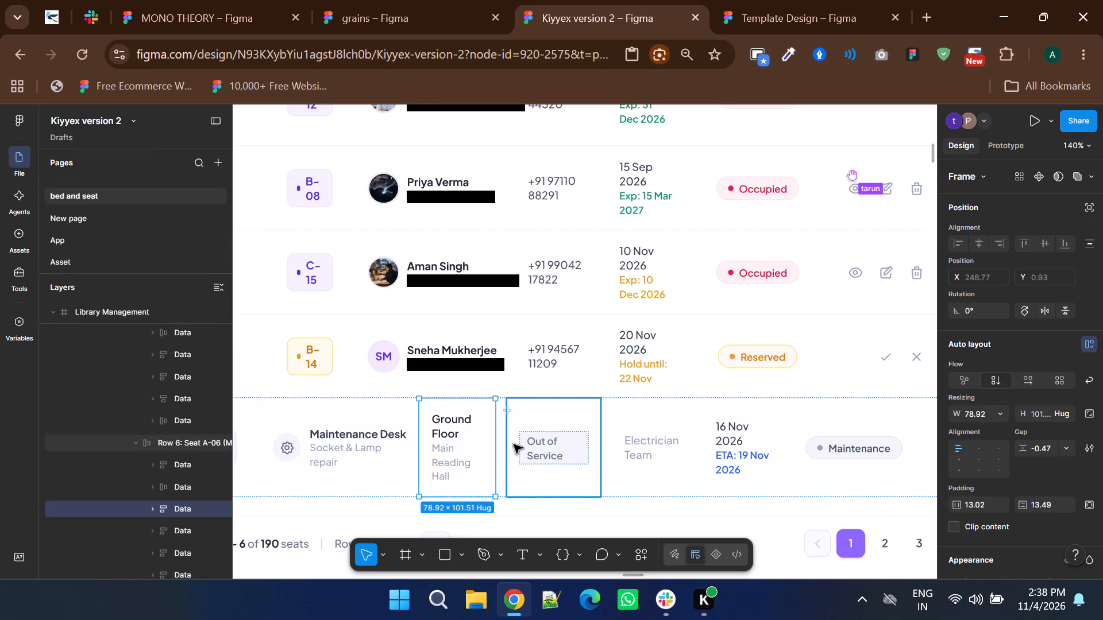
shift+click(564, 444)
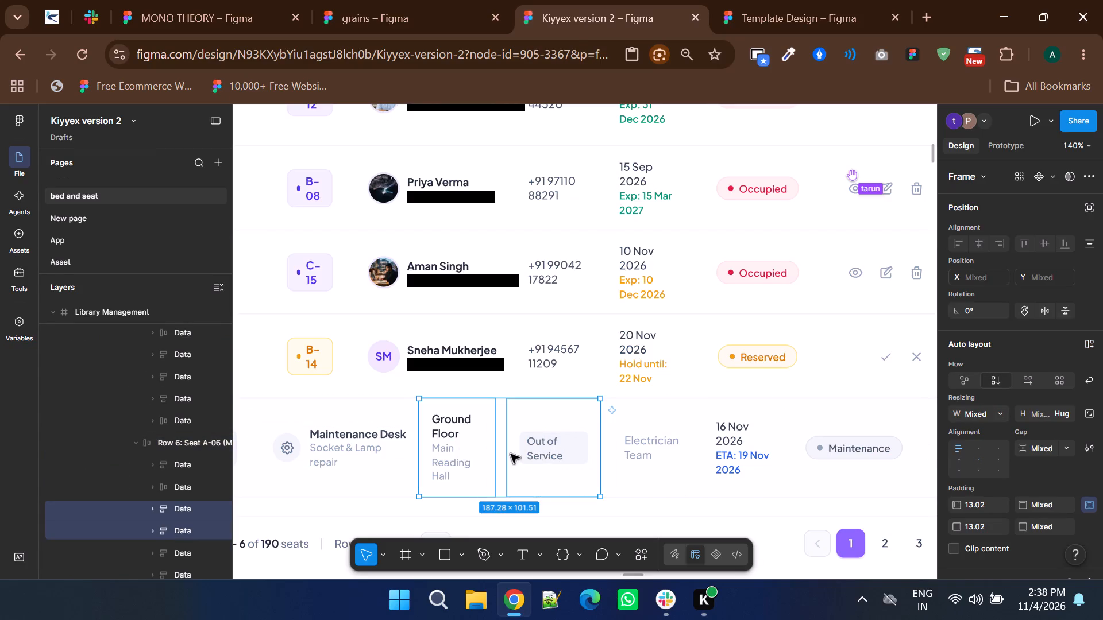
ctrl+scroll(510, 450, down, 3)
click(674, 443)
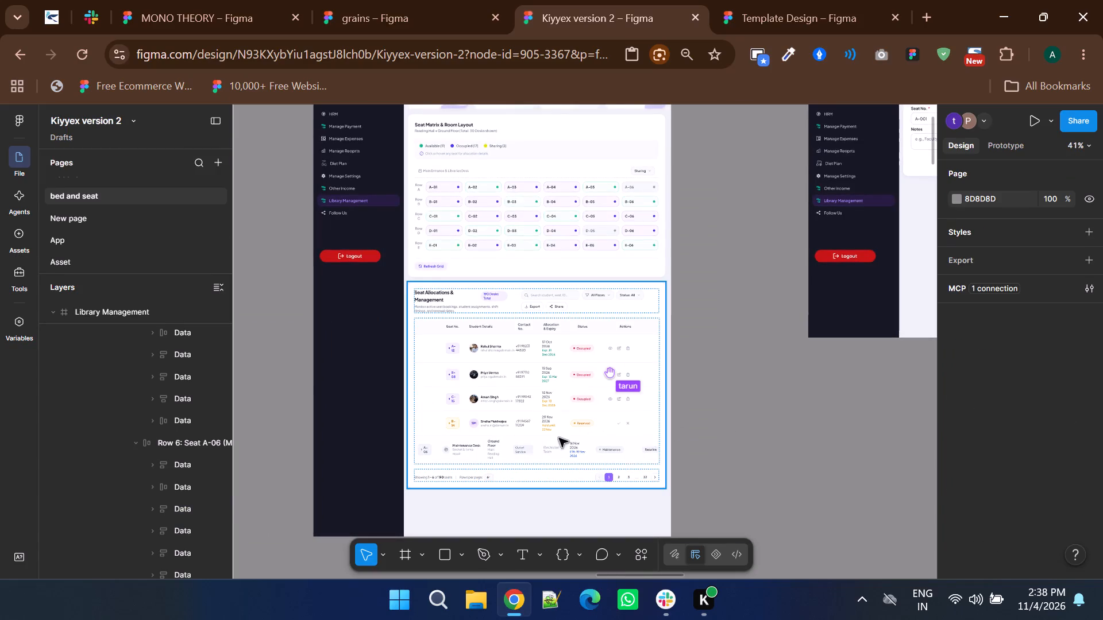
Delete the entire Maintenance Desk row for seat A-06 from the allocations table.
double_click(552, 443)
double_click(547, 445)
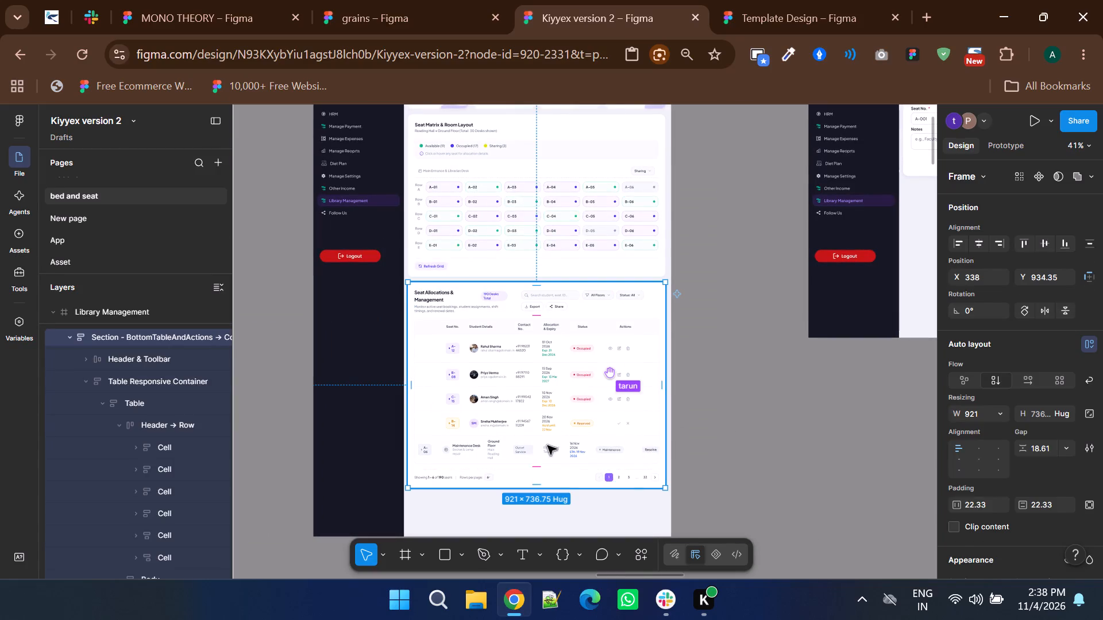
double_click(547, 445)
double_click(547, 445)
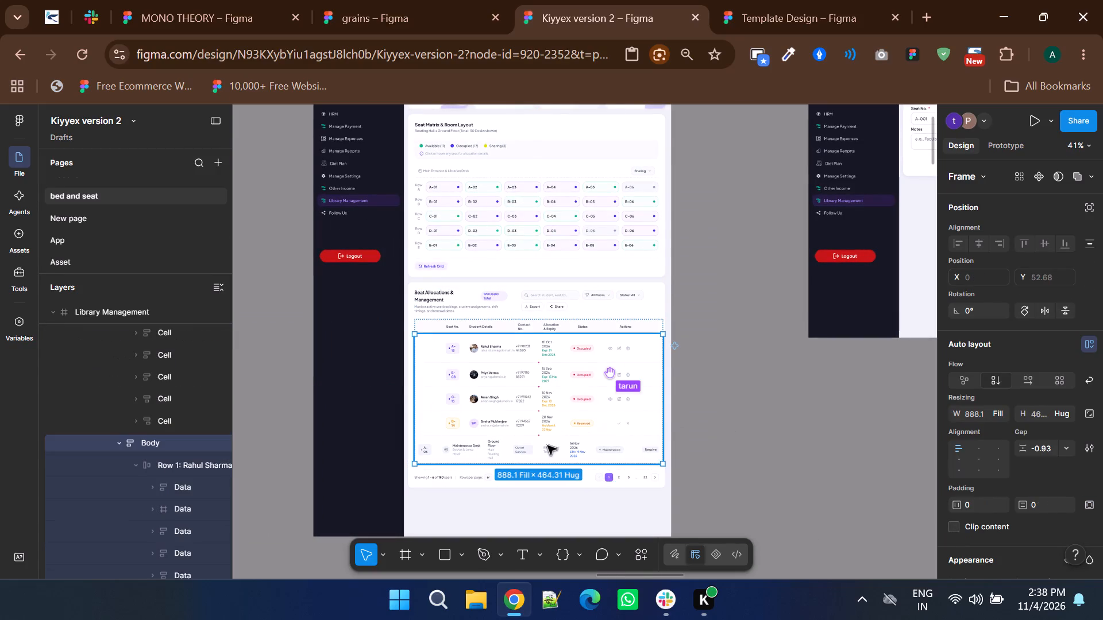
double_click(547, 445)
key(Delete)
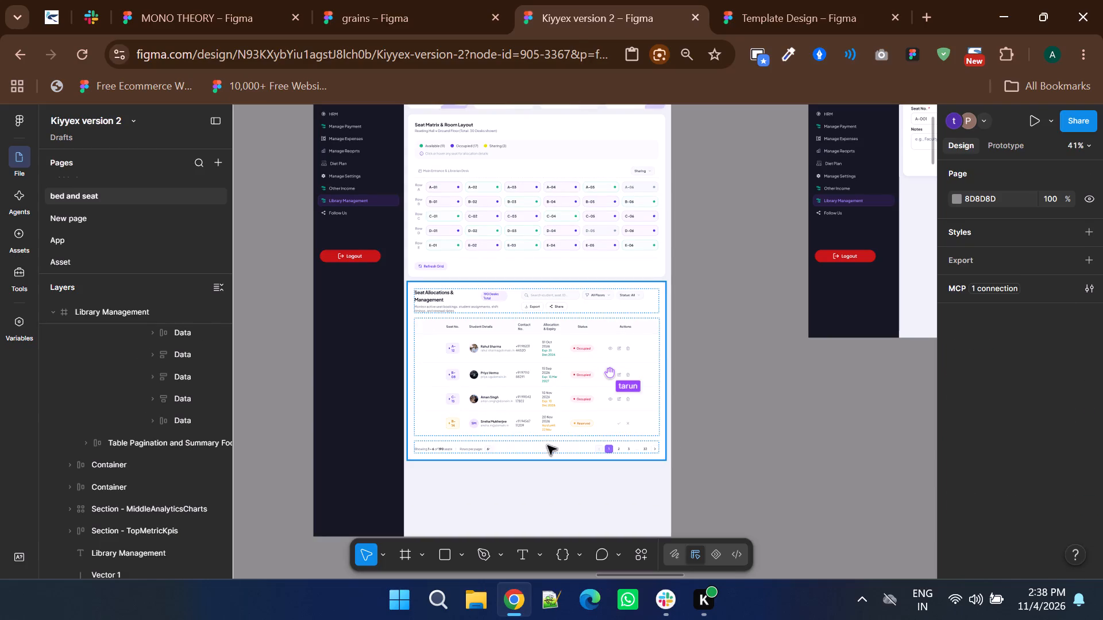
Set the horizontal auto layout gap of the Seat Allocations table's header row to 36.
ctrl+scroll(605, 363, up, 4)
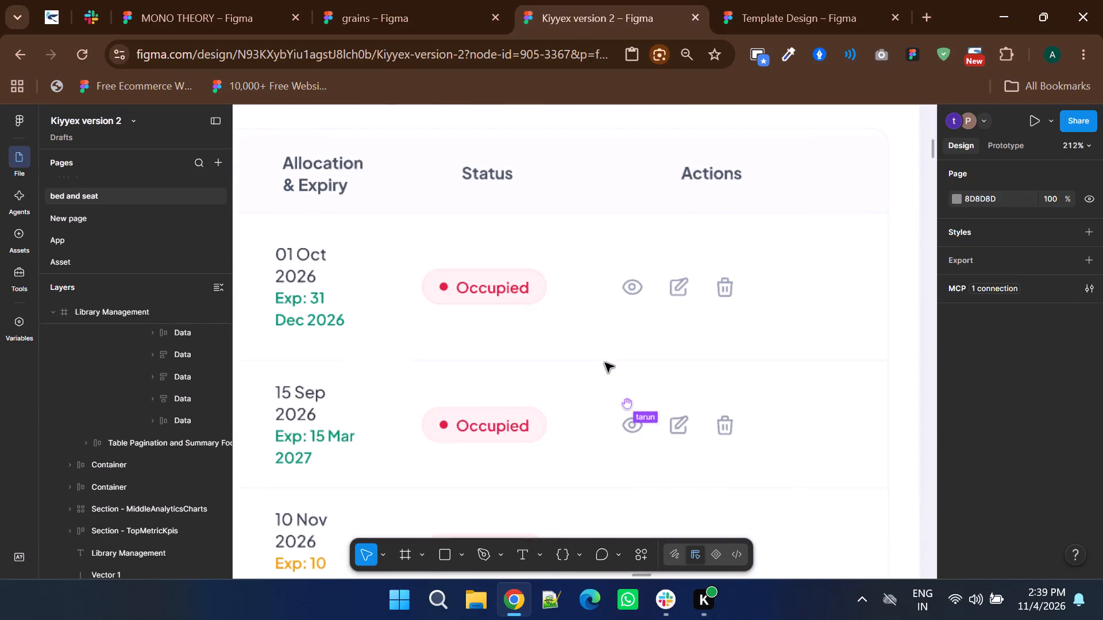
ctrl+scroll(605, 363, down, 3)
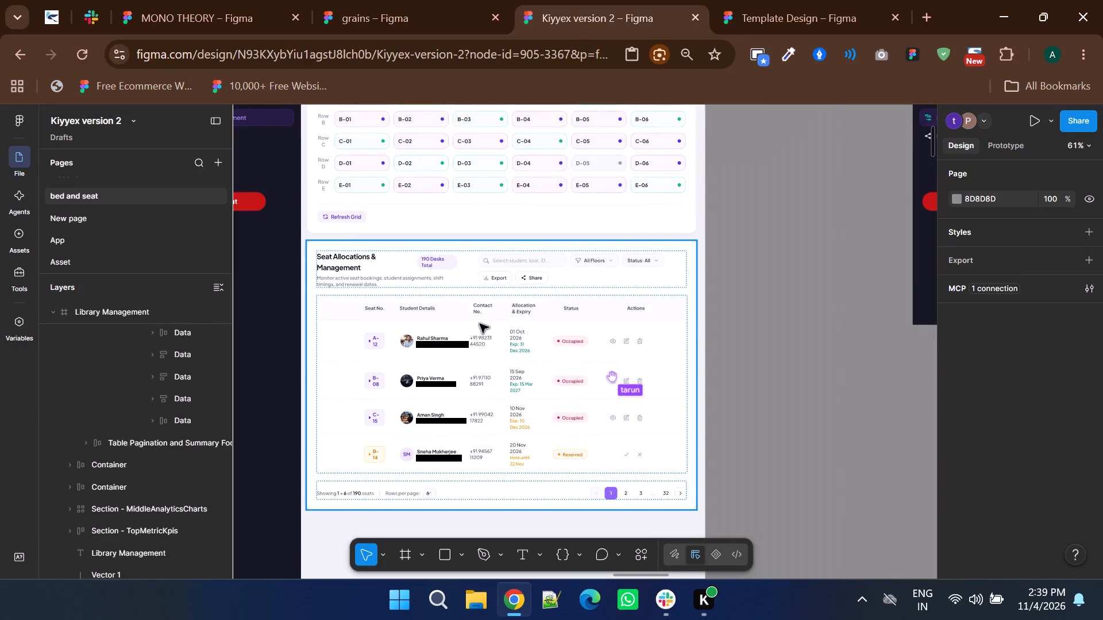
triple_click(464, 307)
click(464, 307)
double_click(464, 307)
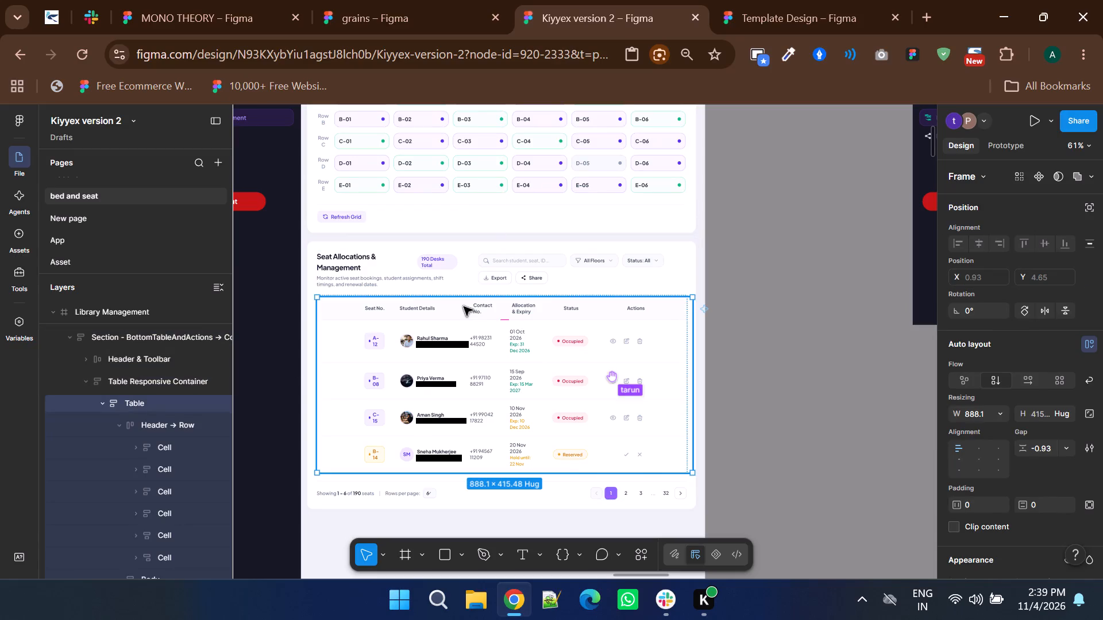
double_click(456, 308)
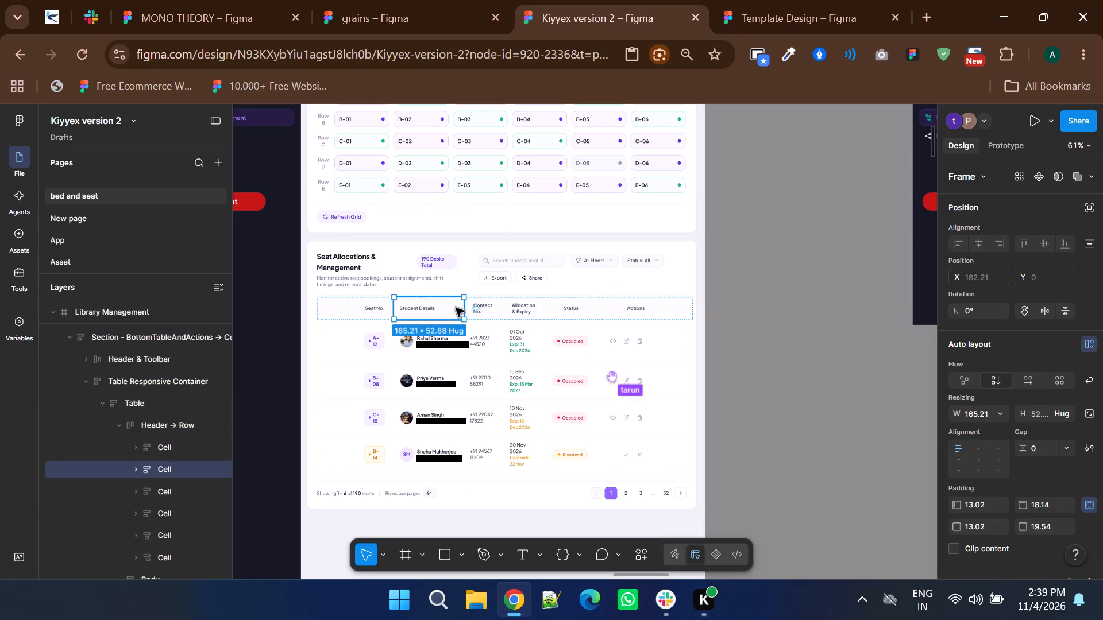
click(337, 310)
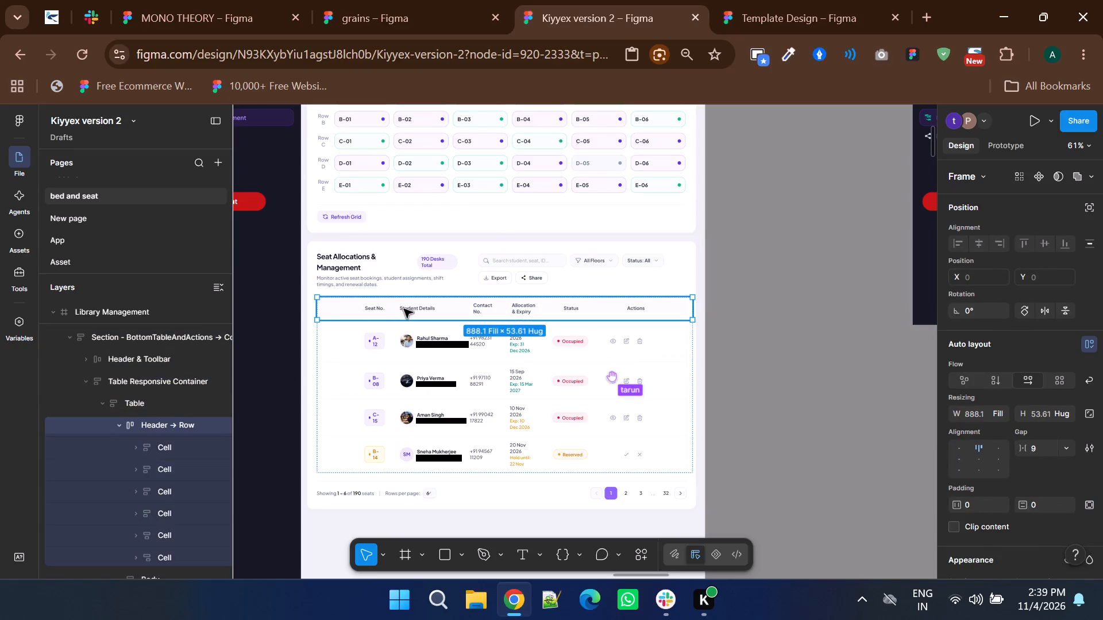
click(1049, 447)
key(Down)
key(Down)
key(Down)
key(Down)
key(Down)
key(Down)
key(Down)
key(Down)
key(Down)
key(Down)
key(Down)
key(Down)
key(Down)
key(Down)
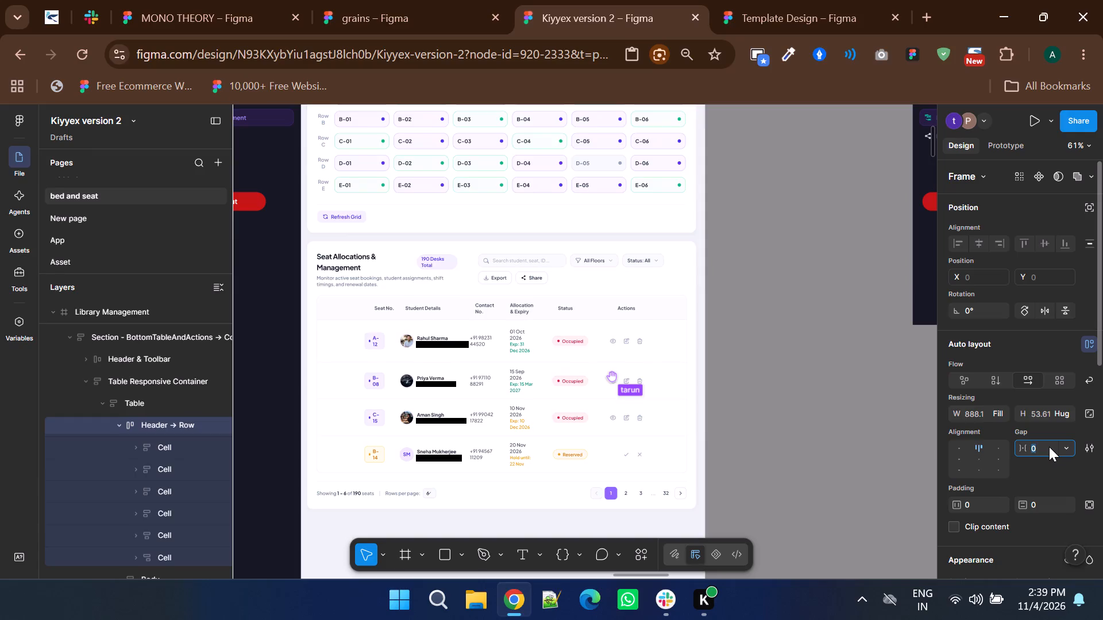
key(Down)
key(Down)
key(Down)
key(Down)
key(Down)
key(Down)
key(Down)
key(Down)
key(Down)
key(Down)
key(Down)
key(Down)
key(Down)
key(Down)
key(Down)
key(Down)
key(Down)
key(Down)
key(Down)
key(Down)
key(Up)
key(Up)
key(Up)
key(Up)
key(Up)
key(Up)
key(Up)
key(Up)
key(Up)
key(Up)
key(Up)
key(Up)
key(Up)
key(Up)
key(Up)
key(Up)
key(Up)
key(Up)
key(Up)
key(Up)
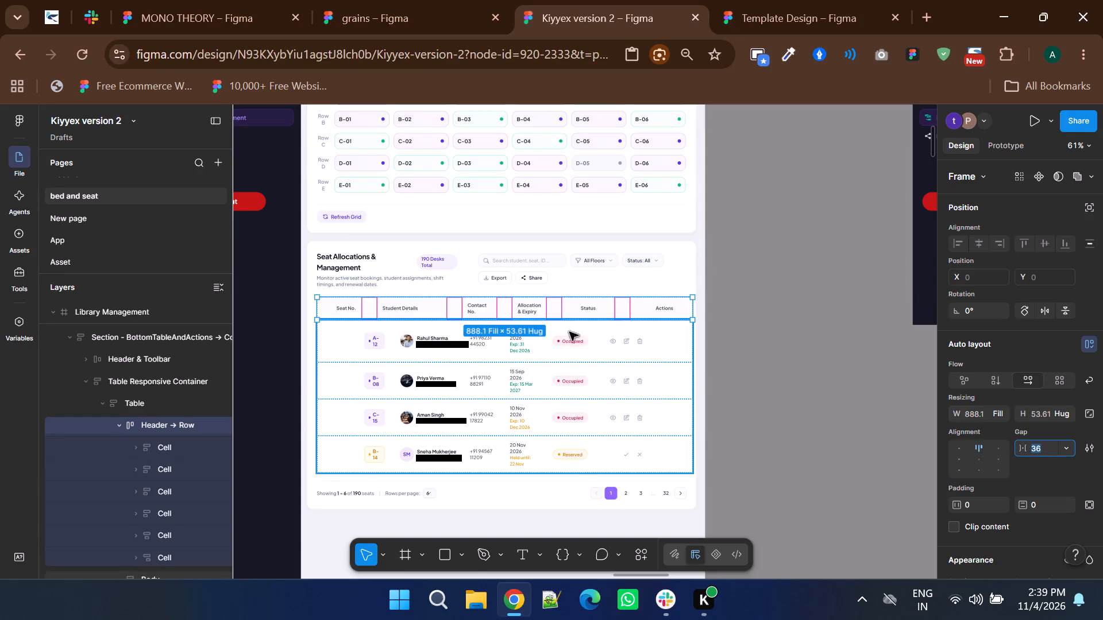
Set the horizontal auto layout gap of seat A-12's row to 40.
double_click(530, 334)
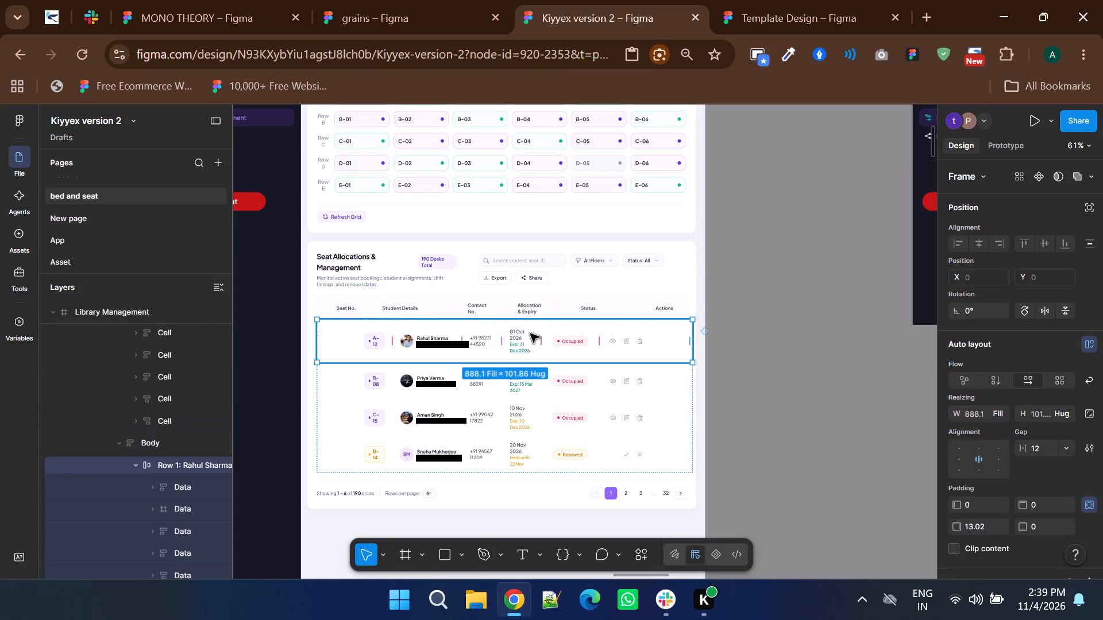
click(539, 342)
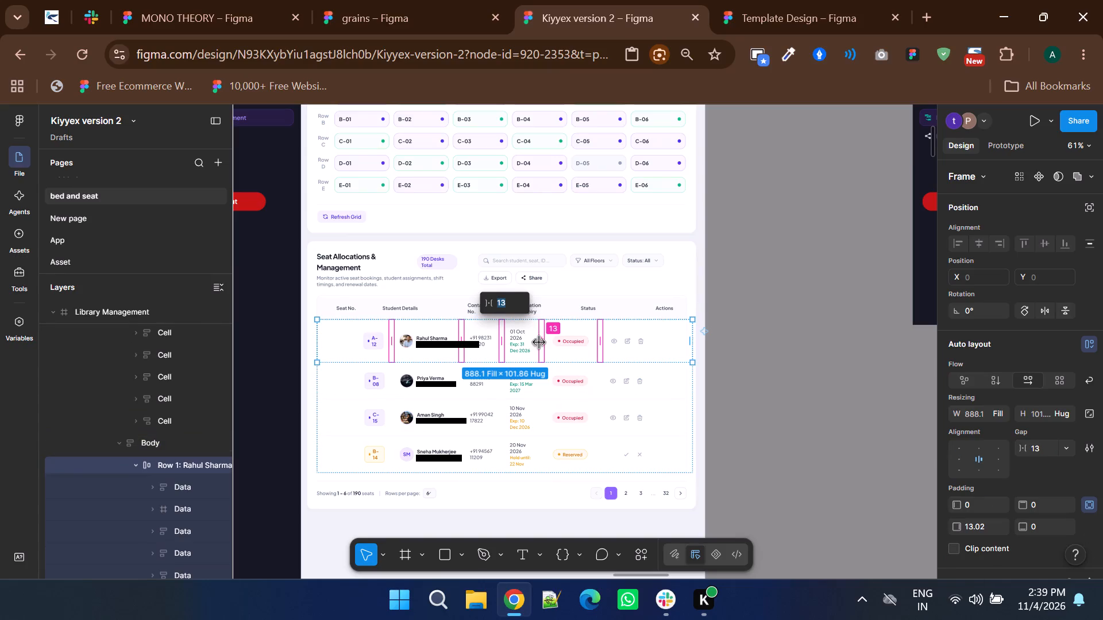
key(Down)
key(Down)
key(Down)
key(Down)
key(Down)
key(Down)
key(Down)
key(Down)
key(Down)
key(Down)
key(Down)
key(Down)
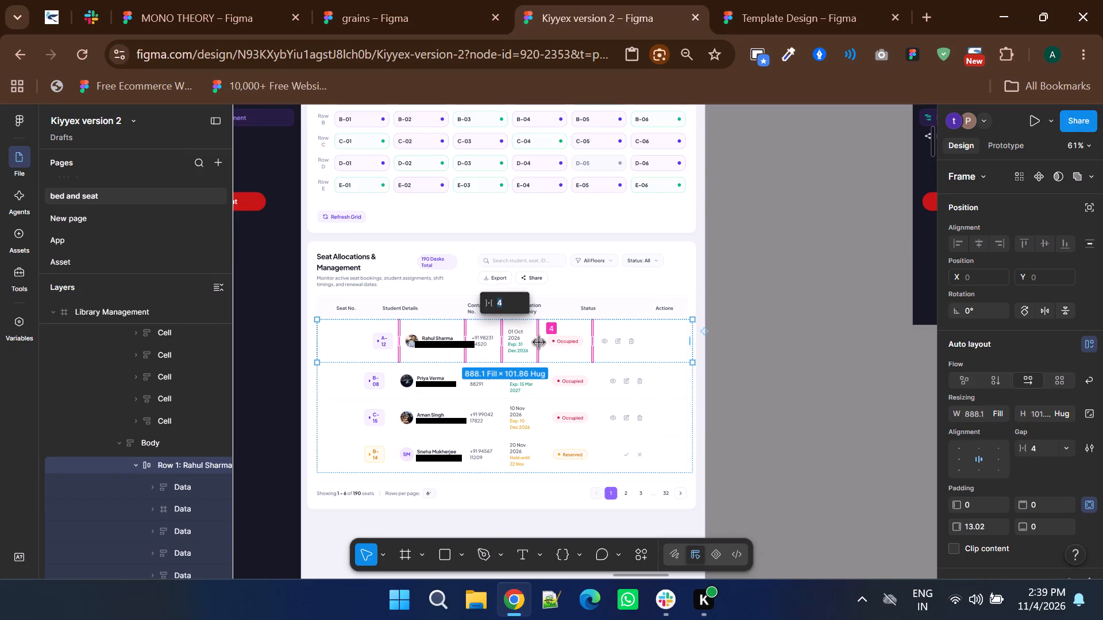
key(Up)
key(Up)
key(Up)
key(Up)
key(Up)
key(Up)
key(Up)
key(Up)
key(Up)
key(Up)
key(Up)
key(Up)
key(Up)
key(Up)
key(Up)
key(Up)
key(Up)
key(Up)
key(Up)
key(Up)
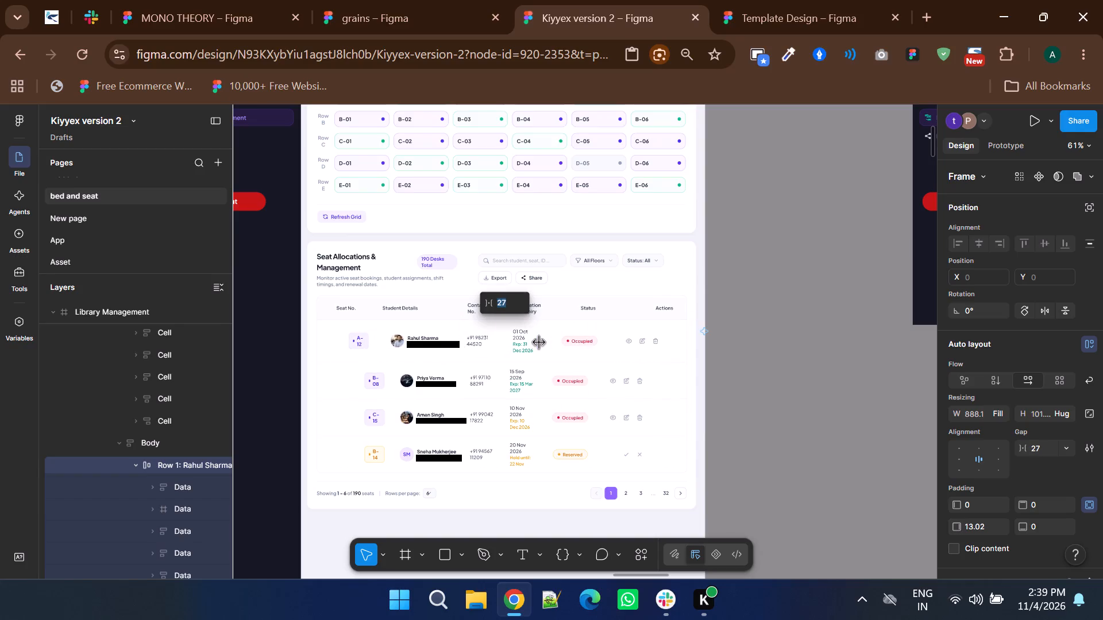
key(Up)
key(Up)
key(Up)
key(Up)
key(Up)
key(Up)
key(Up)
key(Up)
key(Up)
key(Up)
key(Up)
key(Up)
key(Up)
key(Up)
key(Up)
key(Up)
key(Up)
key(Up)
key(Up)
key(Up)
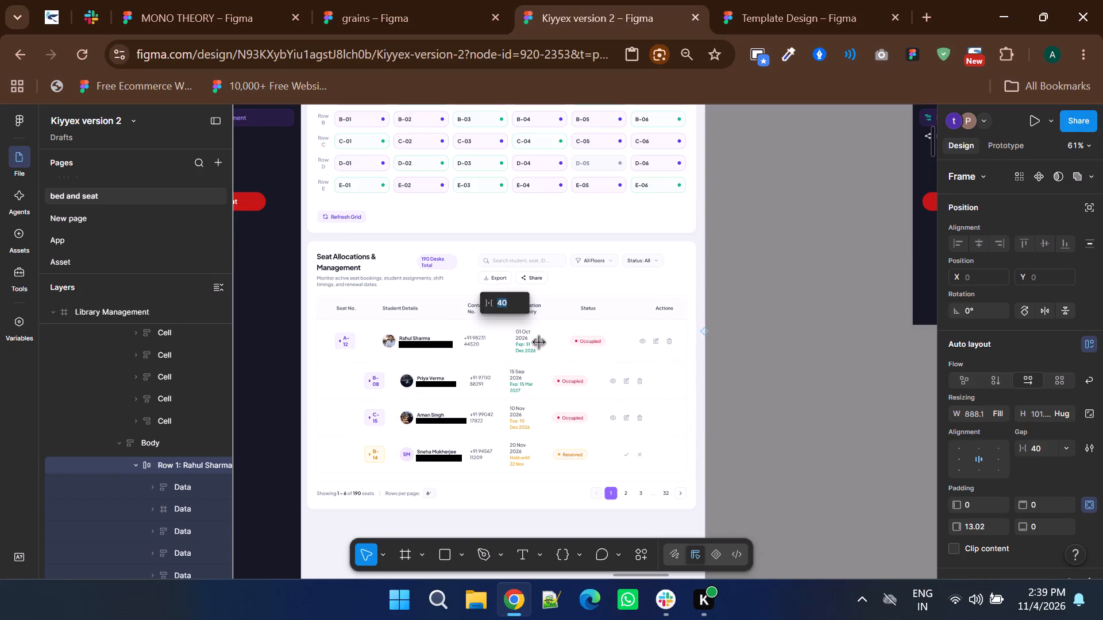
Set the horizontal auto layout gap of seat A-12's row to 44.
key(Up)
key(Down)
key(Down)
key(Down)
key(Down)
key(Down)
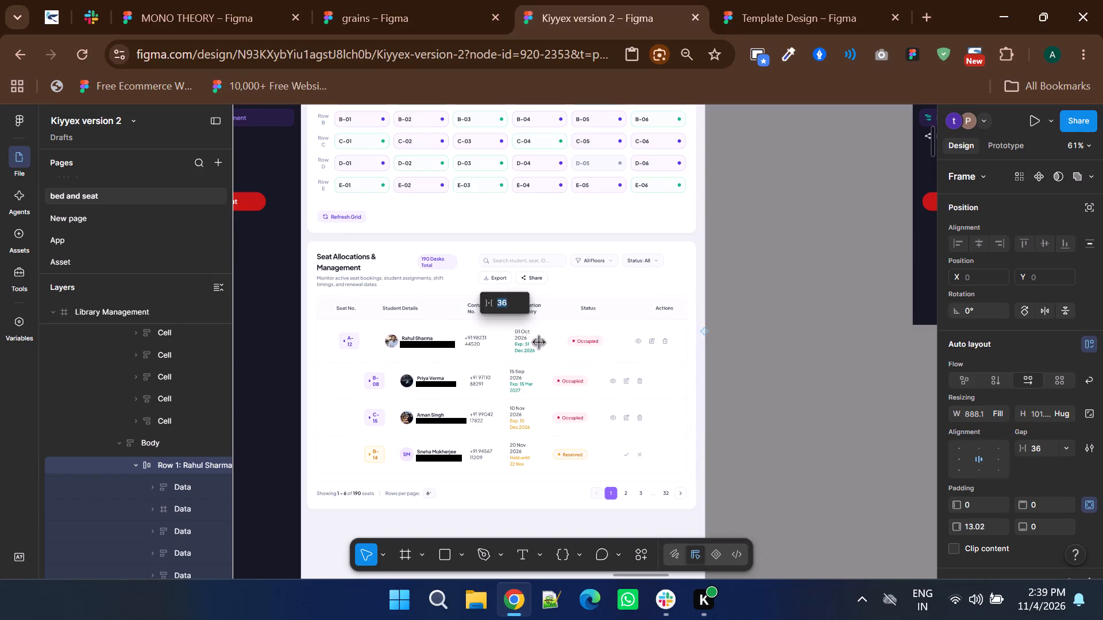
key(Up)
key(Up)
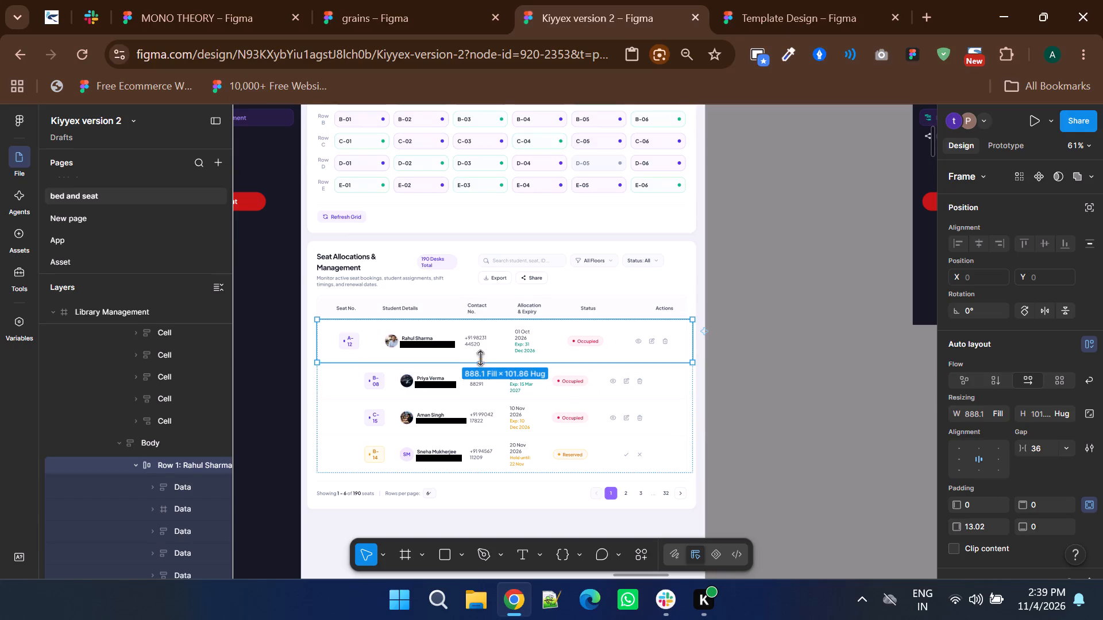
click(494, 343)
click(497, 341)
key(Up)
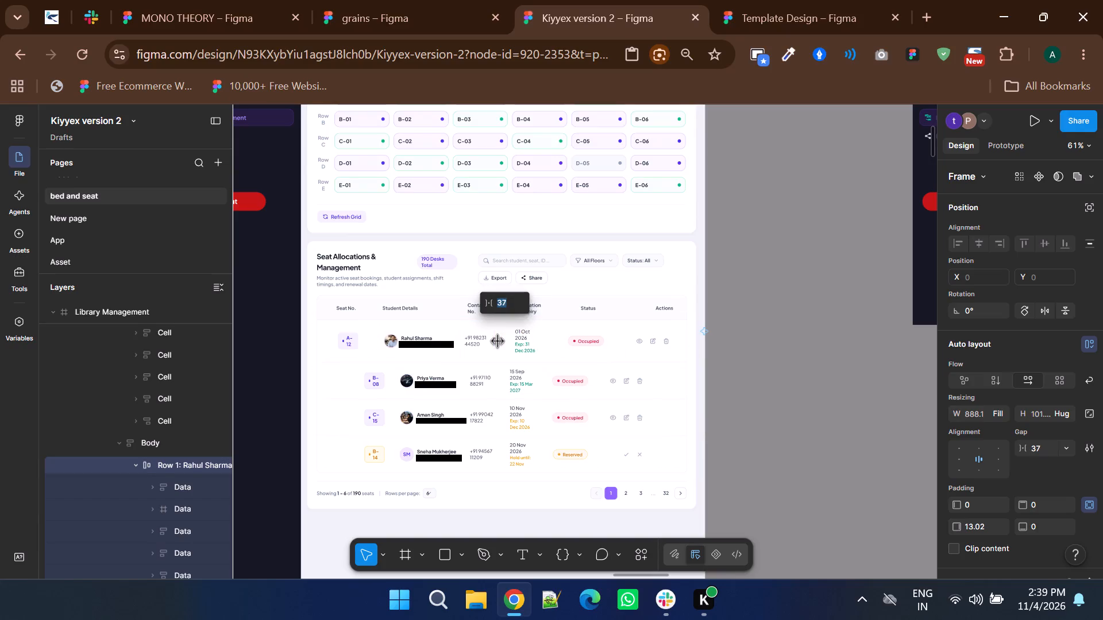
key(Up)
key(Up)
key(Up)
key(Up)
key(Up)
key(Up)
Set the horizontal auto layout gap of seat B-08's row to 44, matching seat A-12's row.
click(508, 391)
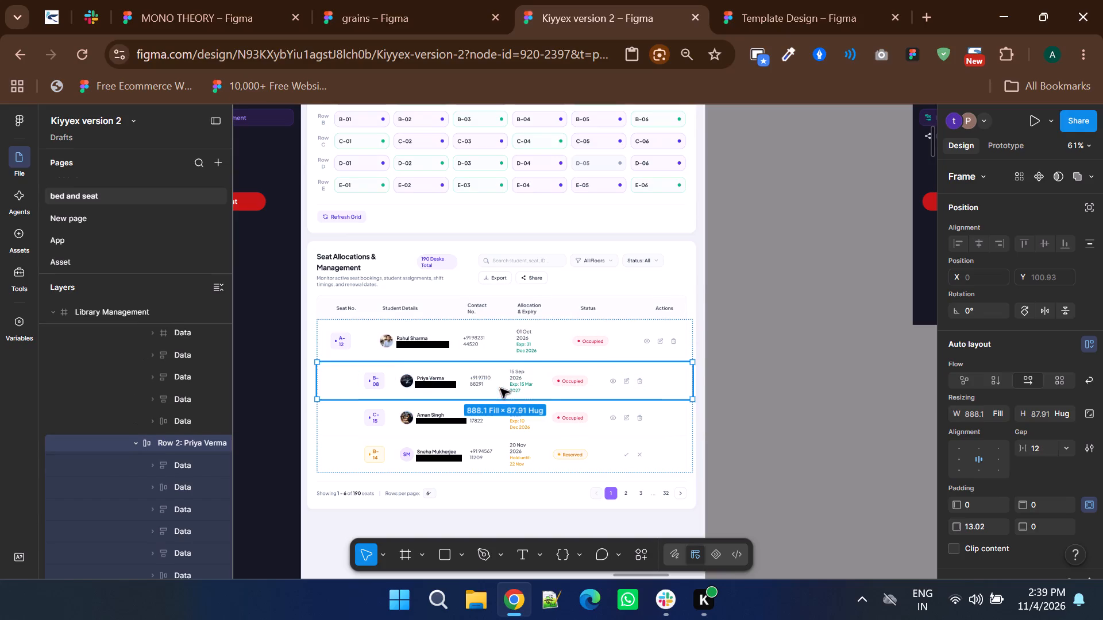
click(499, 381)
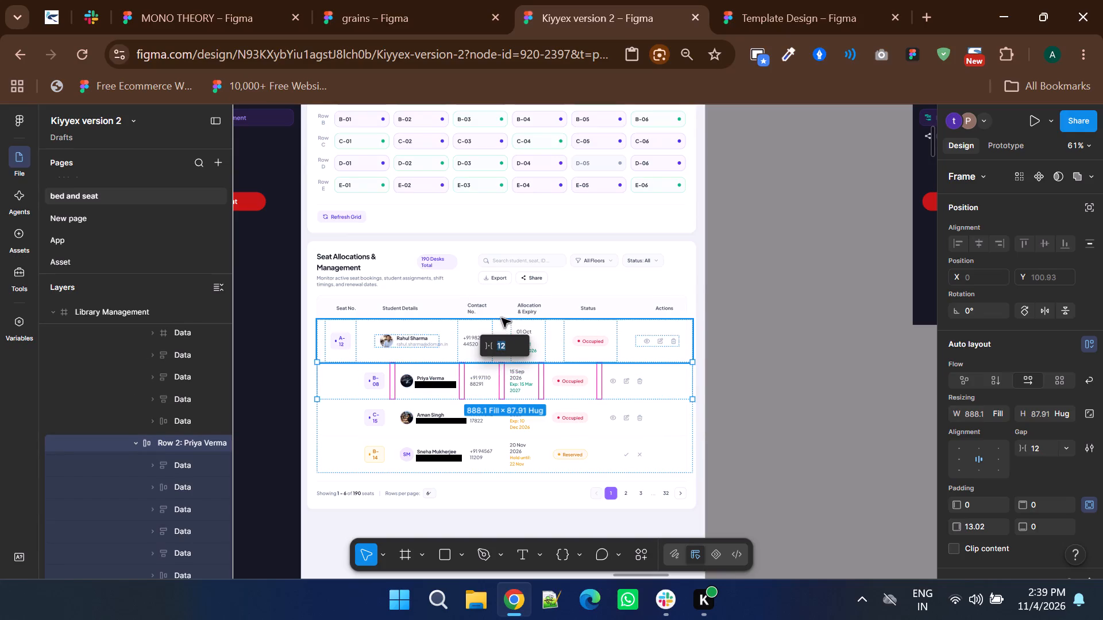
click(502, 318)
click(502, 335)
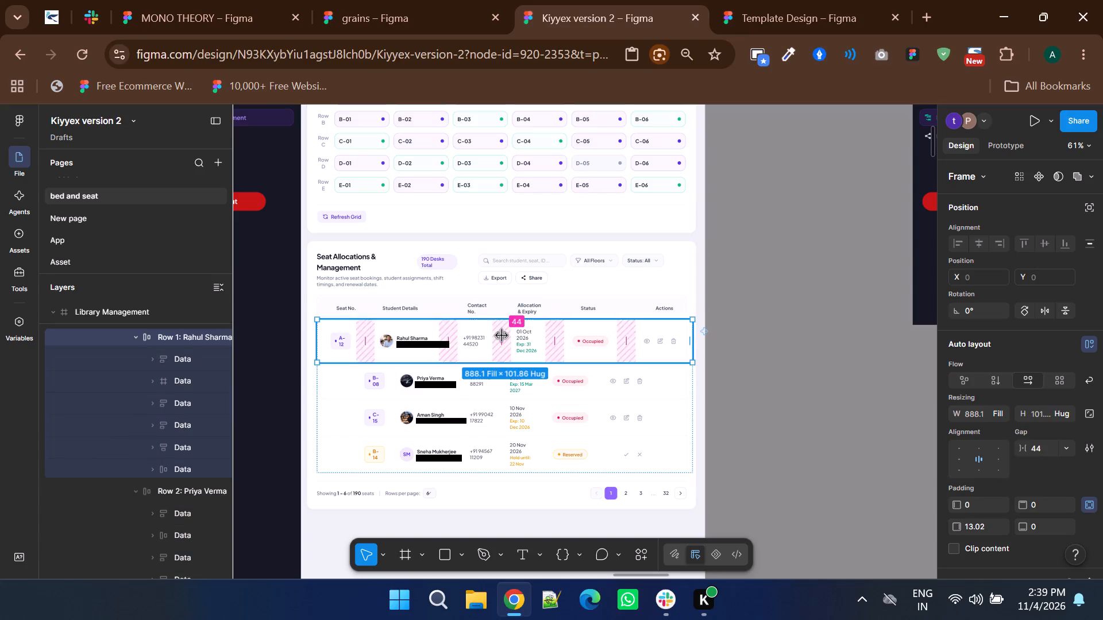
click(514, 383)
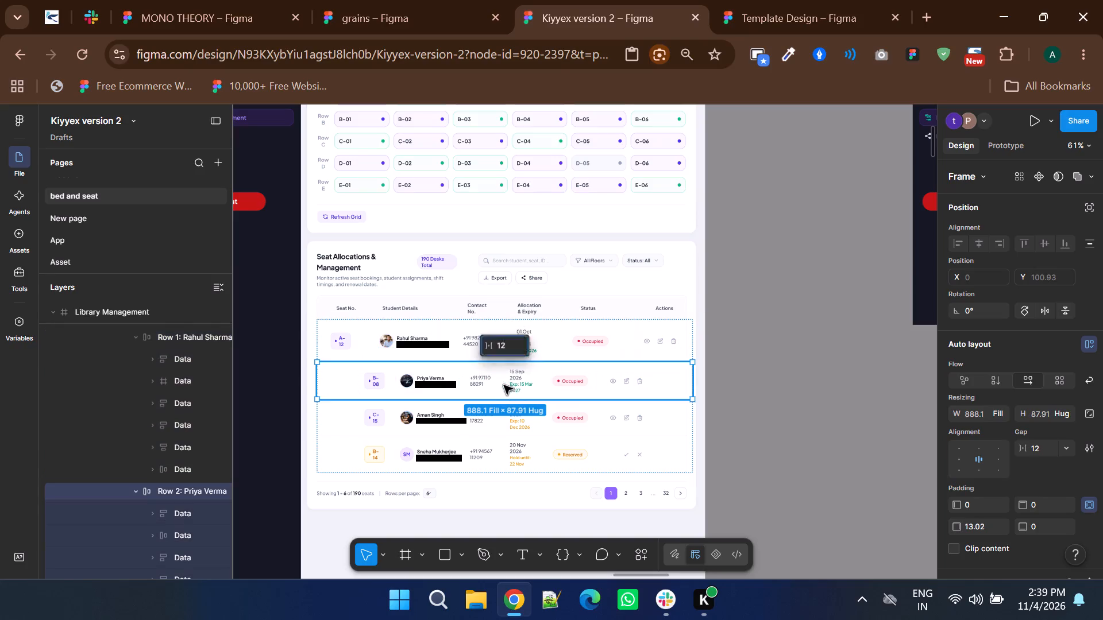
click(502, 385)
click(502, 382)
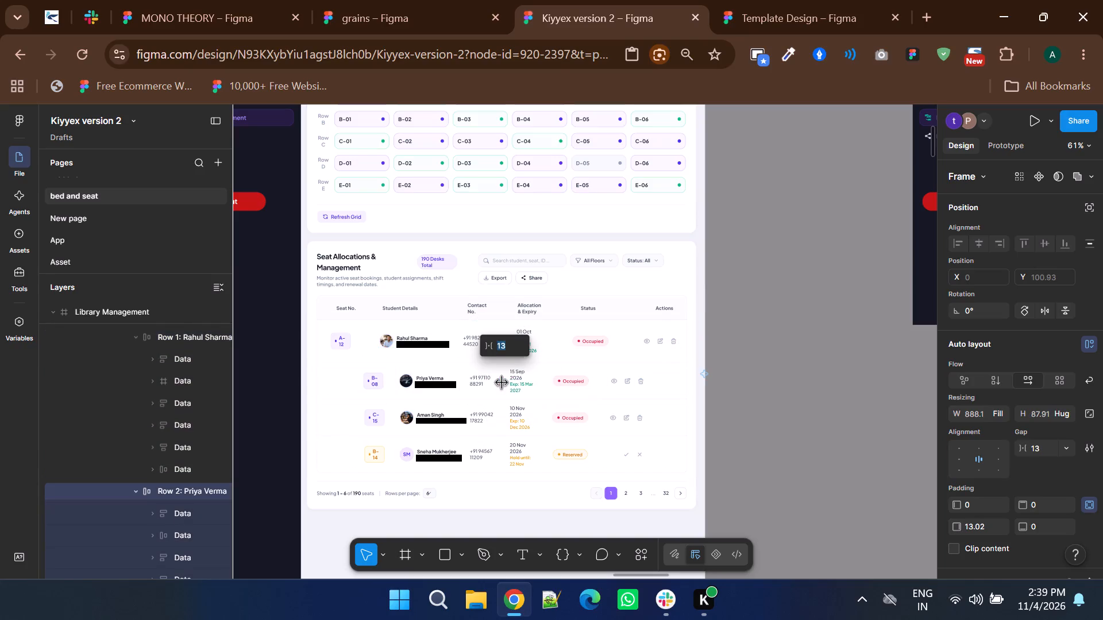
key(Up)
key(Up)
key(Up)
key(Up)
key(Up)
key(Up)
key(Up)
key(Up)
key(Up)
key(Up)
key(Up)
key(Up)
key(Up)
key(Up)
key(Up)
key(Up)
key(Up)
key(Up)
key(Up)
key(Up)
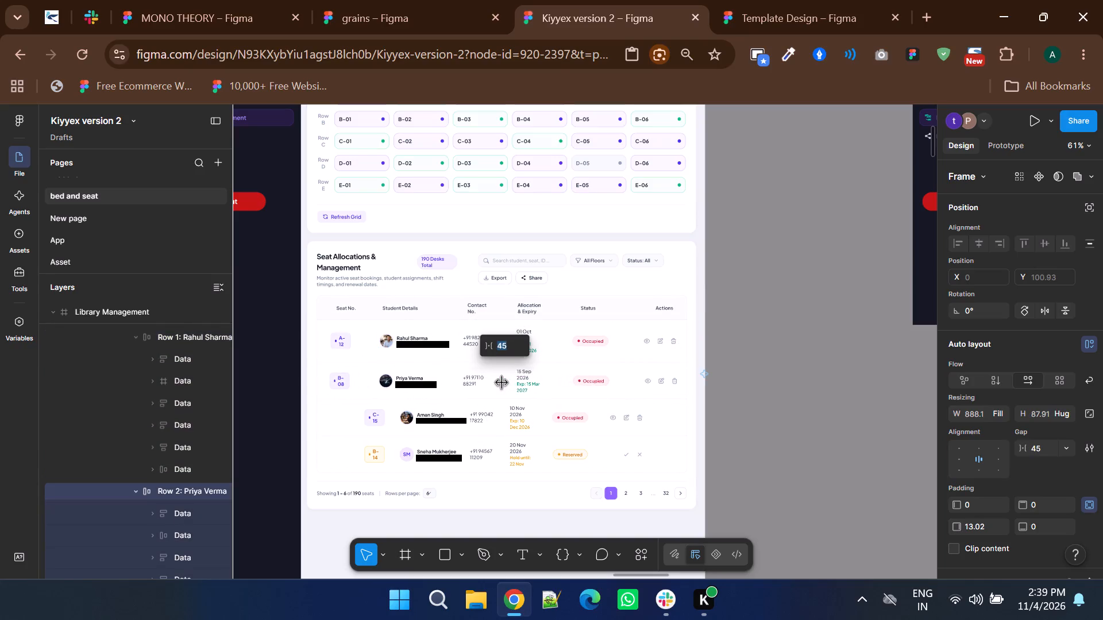
key(Up)
key(Down)
key(Down)
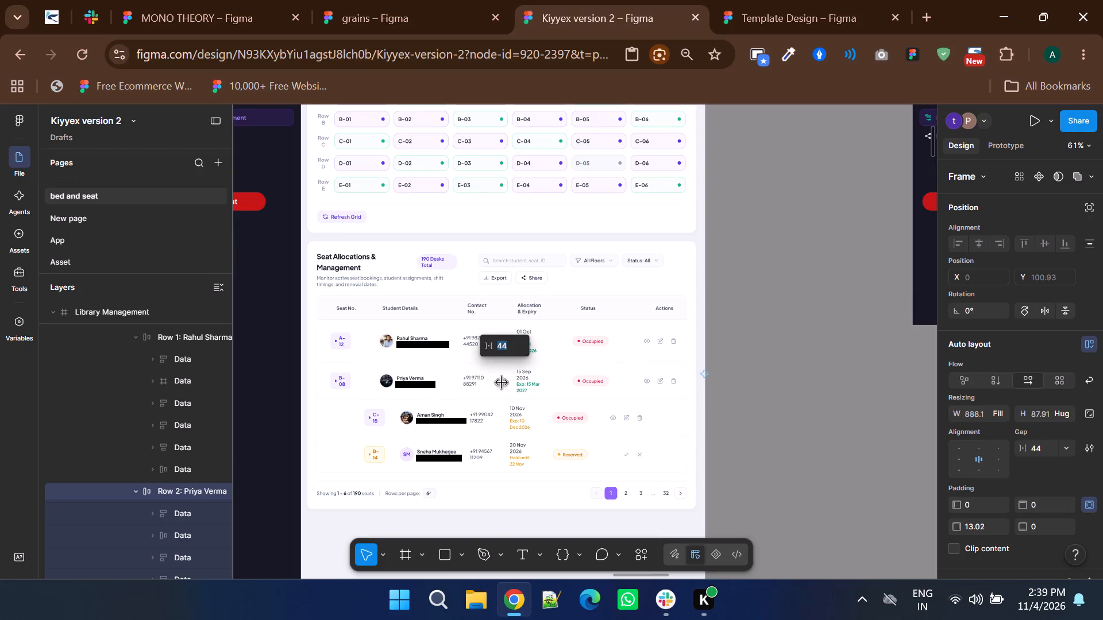
Set the horizontal auto layout gap of seat C-15's row to 44.
click(506, 400)
click(509, 434)
click(512, 419)
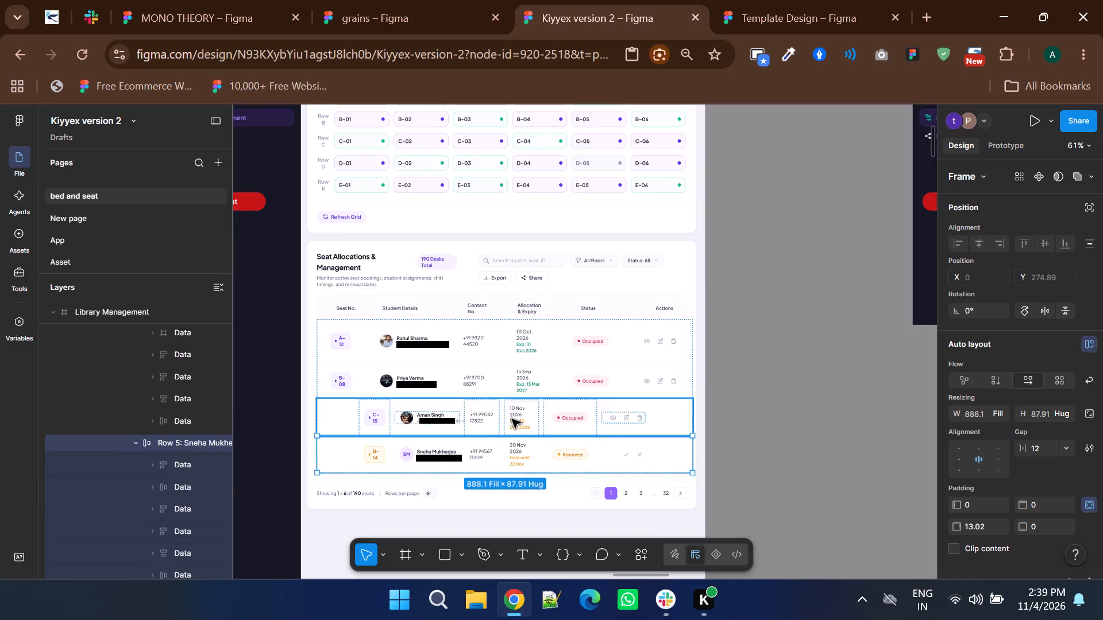
click(504, 416)
key(Up)
key(Up)
key(Up)
key(Up)
key(Up)
key(Up)
key(Up)
key(Up)
key(Up)
key(Up)
key(Up)
key(Up)
key(Up)
key(Up)
key(Up)
key(Up)
key(Up)
key(Up)
key(Up)
key(Up)
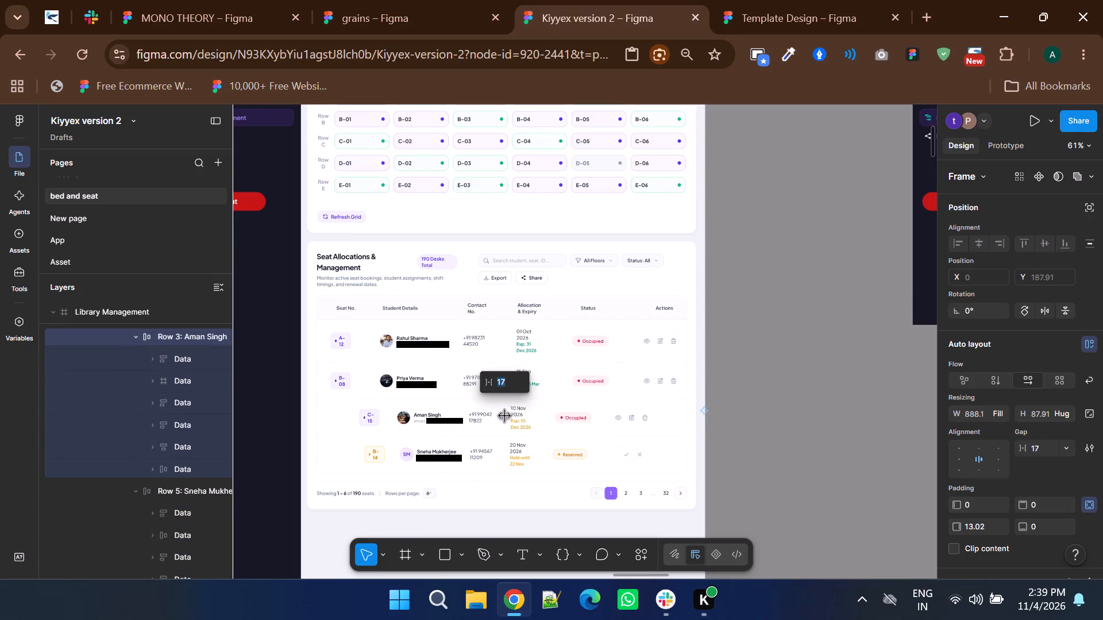
key(Up)
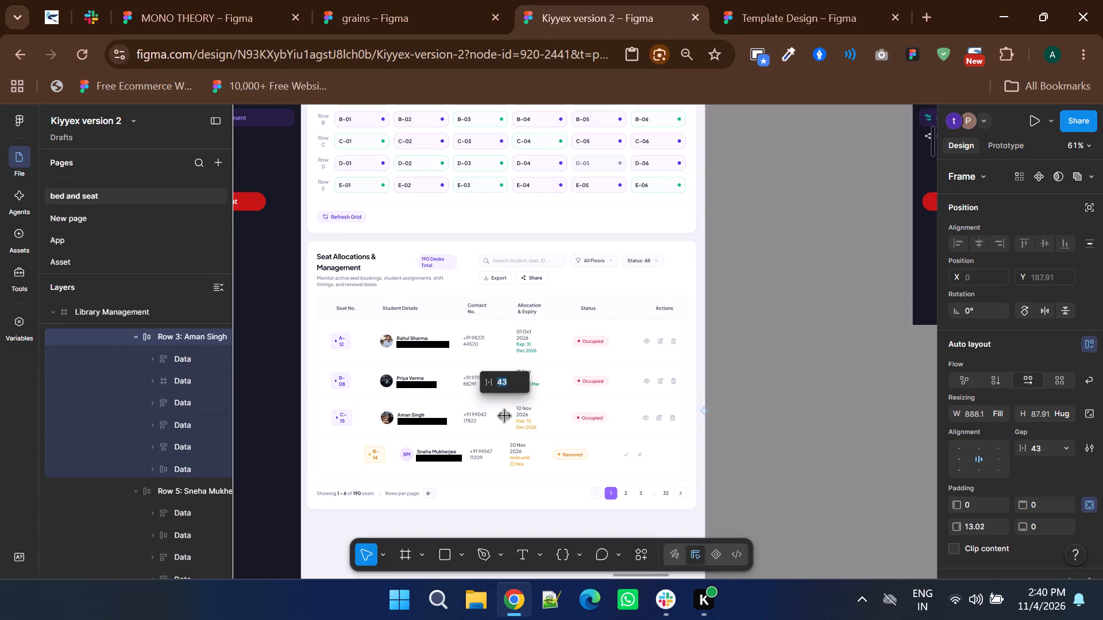
key(Up)
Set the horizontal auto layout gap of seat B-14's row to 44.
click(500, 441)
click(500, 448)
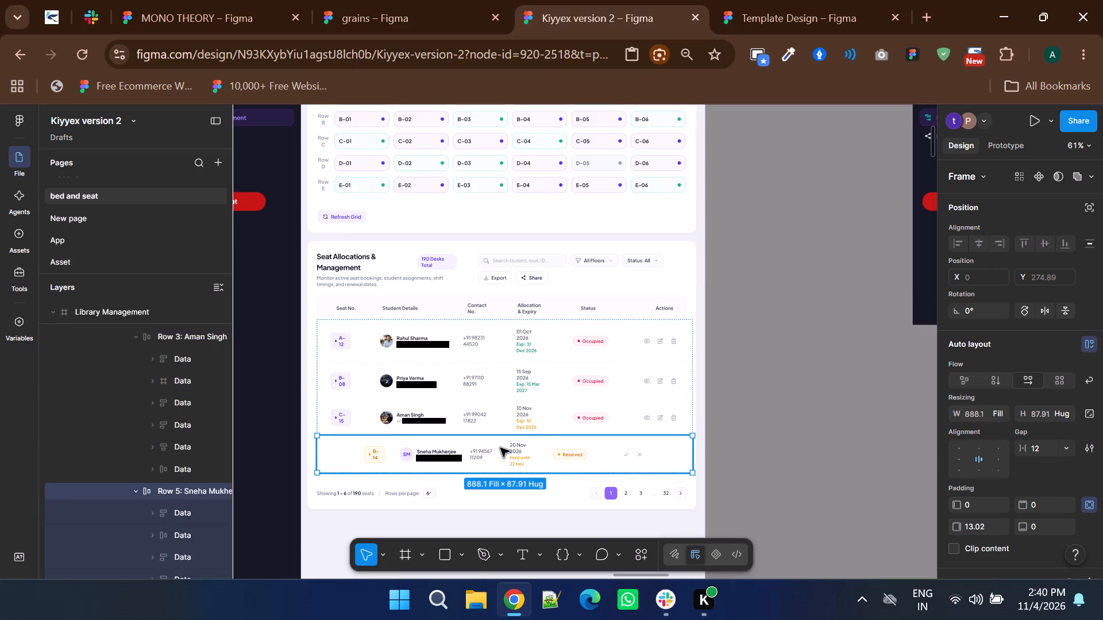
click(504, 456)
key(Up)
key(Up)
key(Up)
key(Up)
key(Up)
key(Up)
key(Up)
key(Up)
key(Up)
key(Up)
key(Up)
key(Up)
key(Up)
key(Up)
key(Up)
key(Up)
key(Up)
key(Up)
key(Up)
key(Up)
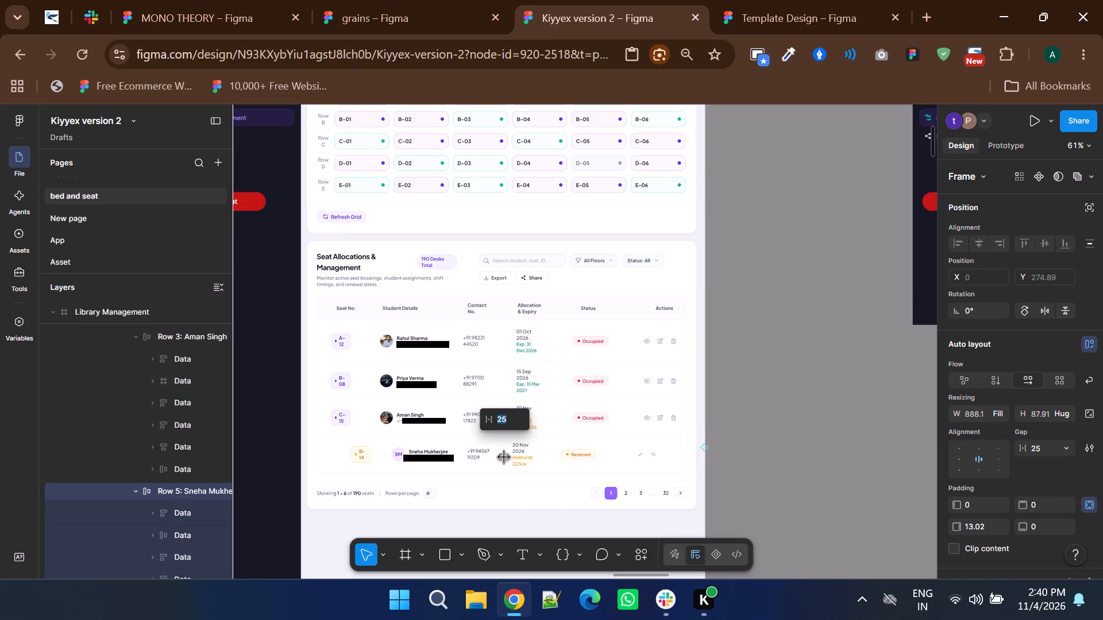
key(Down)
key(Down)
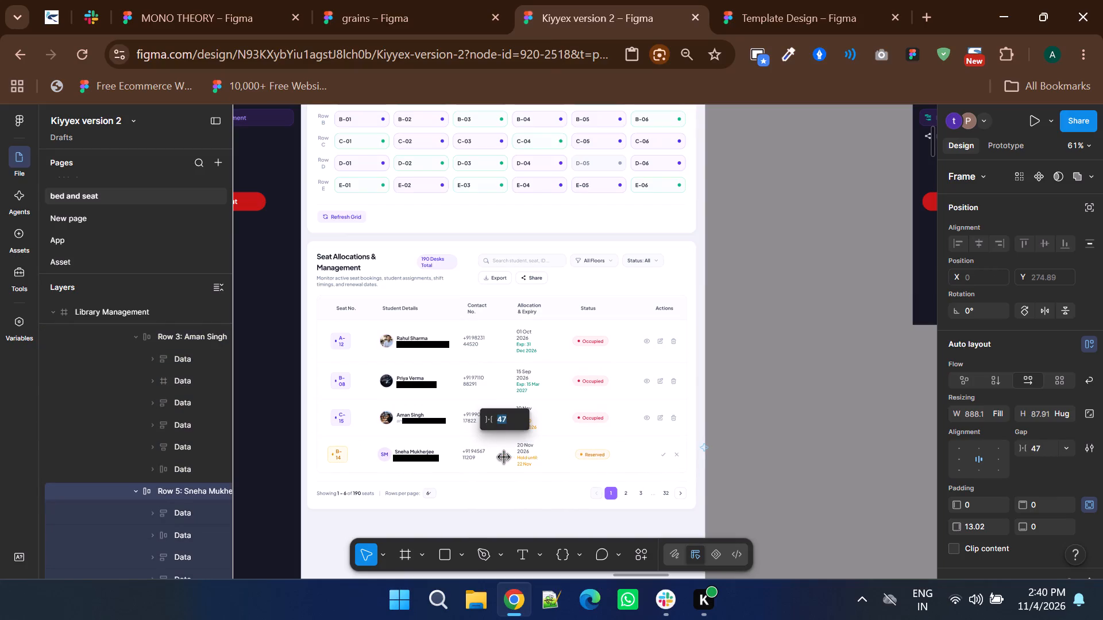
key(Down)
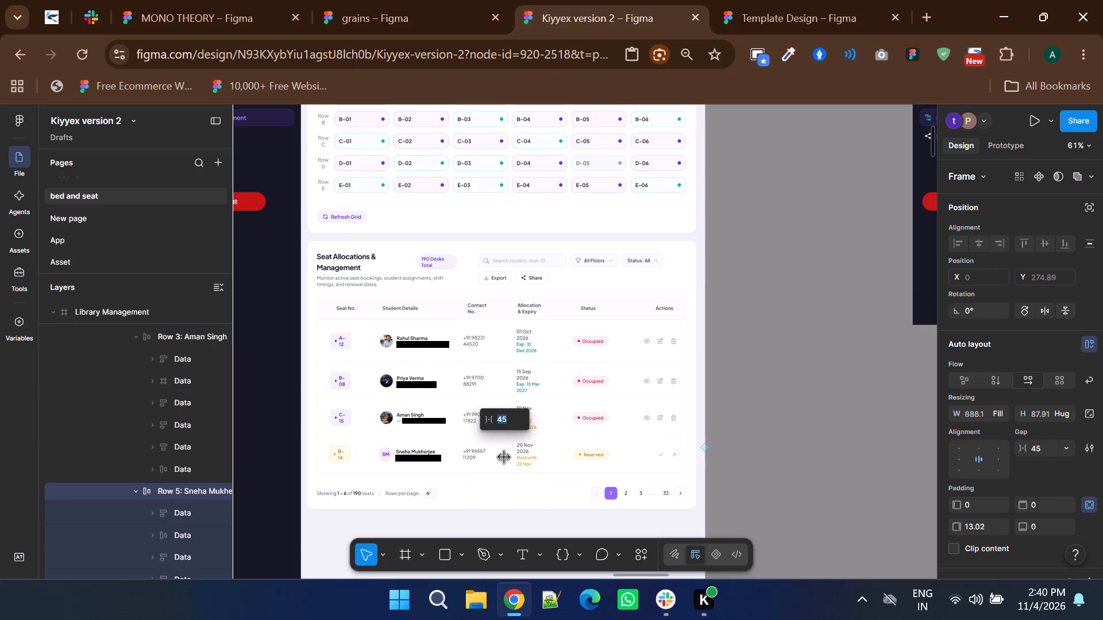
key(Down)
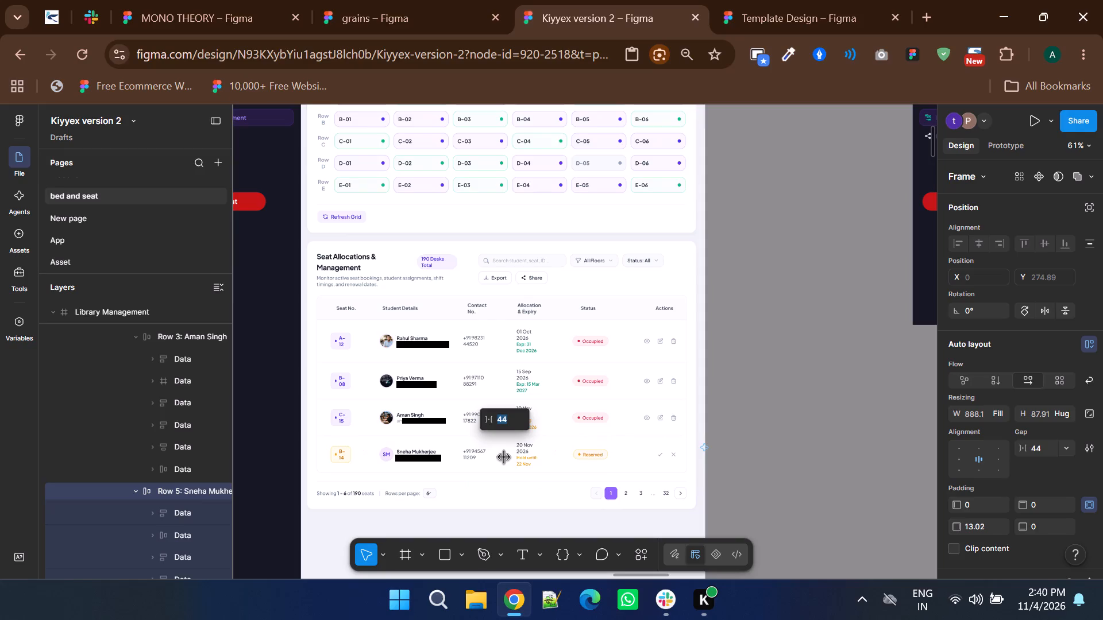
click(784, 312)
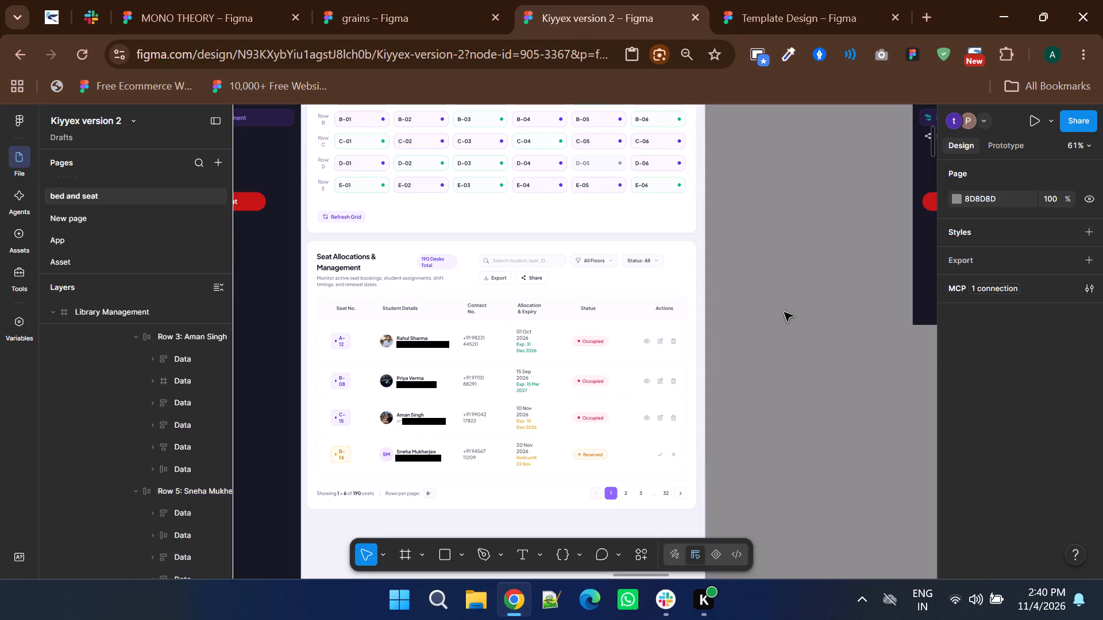
Delete the entire Reserved row for seat B-14 from the Seat Allocations table.
scroll(763, 303, down, 2)
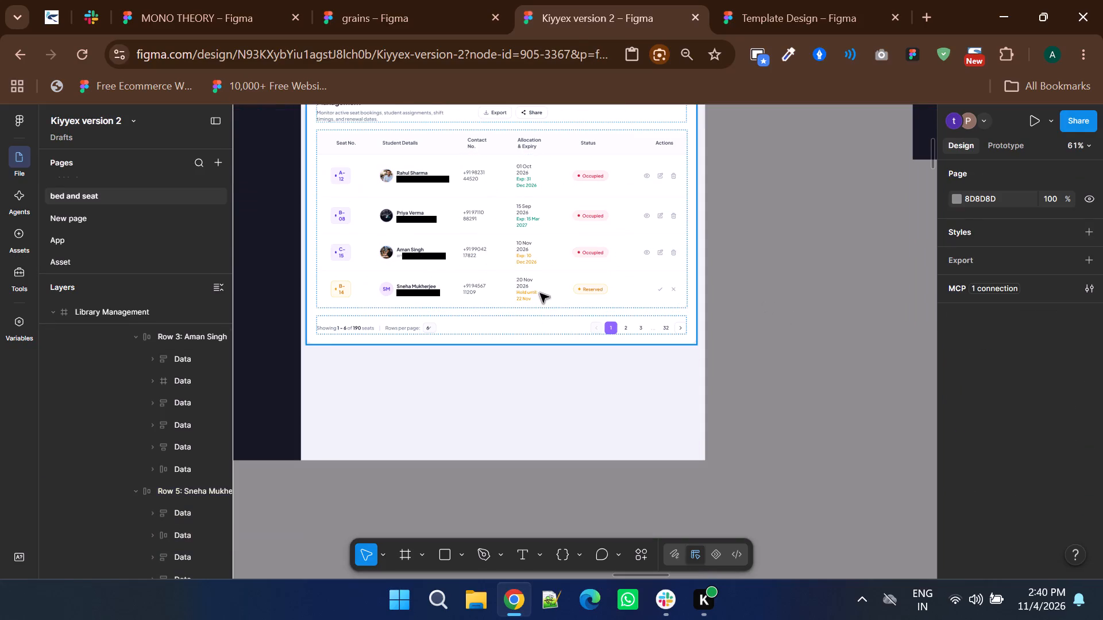
ctrl+scroll(564, 284, up, 3)
ctrl+scroll(615, 338, down, 4)
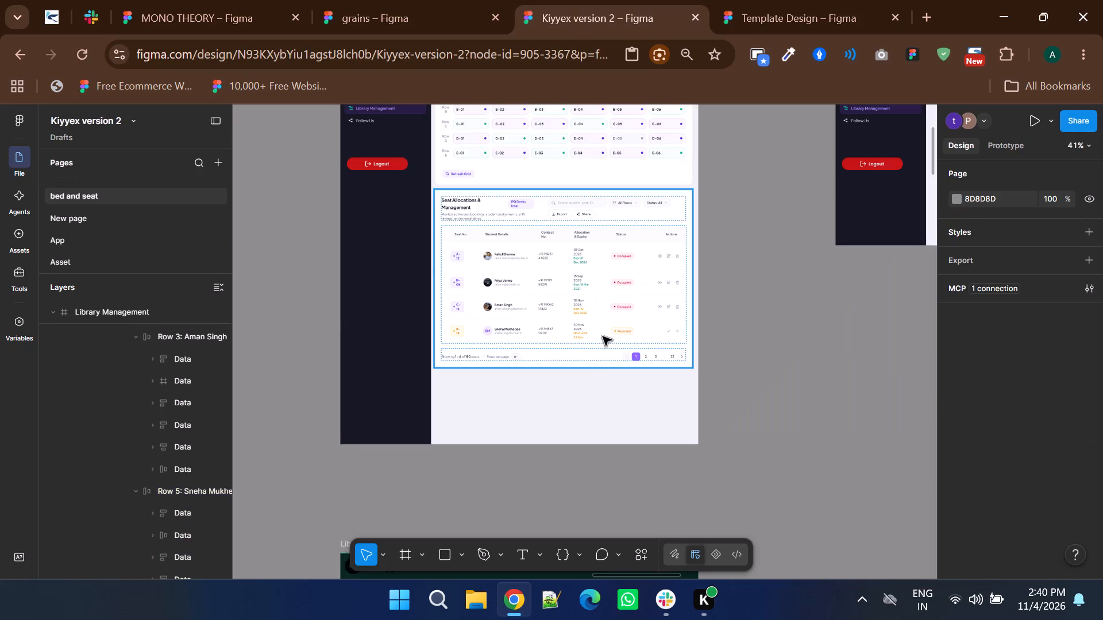
ctrl+scroll(618, 320, up, 2)
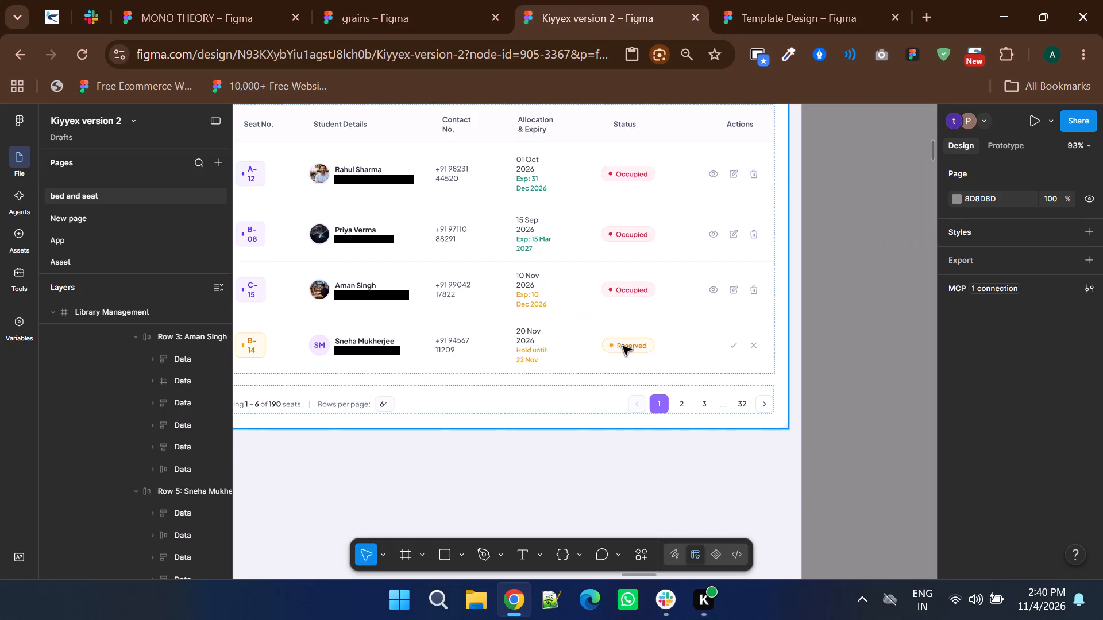
ctrl+scroll(623, 346, down, 1)
triple_click(623, 346)
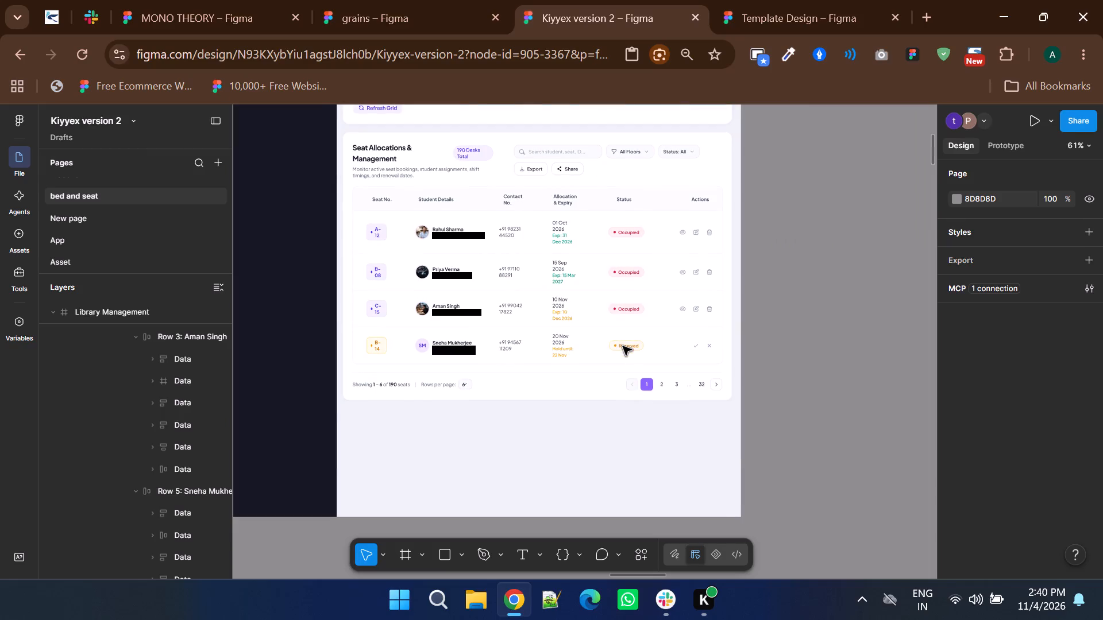
double_click(623, 346)
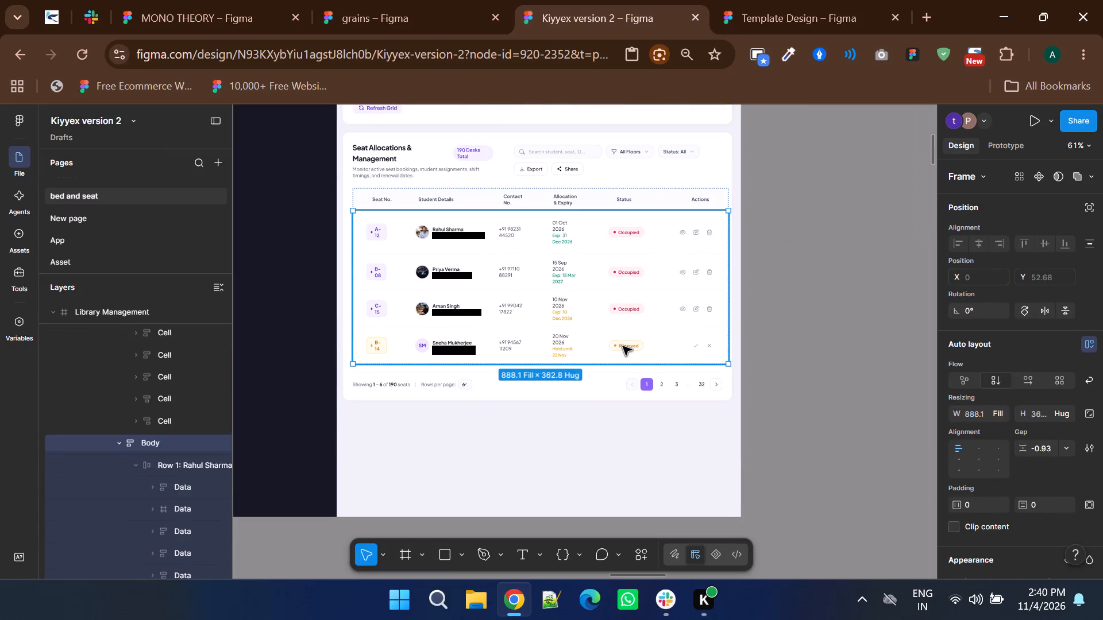
double_click(623, 346)
key(Delete)
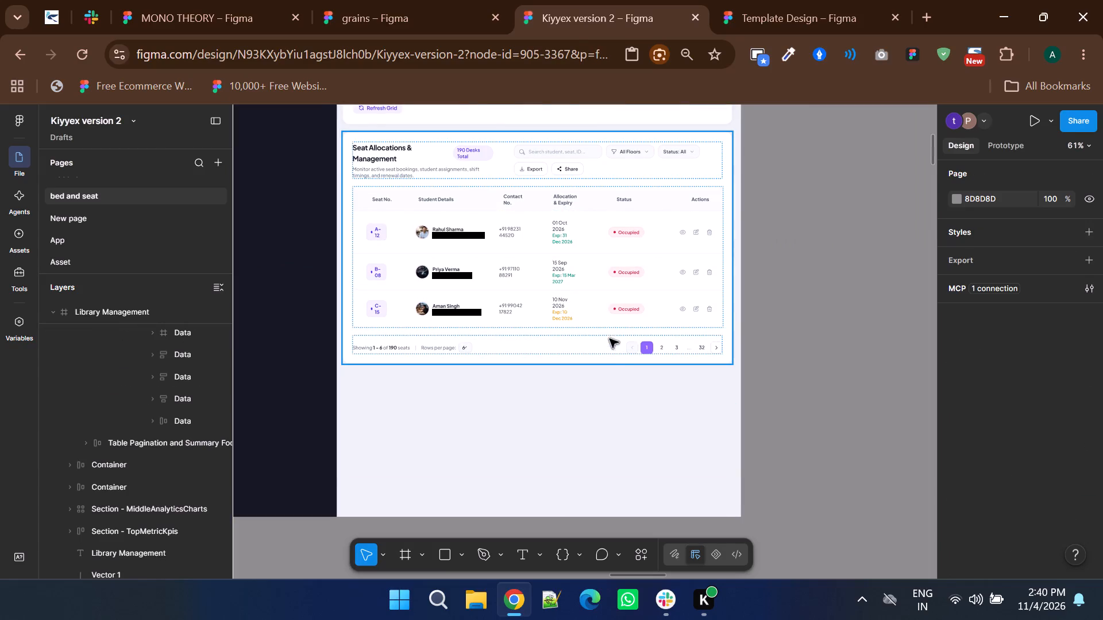
Change the status badge text in seat C-15's row to "Avaliable".
ctrl+scroll(616, 299, up, 1)
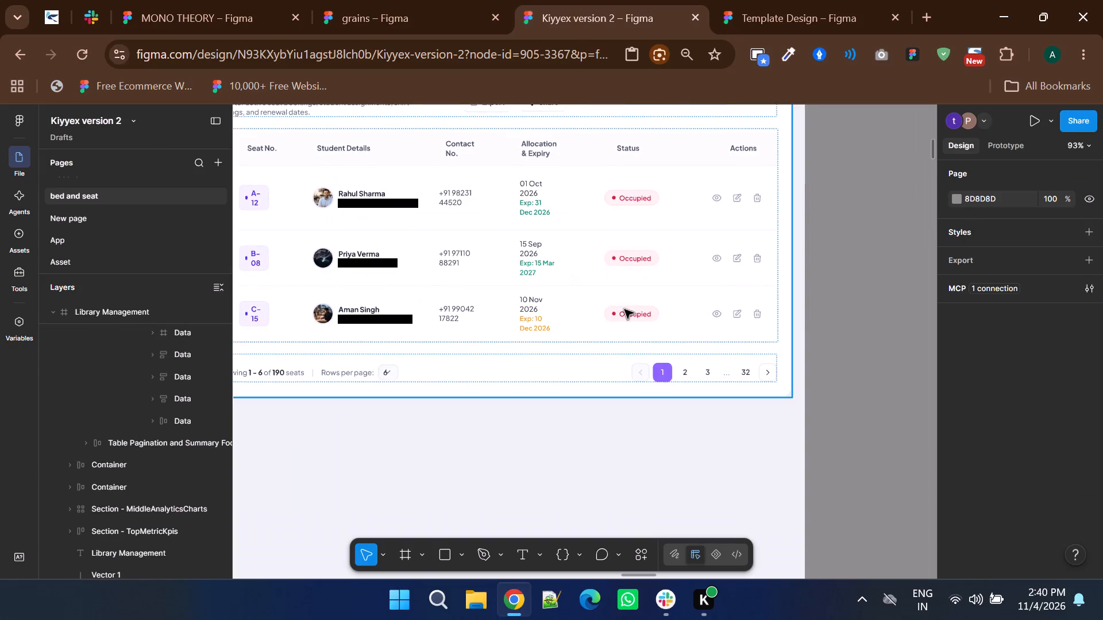
ctrl+scroll(624, 309, up, 3)
ctrl+triple_click(626, 325)
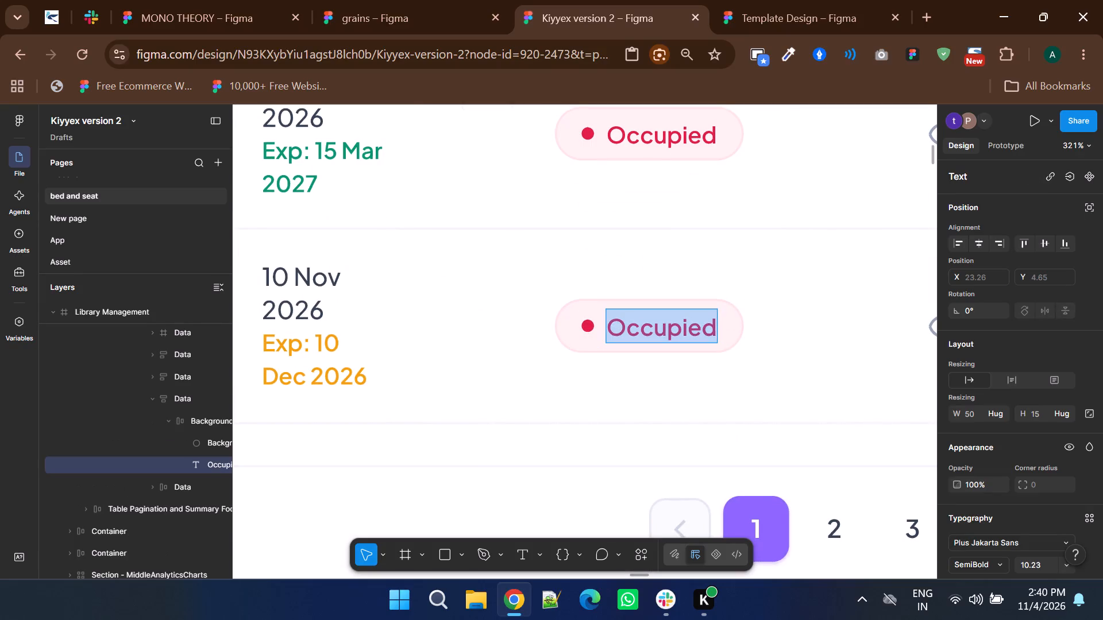
key(shift+a)
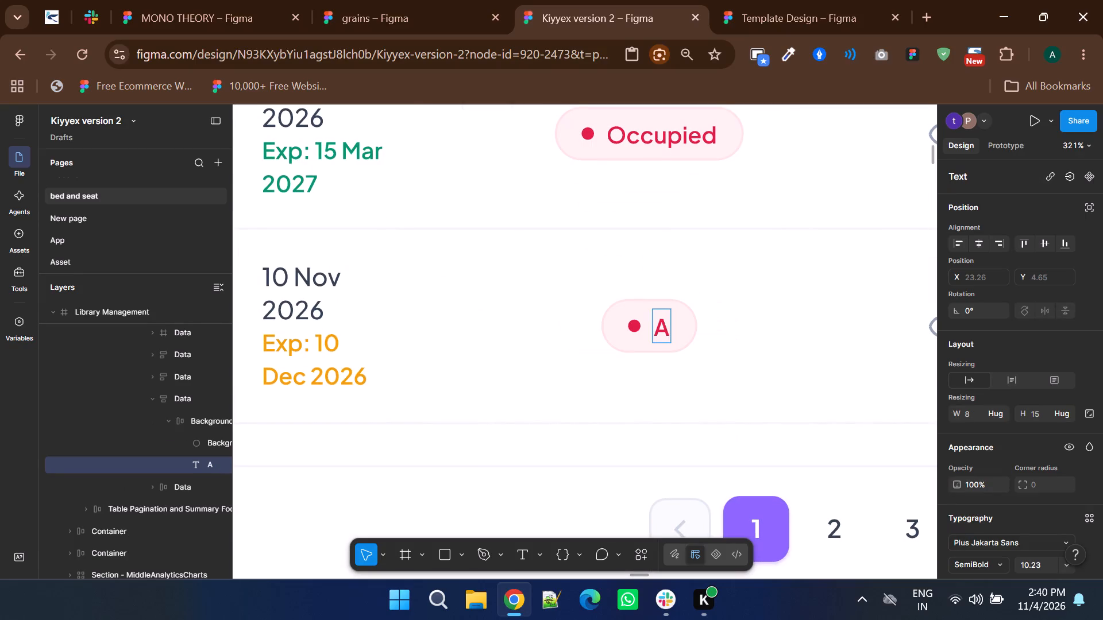
text(va)
text(liabl)
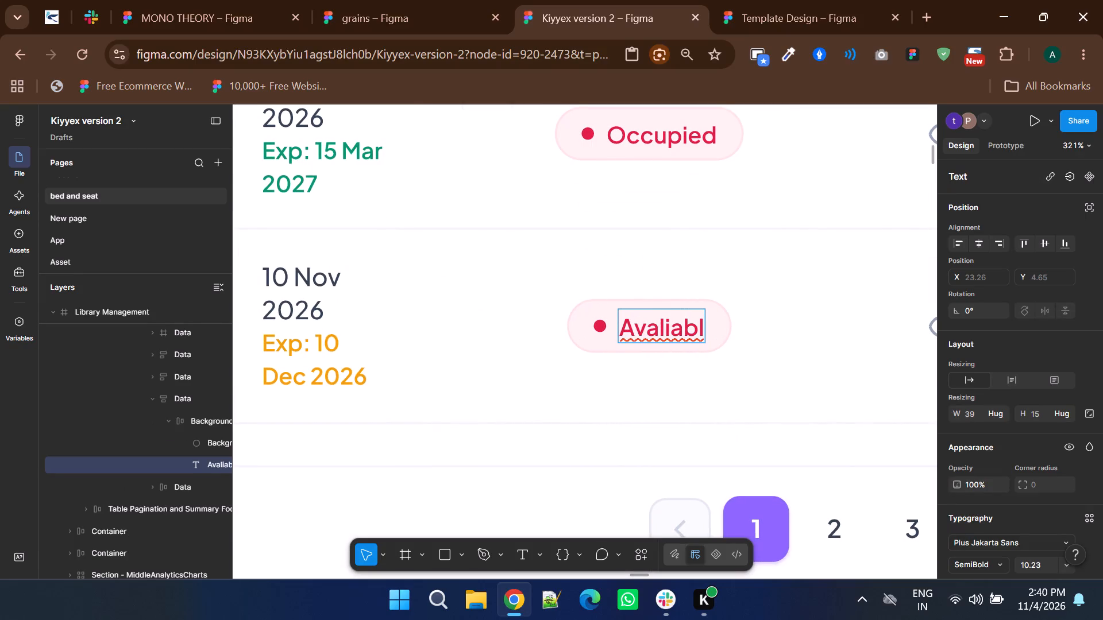
key(e)
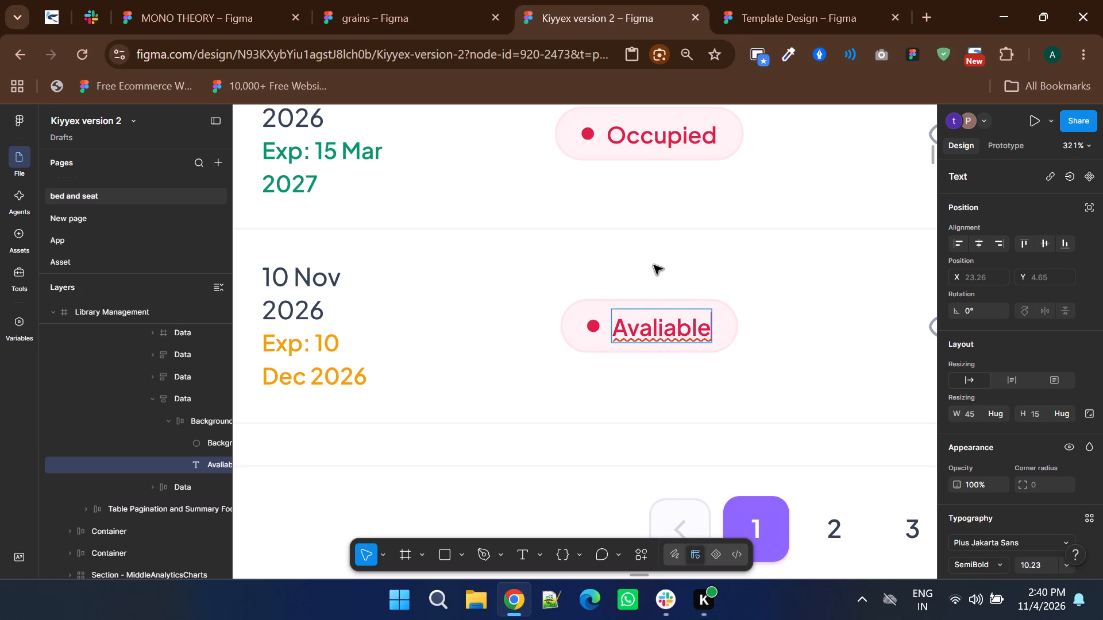
click(526, 331)
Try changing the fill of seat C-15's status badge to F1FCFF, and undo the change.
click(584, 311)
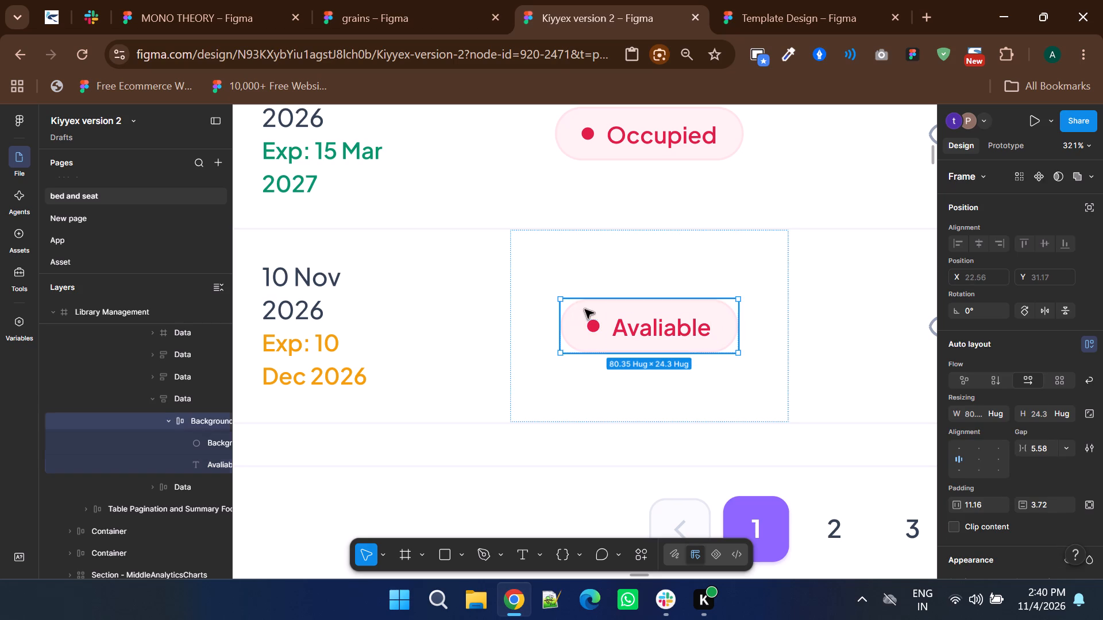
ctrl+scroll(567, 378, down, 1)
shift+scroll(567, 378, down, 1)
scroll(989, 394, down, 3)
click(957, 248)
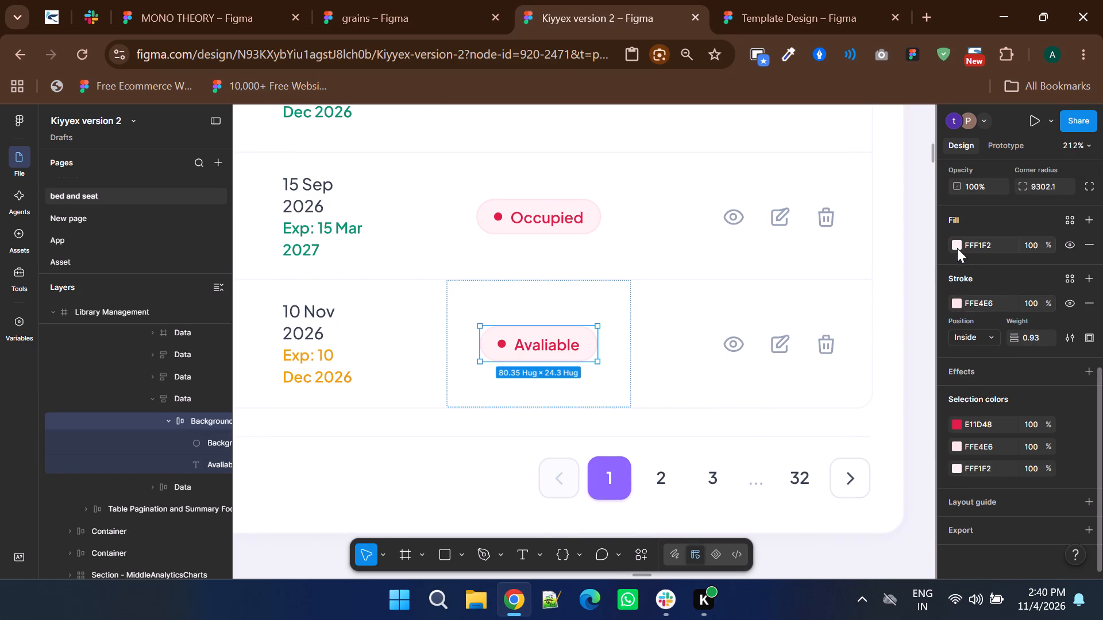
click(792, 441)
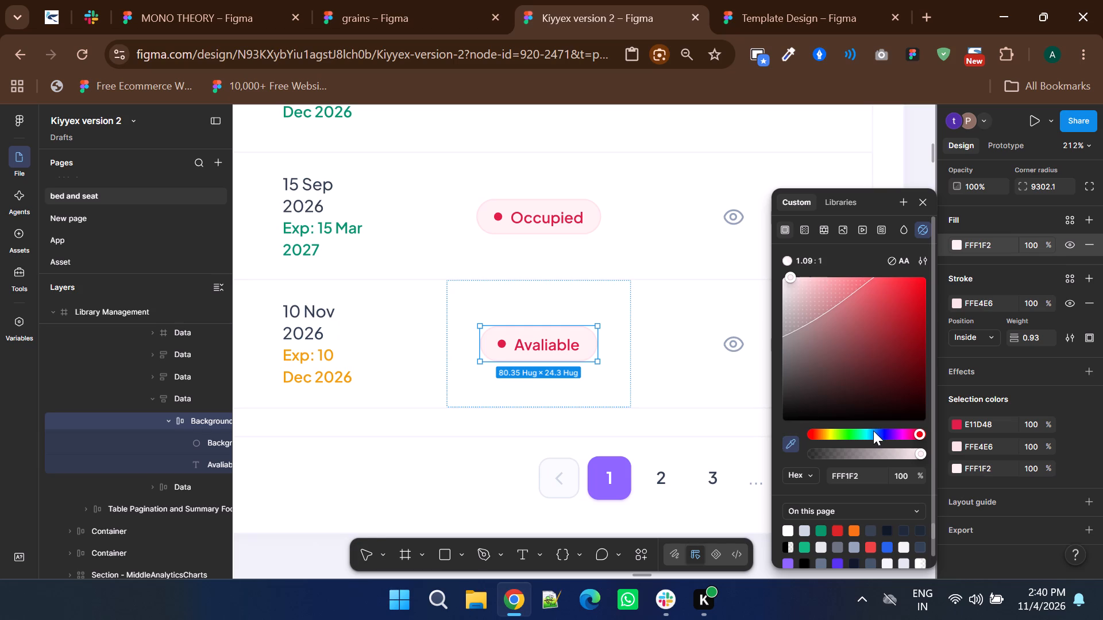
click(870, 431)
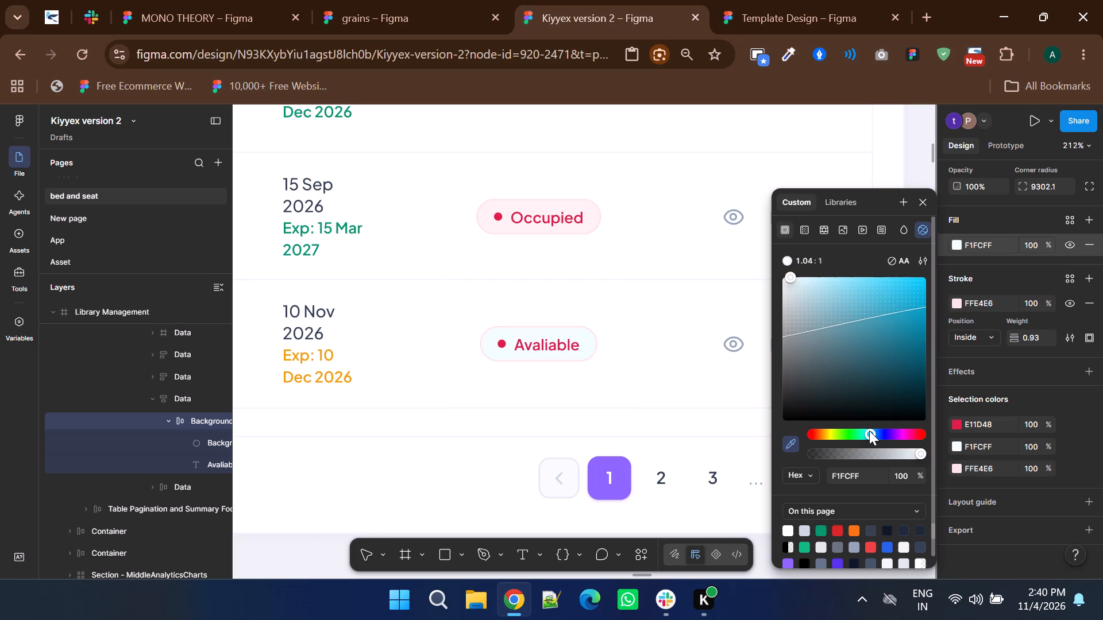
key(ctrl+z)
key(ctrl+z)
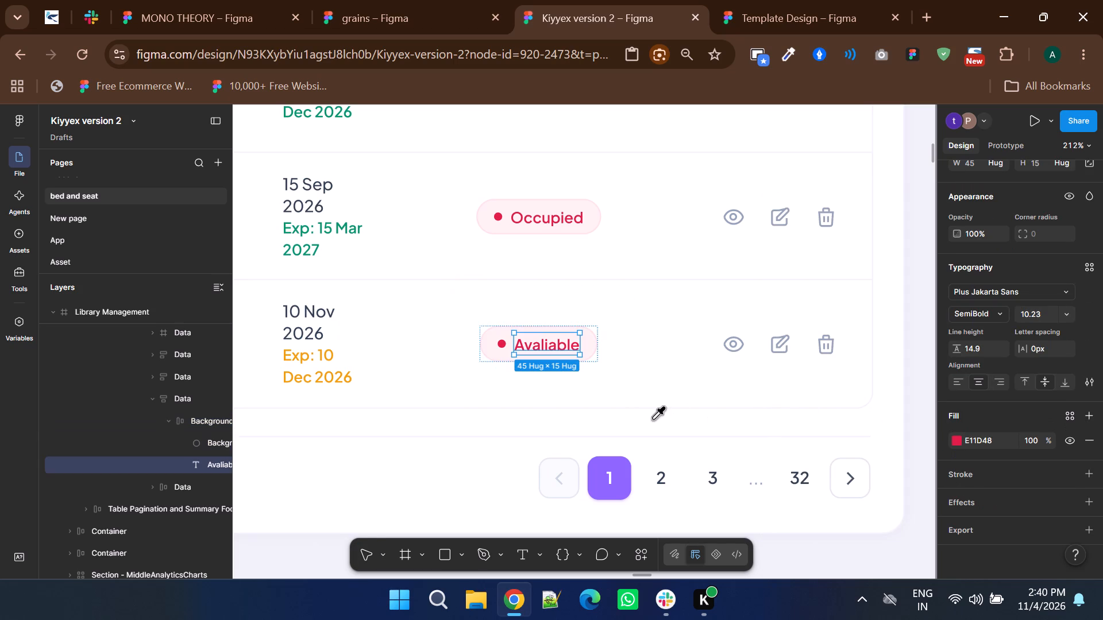
Undo the recent edits to seat C-15's status badge, including its text change to "Avaliable".
ctrl+scroll(653, 419, down, 1)
key(ctrl+z)
key(ctrl+z)
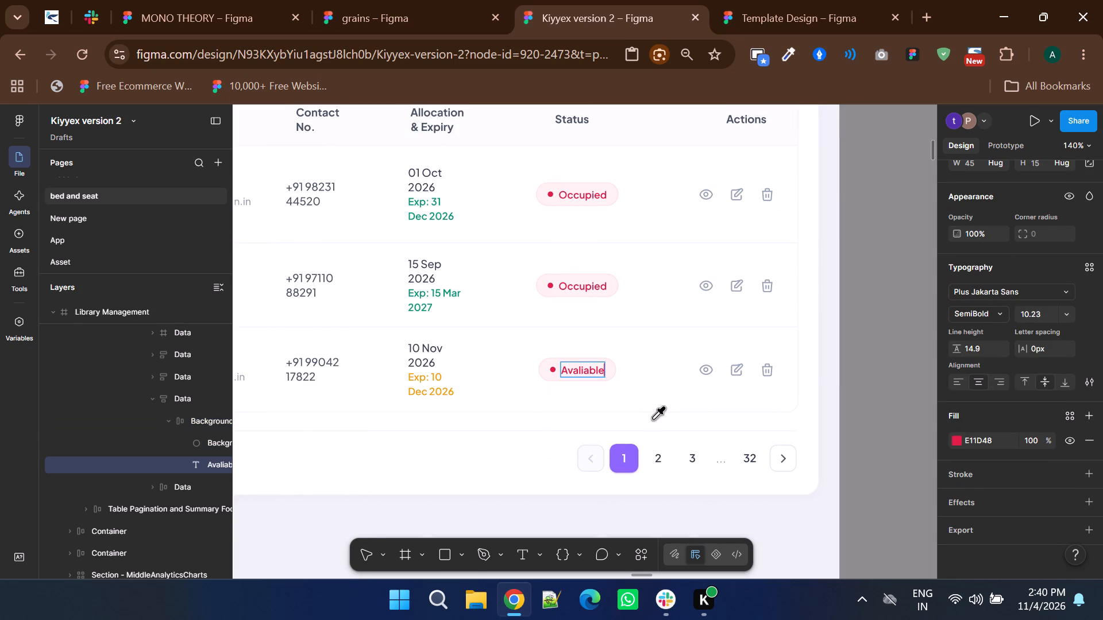
key(ctrl+z)
key(ctrl+z)
key(ctrl+z)
key(ctrl+z)
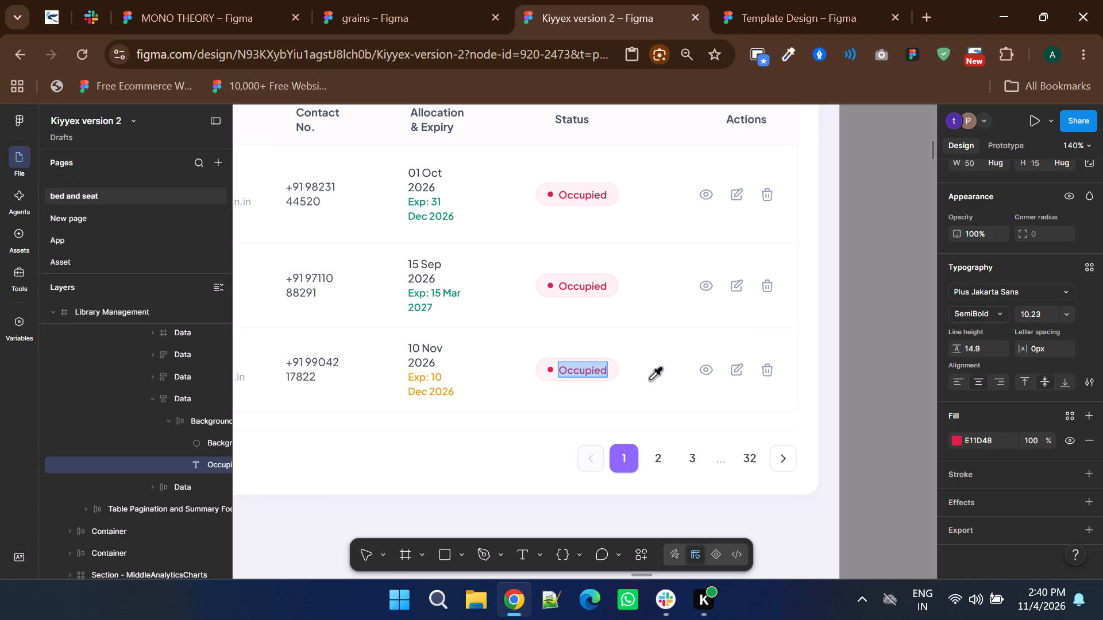
key(ctrl+z)
key(ctrl+z)
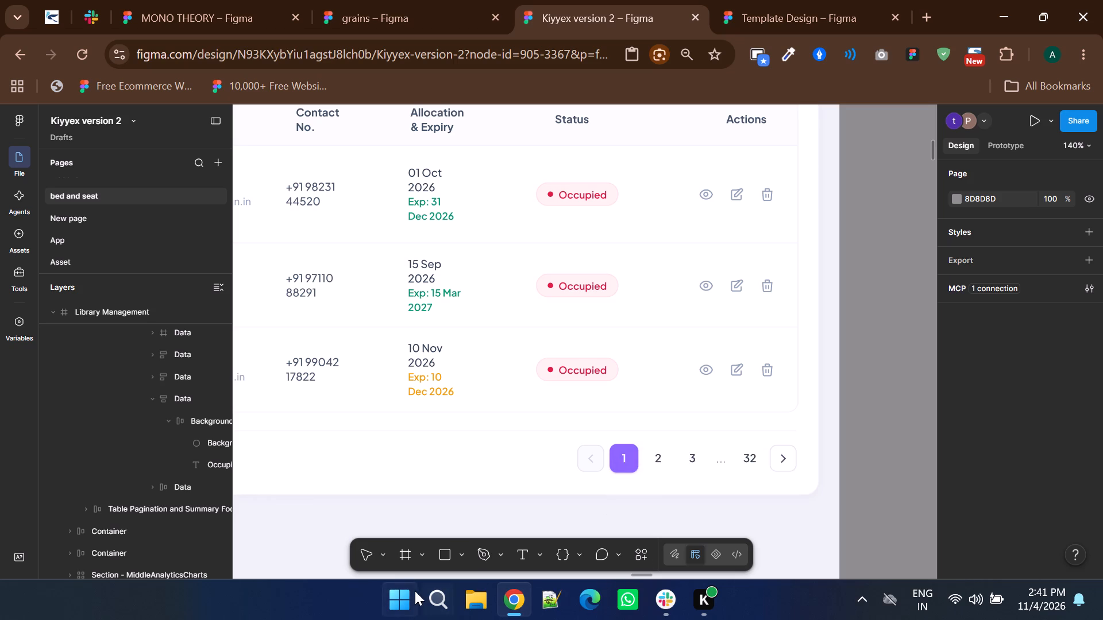
Set the fill of the status dot in the first seat allocation row's badge to bright green 05F93A.
click(373, 552)
scroll(482, 398, up, 2)
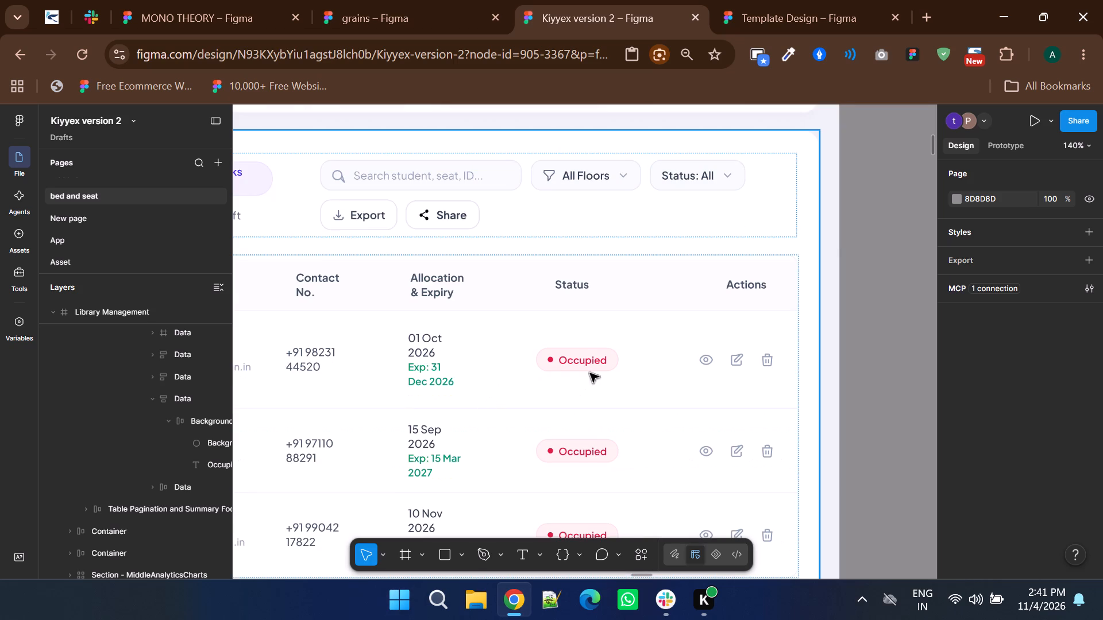
triple_click(590, 364)
triple_click(590, 364)
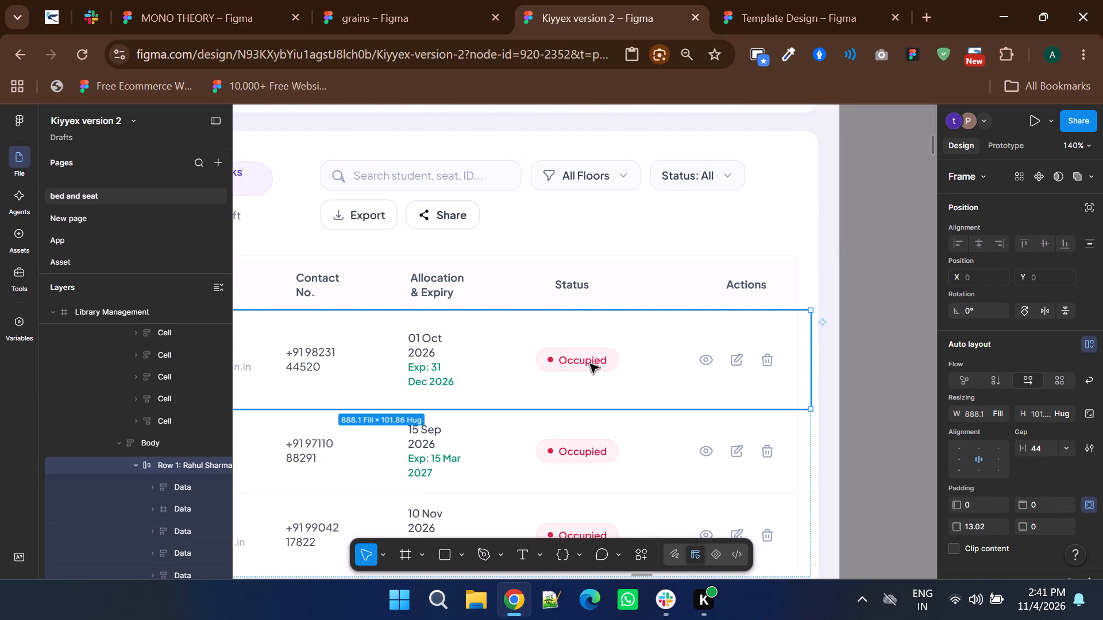
double_click(590, 364)
double_click(587, 363)
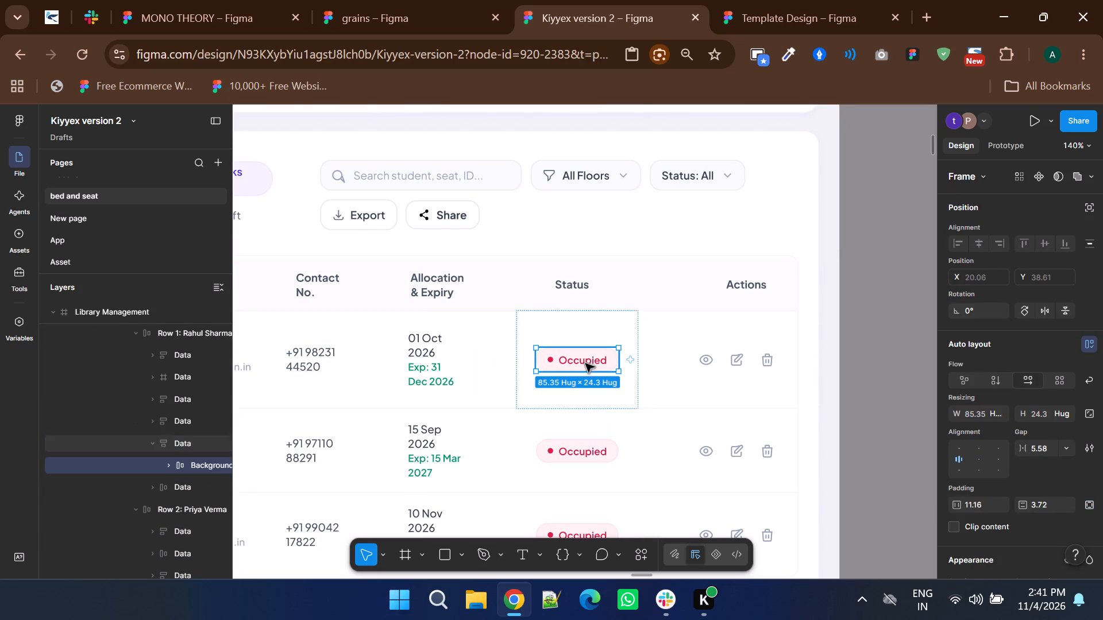
ctrl+scroll(566, 365, up, 2)
ctrl+click(531, 356)
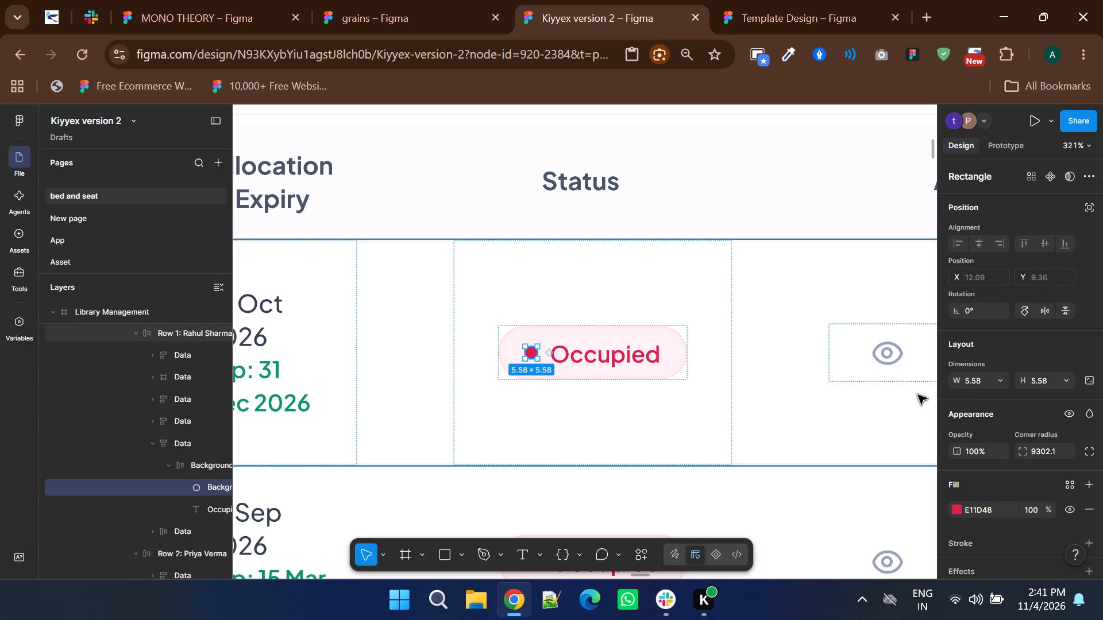
scroll(965, 395, down, 2)
click(952, 441)
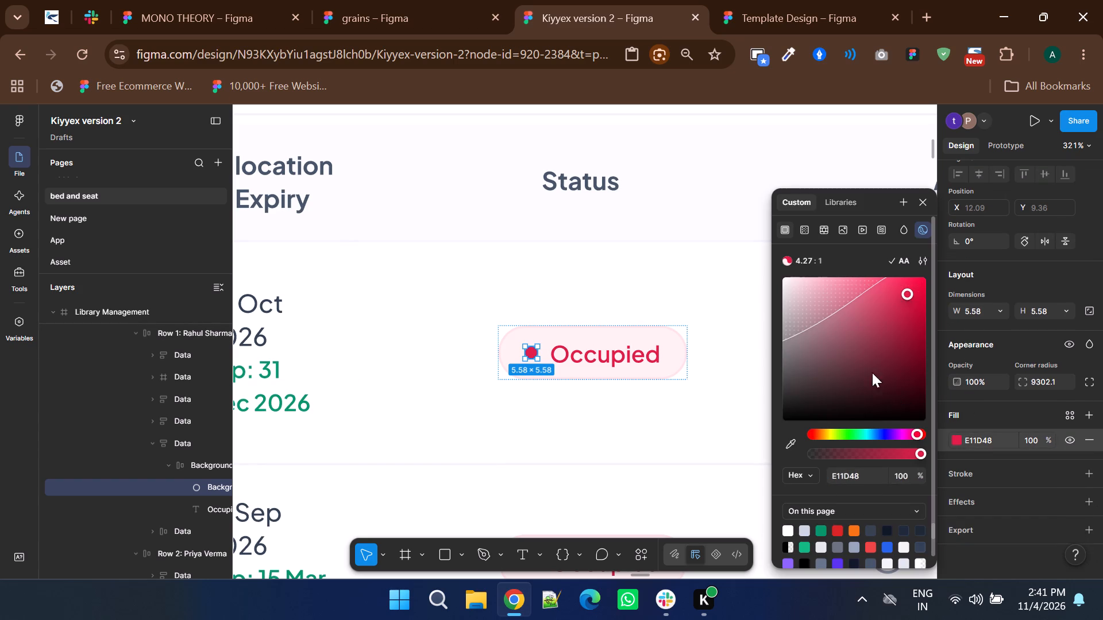
click(840, 439)
click(853, 429)
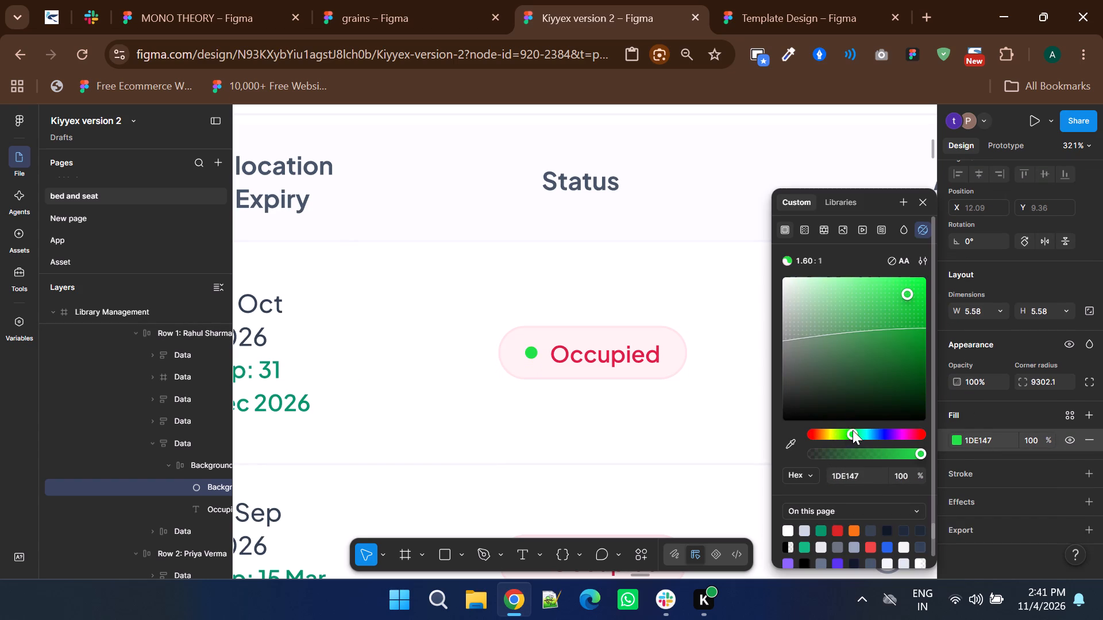
drag(919, 315, 923, 280)
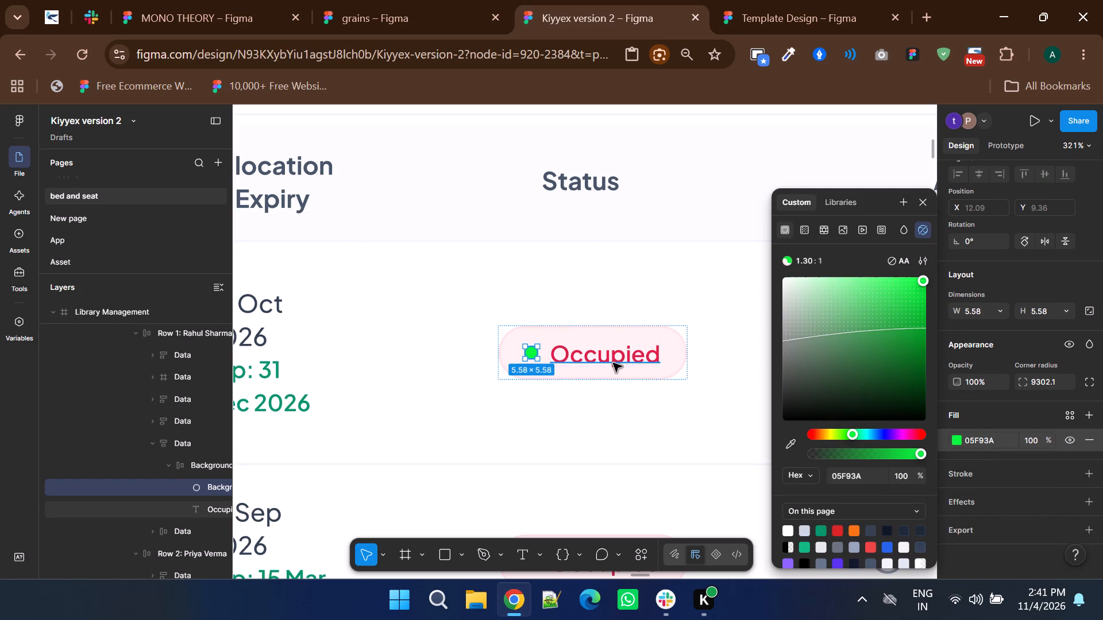
Match the first row's status badge text fill to its green dot, 05F93A, by sampling the dot's colour.
ctrl+click(613, 363)
scroll(977, 458, down, 1)
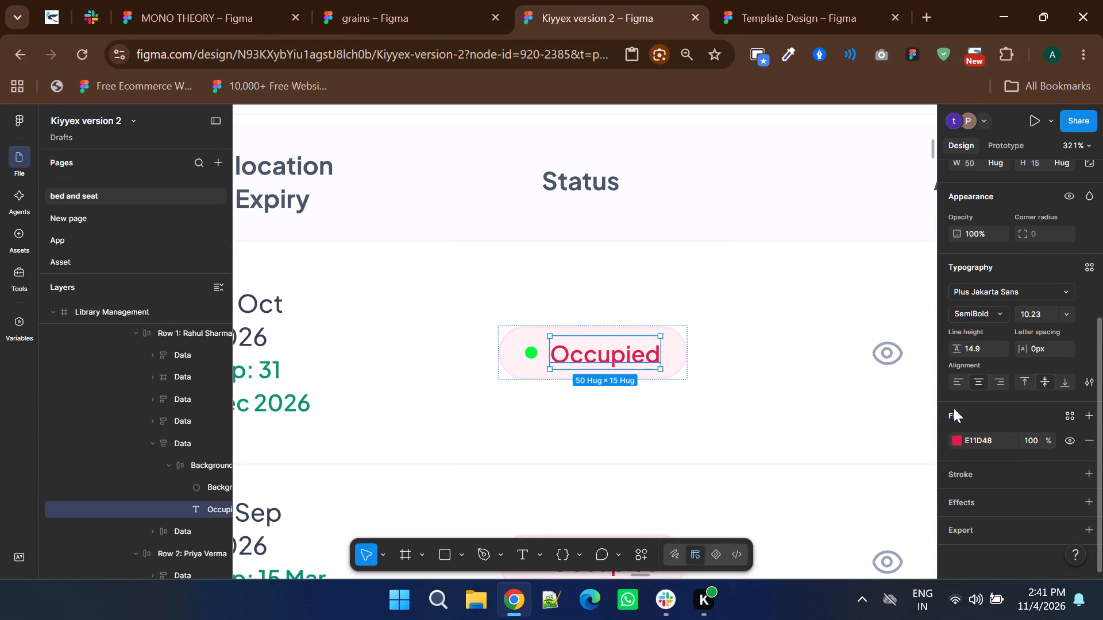
click(957, 442)
click(793, 439)
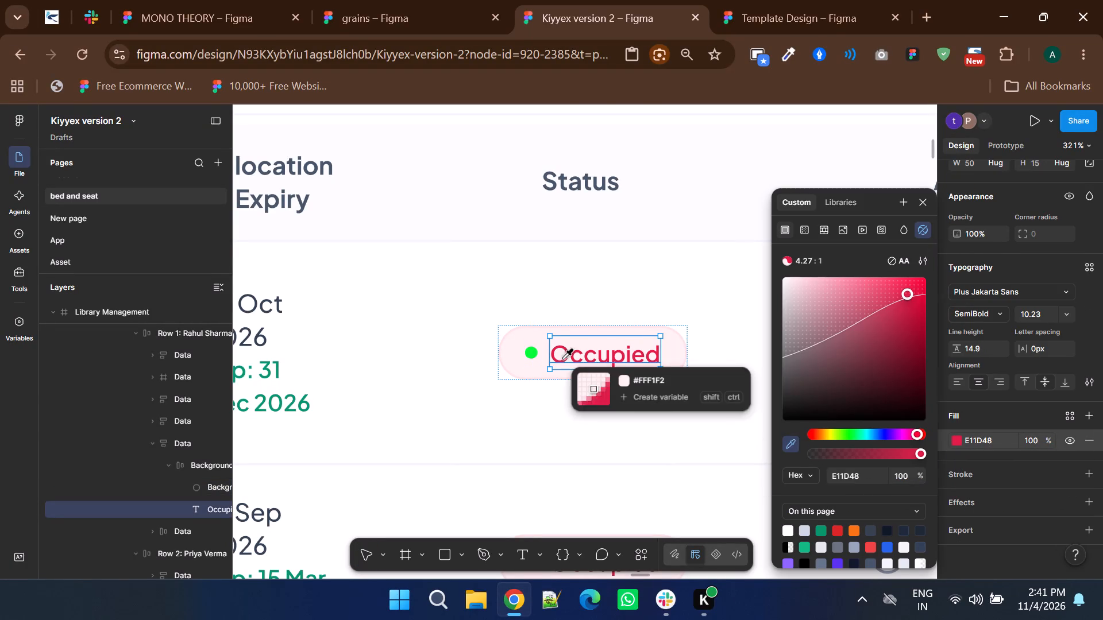
ctrl+scroll(527, 347, up, 4)
click(549, 379)
ctrl+scroll(549, 379, down, 2)
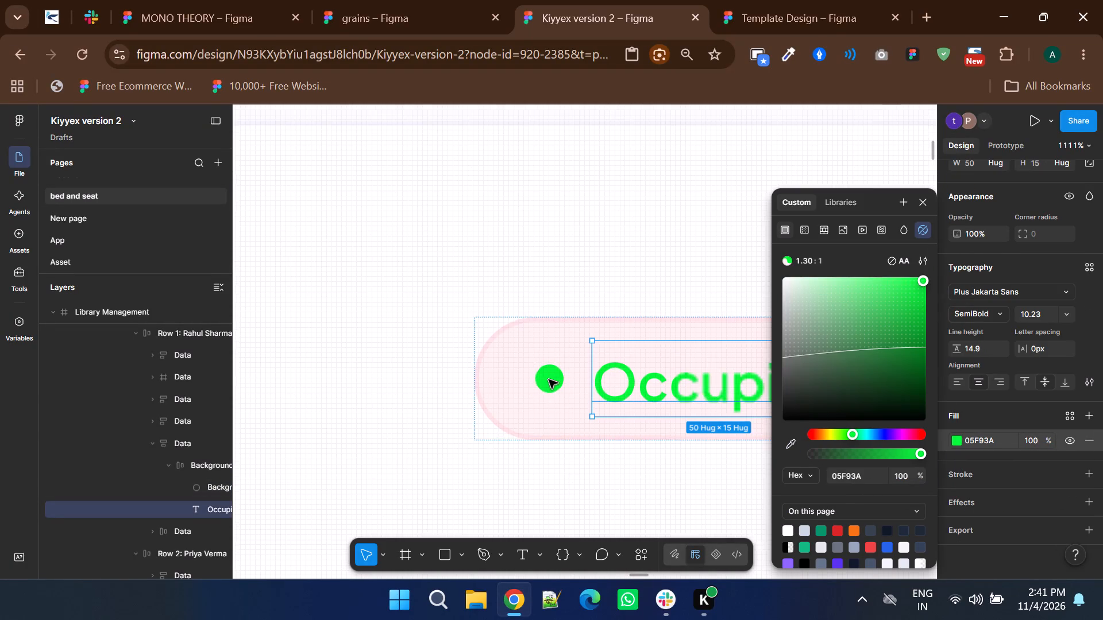
Set the stroke of the first row's status badge to 05F93A by sampling the green badge text.
click(554, 348)
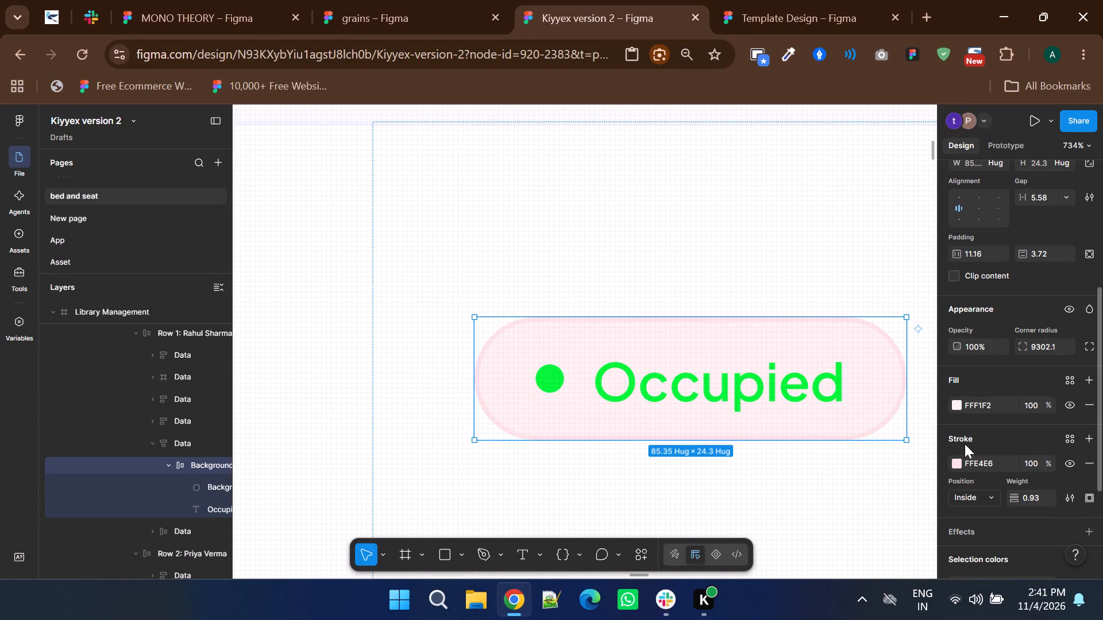
click(961, 464)
click(796, 446)
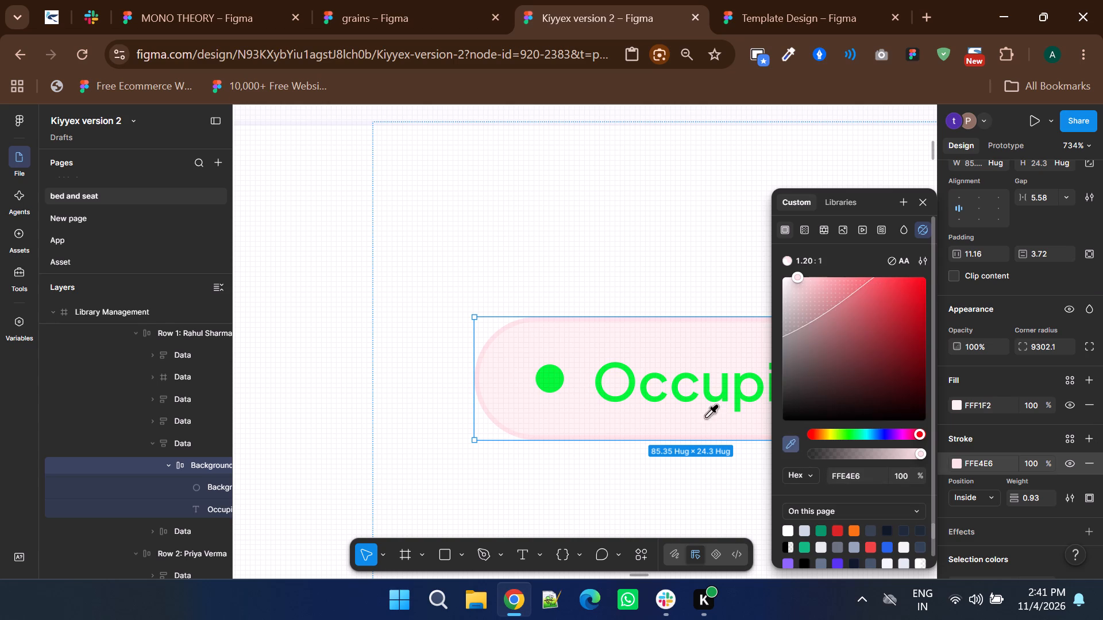
ctrl+scroll(698, 406, up, 4)
click(664, 381)
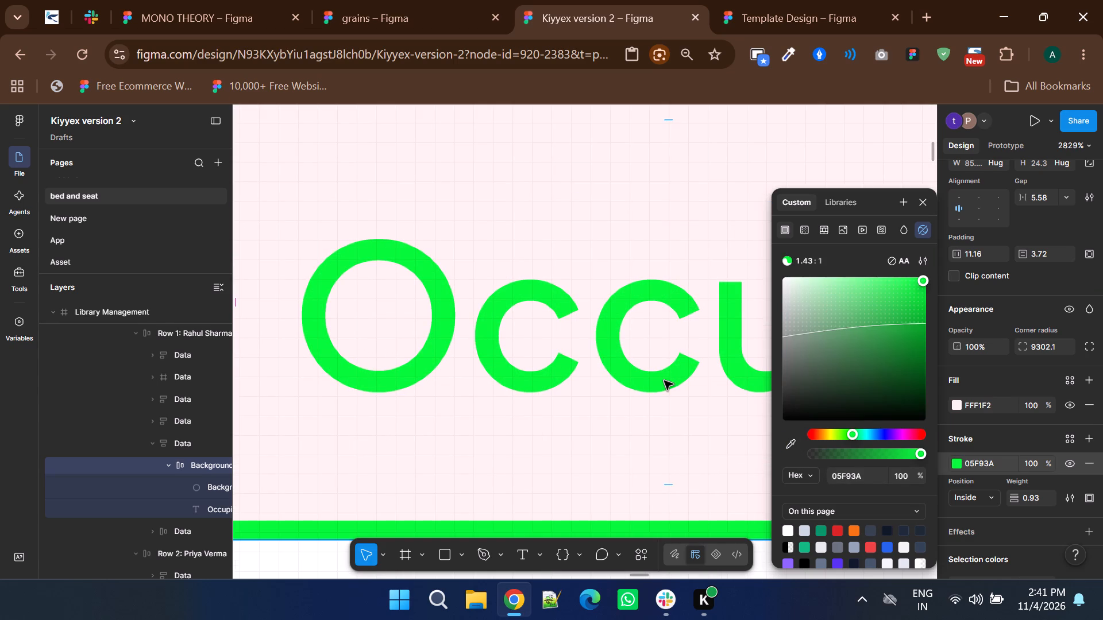
click(647, 439)
Set the background fill of the first row's status badge to pale green F2FDF5.
click(957, 403)
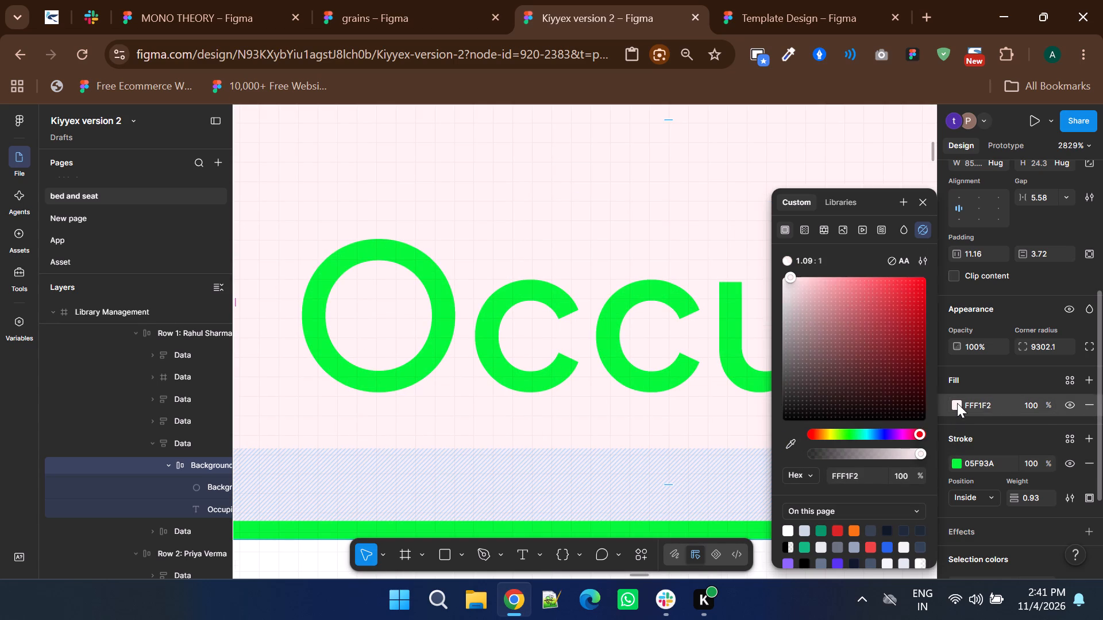
click(790, 438)
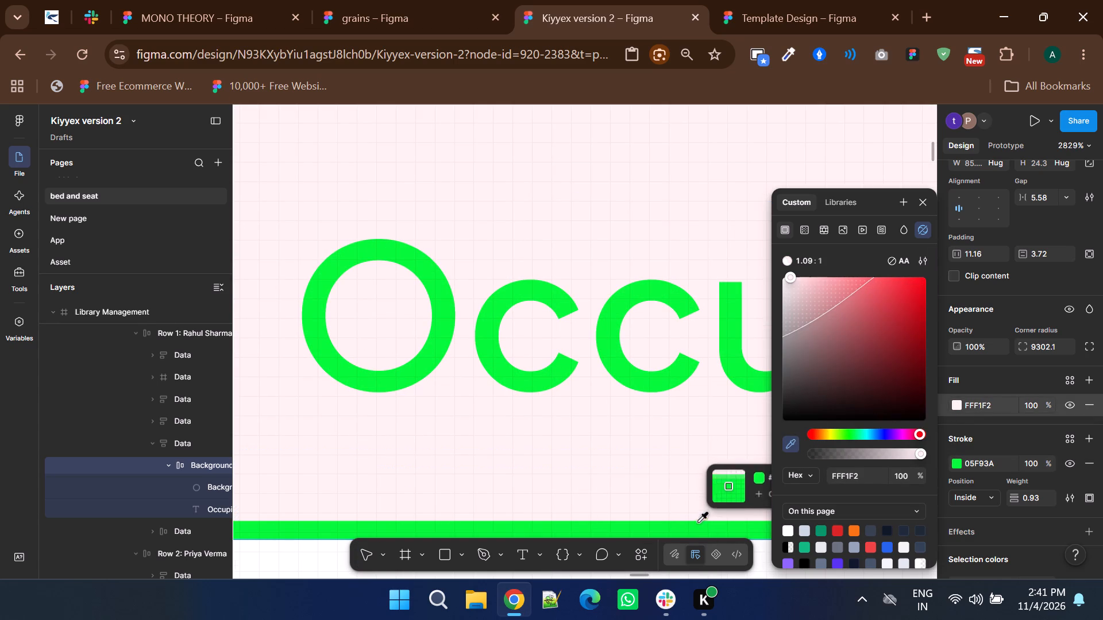
click(696, 534)
click(789, 278)
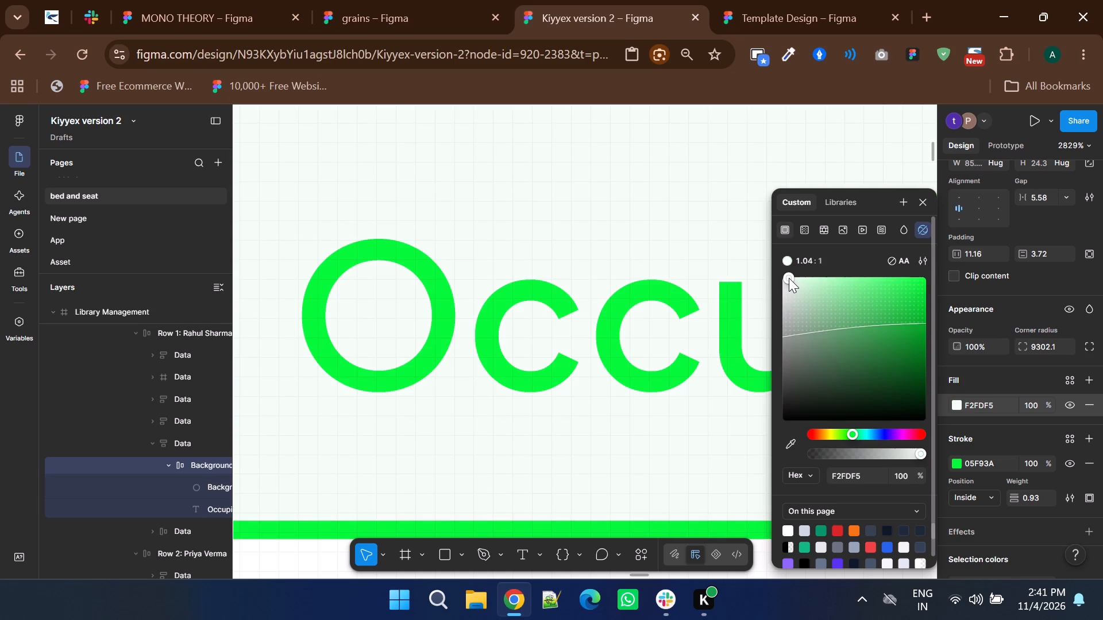
Change the first row's status badge text to "Available".
ctrl+scroll(448, 258, down, 3)
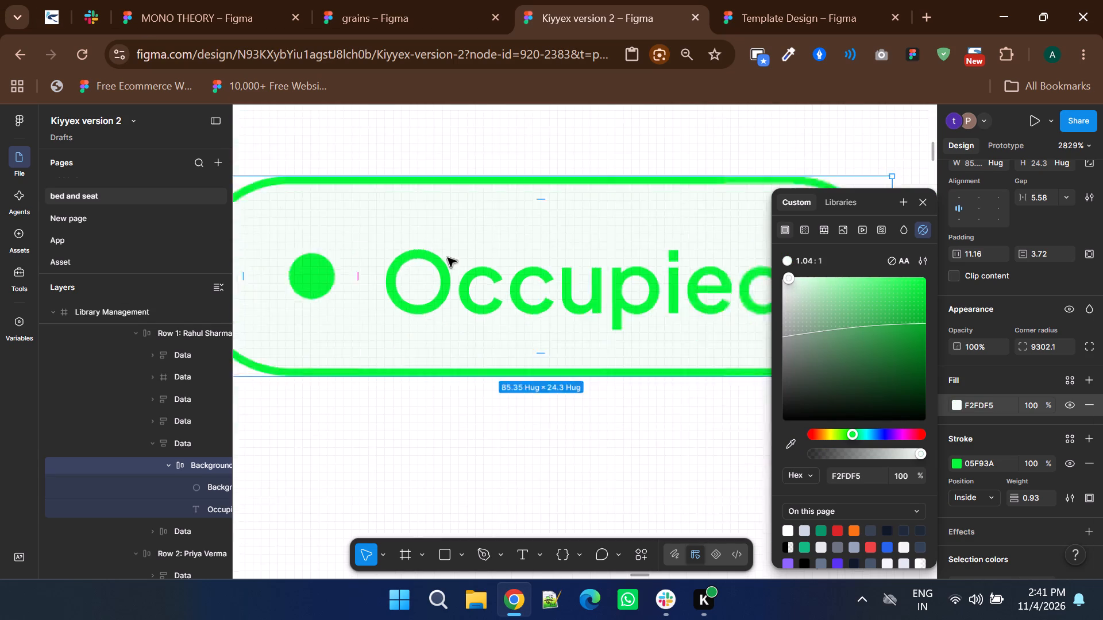
ctrl+scroll(448, 258, down, 1)
ctrl+double_click(483, 282)
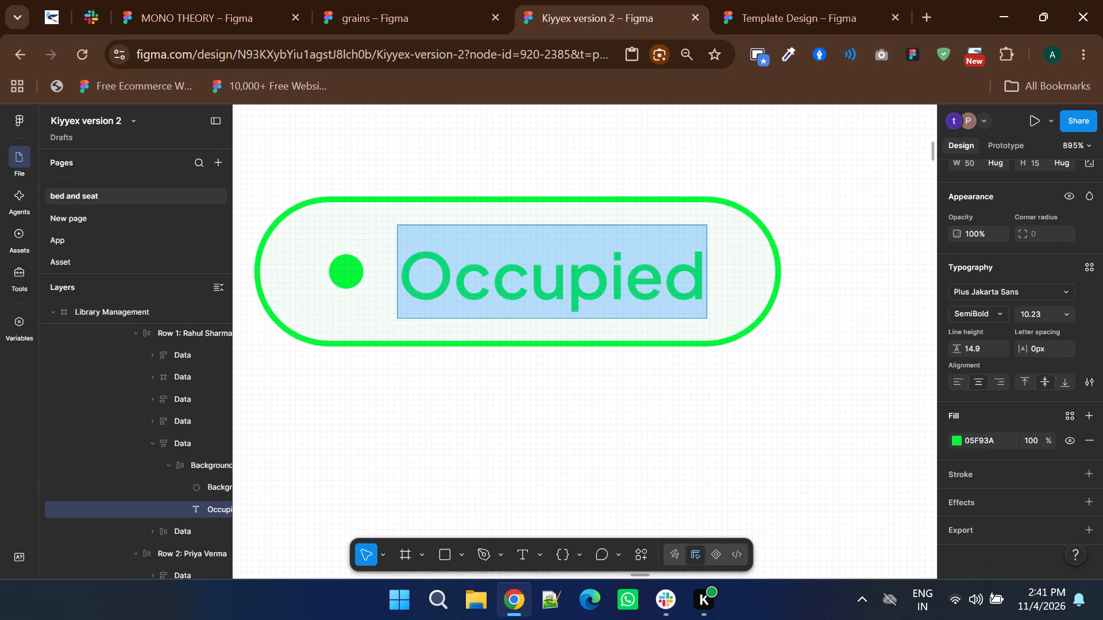
key(shift+a)
text(vai)
text(lable)
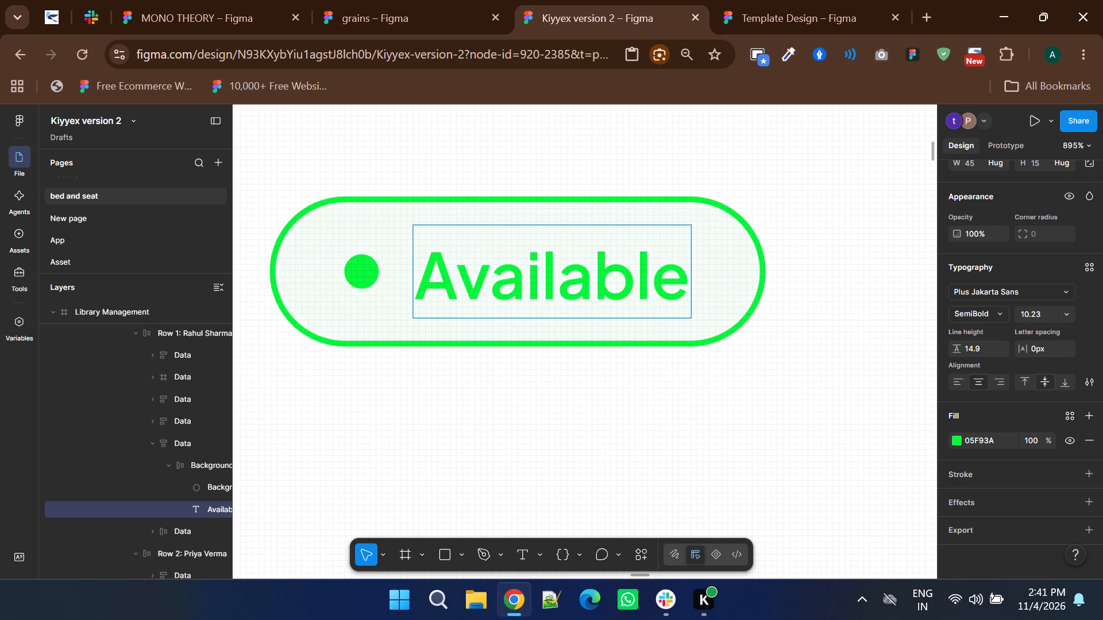
ctrl+scroll(500, 367, down, 5)
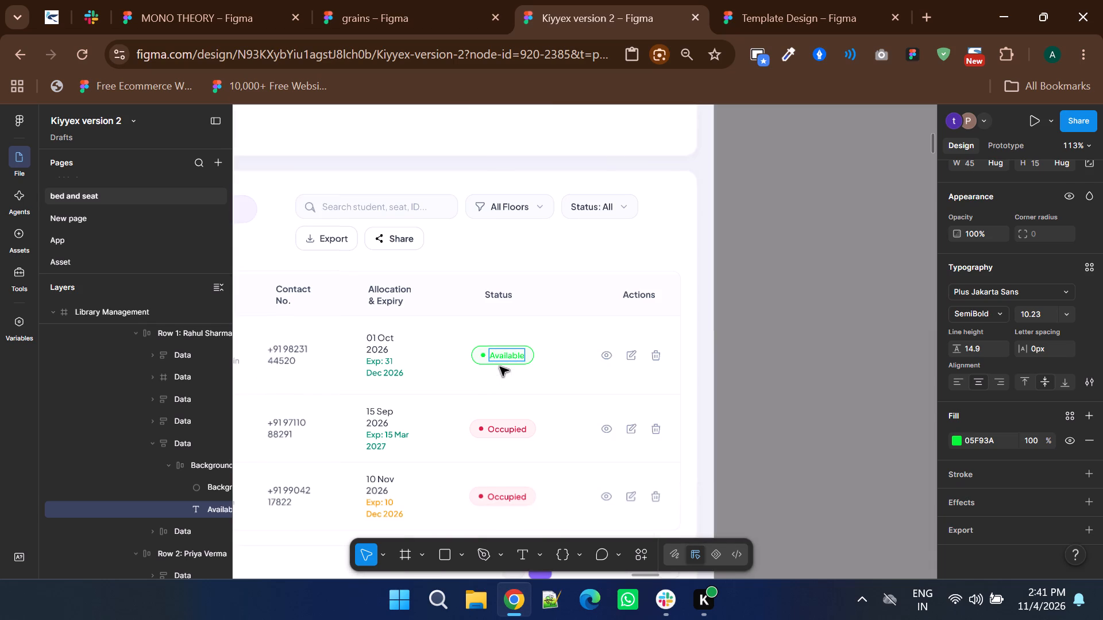
double_click(773, 319)
Replace the bright green shared by the first row's badge text, dot and stroke with dark green 02751B.
scroll(773, 319, down, 1)
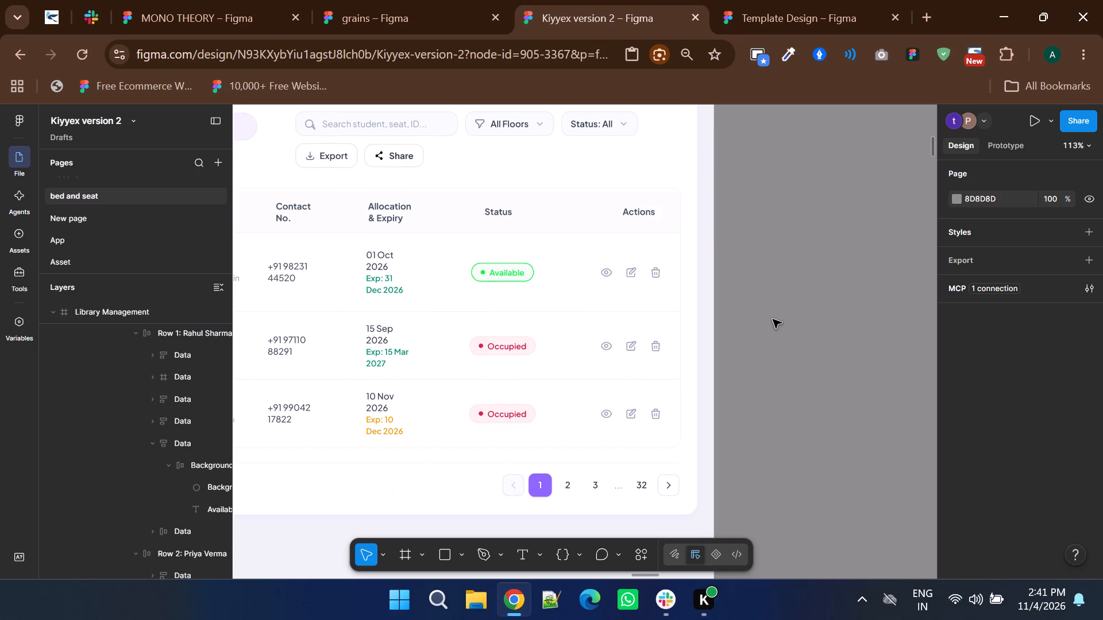
ctrl+scroll(452, 276, up, 3)
shift+scroll(461, 282, down, 1)
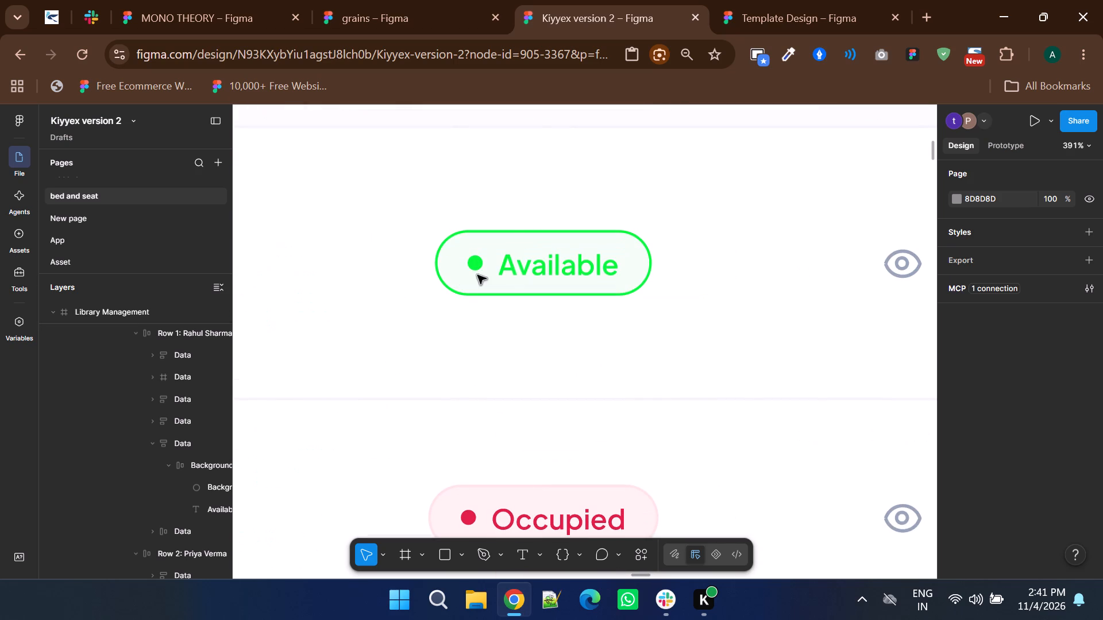
ctrl+click(511, 265)
scroll(974, 392, down, 3)
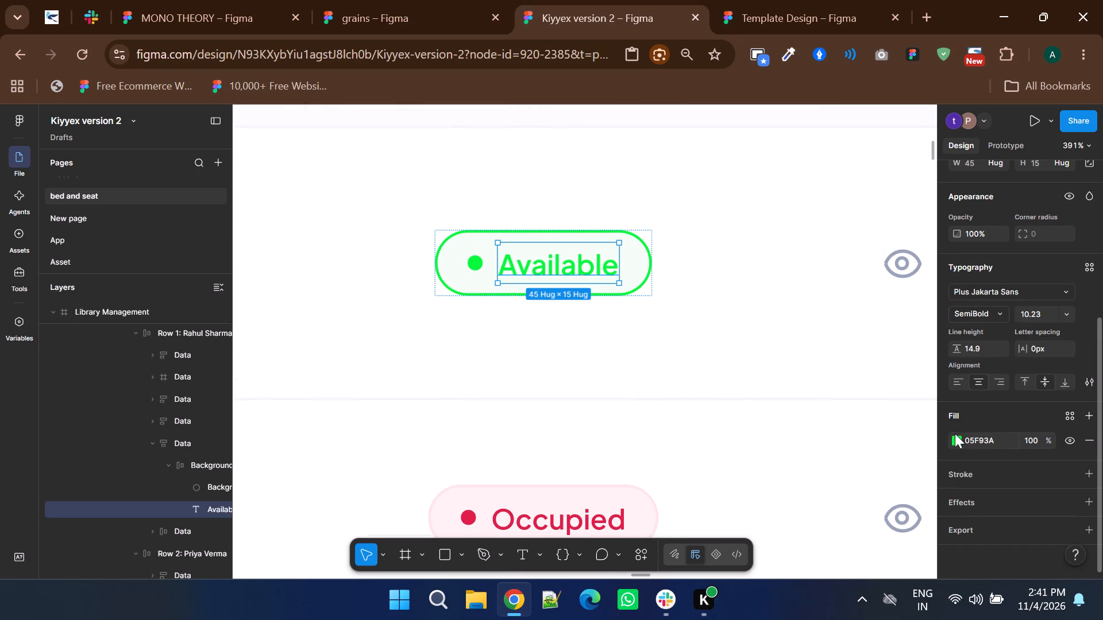
click(556, 352)
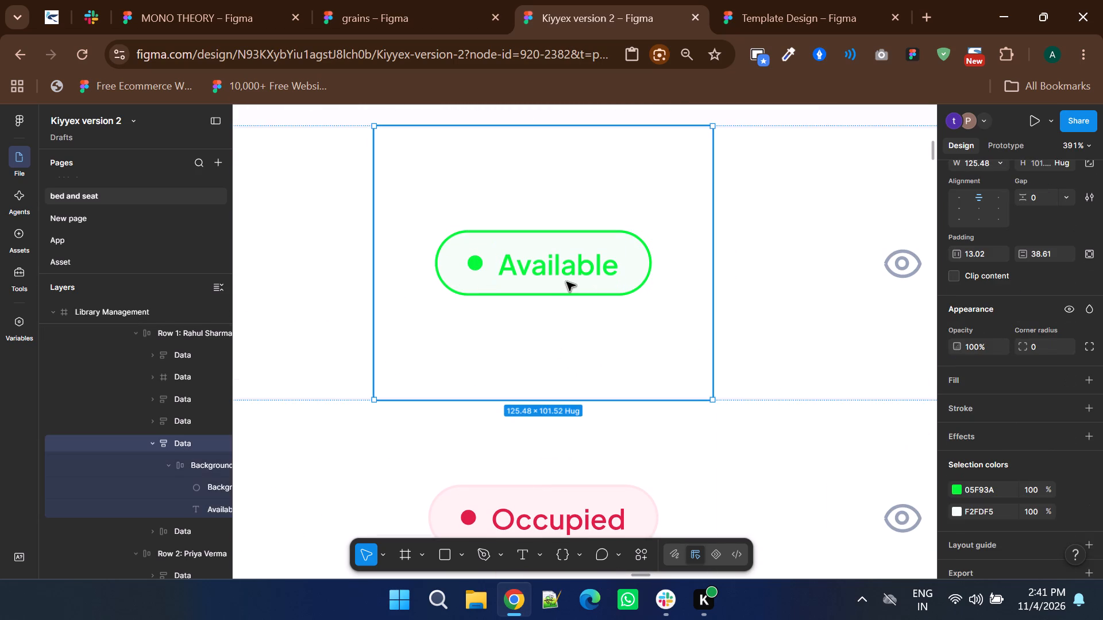
double_click(566, 282)
scroll(1036, 402, down, 3)
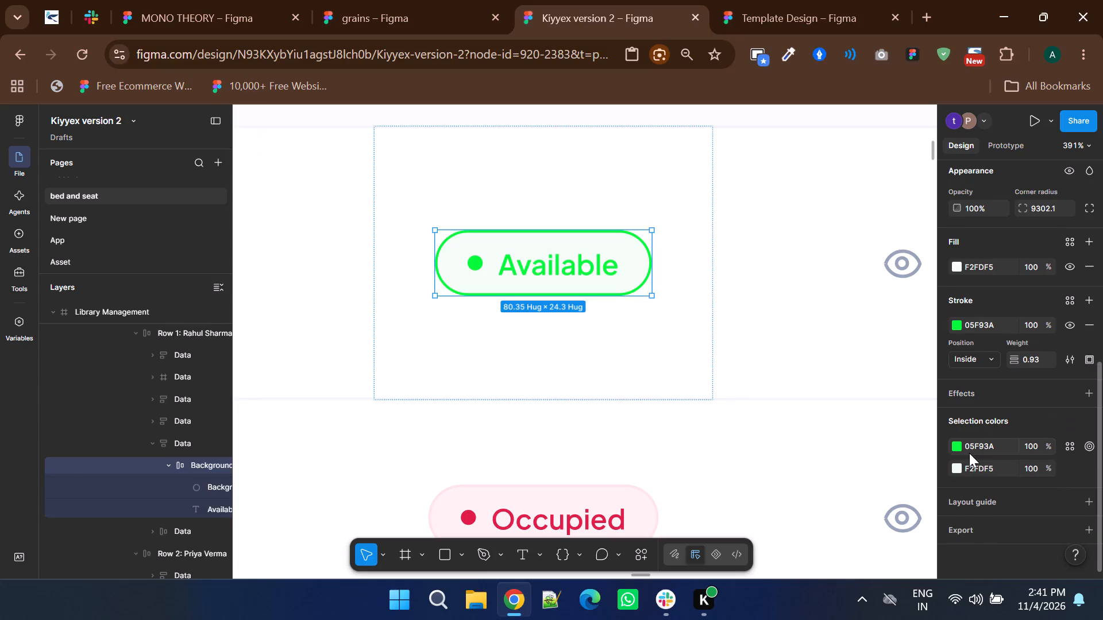
click(951, 447)
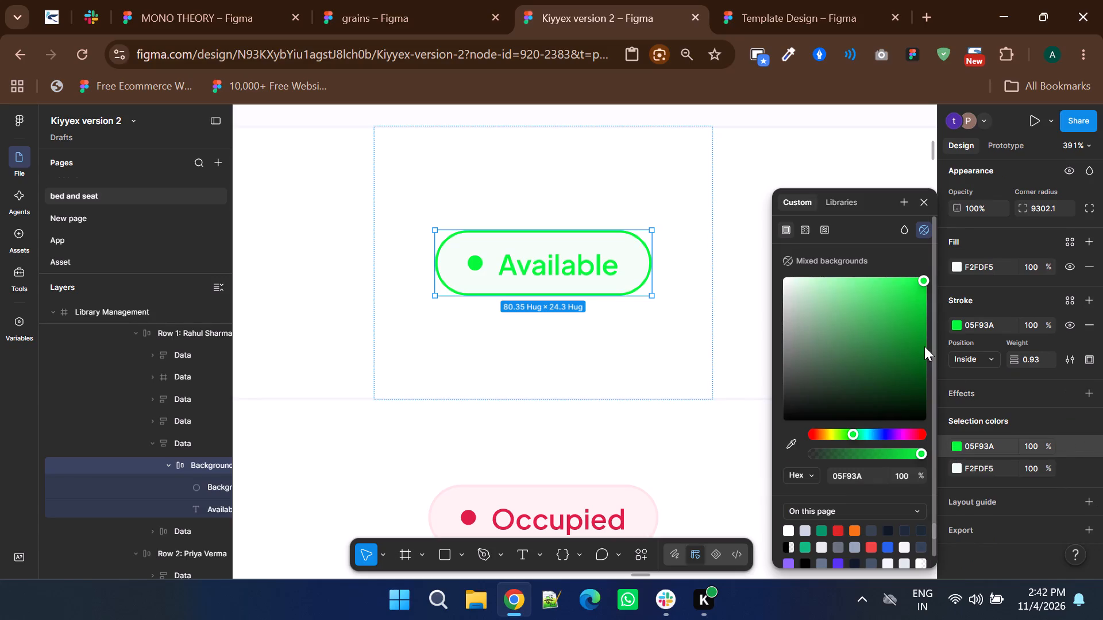
drag(924, 346, 924, 355)
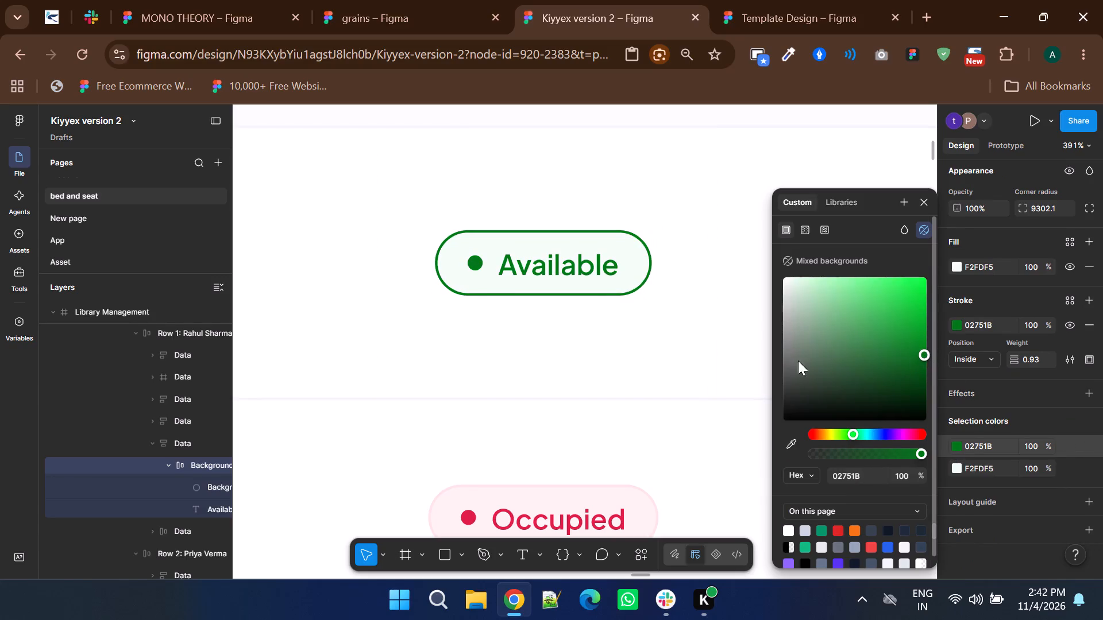
ctrl+scroll(482, 361, down, 4)
double_click(728, 331)
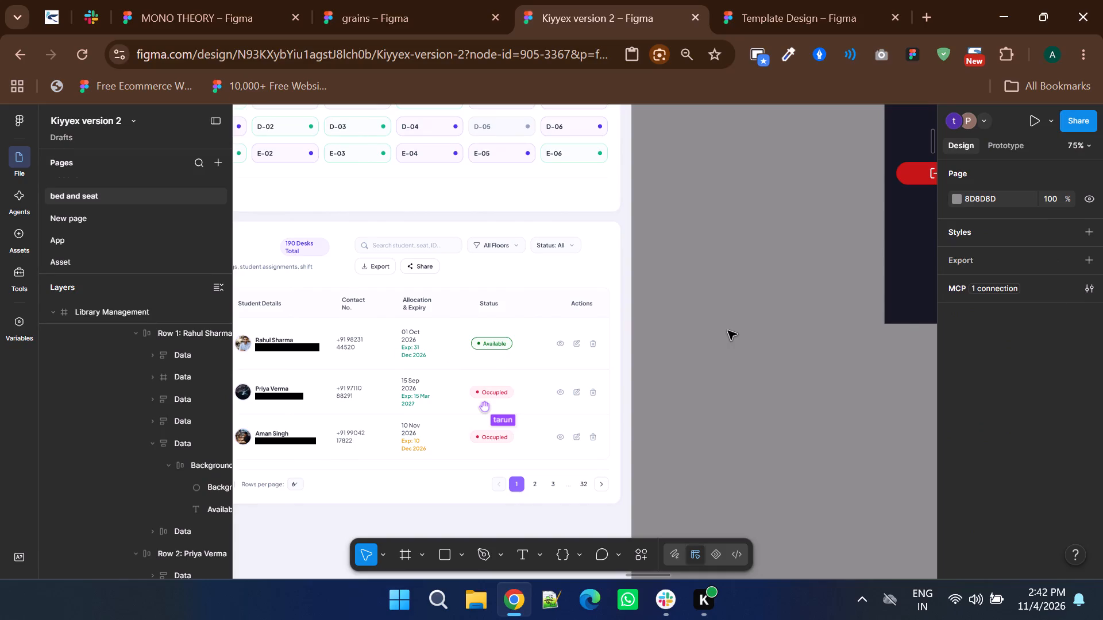
Examine the rows of the seat allocations table, including the status badges and the expiry dates.
scroll(728, 331, down, 1)
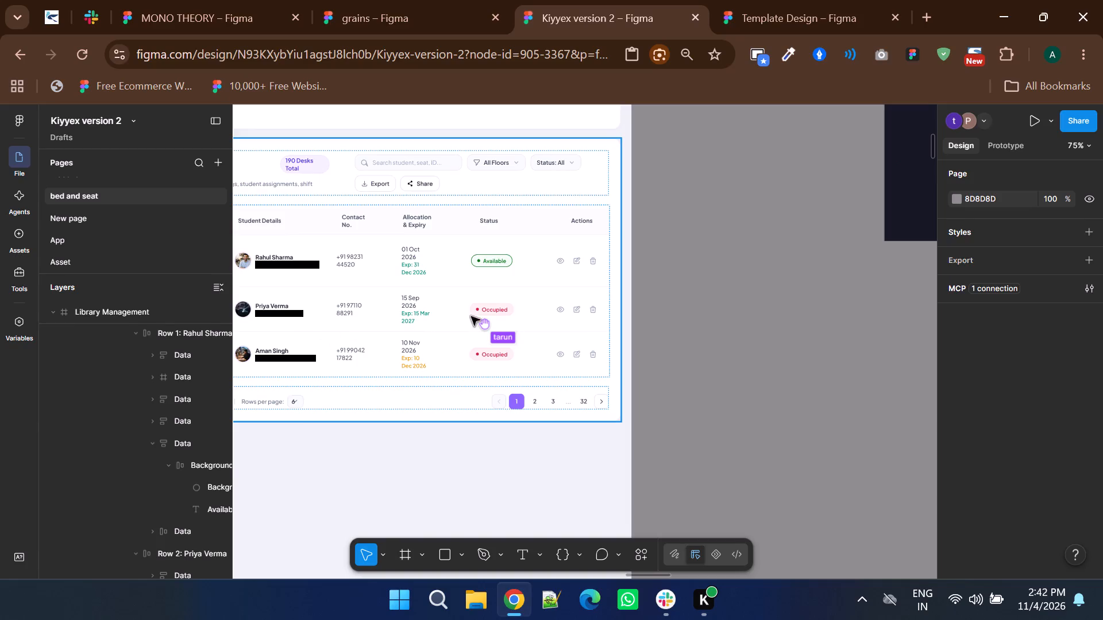
ctrl+scroll(399, 366, up, 2)
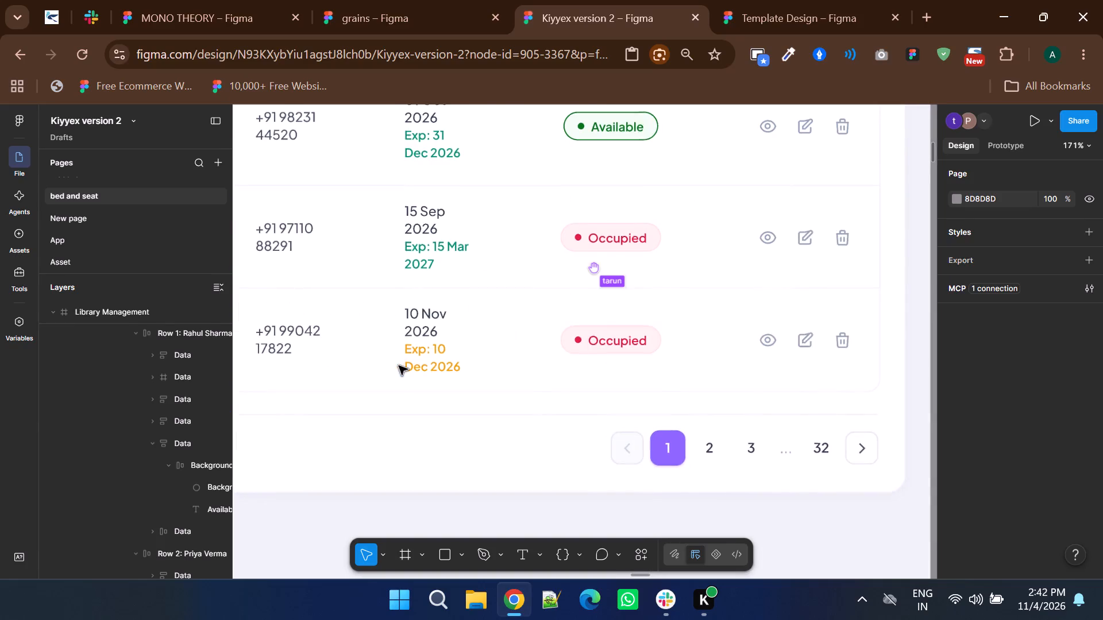
shift+scroll(399, 366, up, 3)
shift+scroll(516, 354, down, 2)
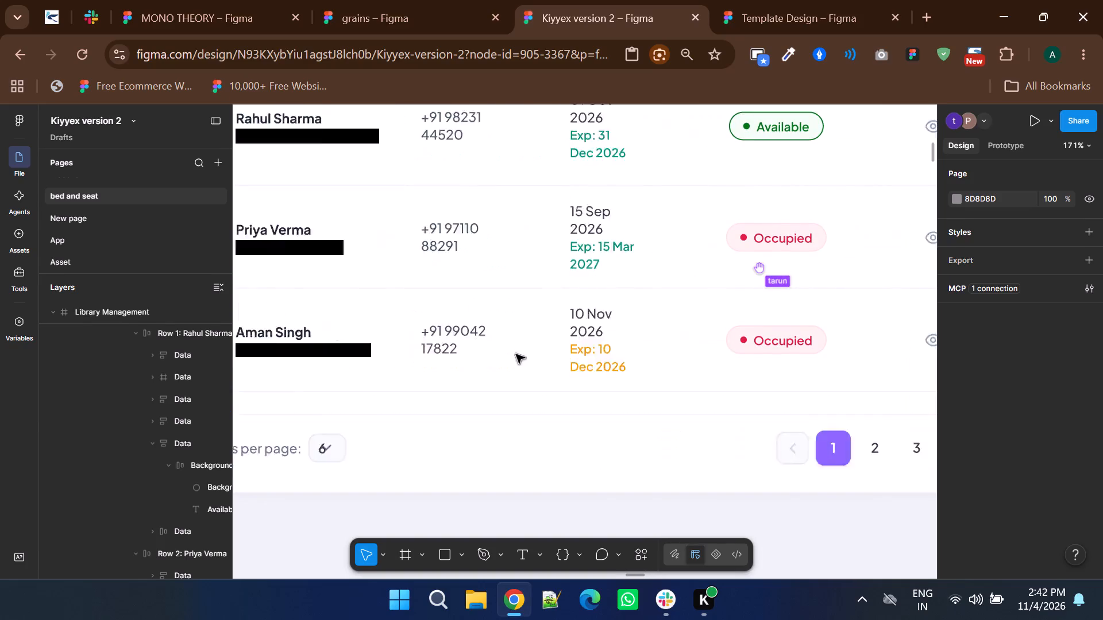
ctrl+click(498, 357)
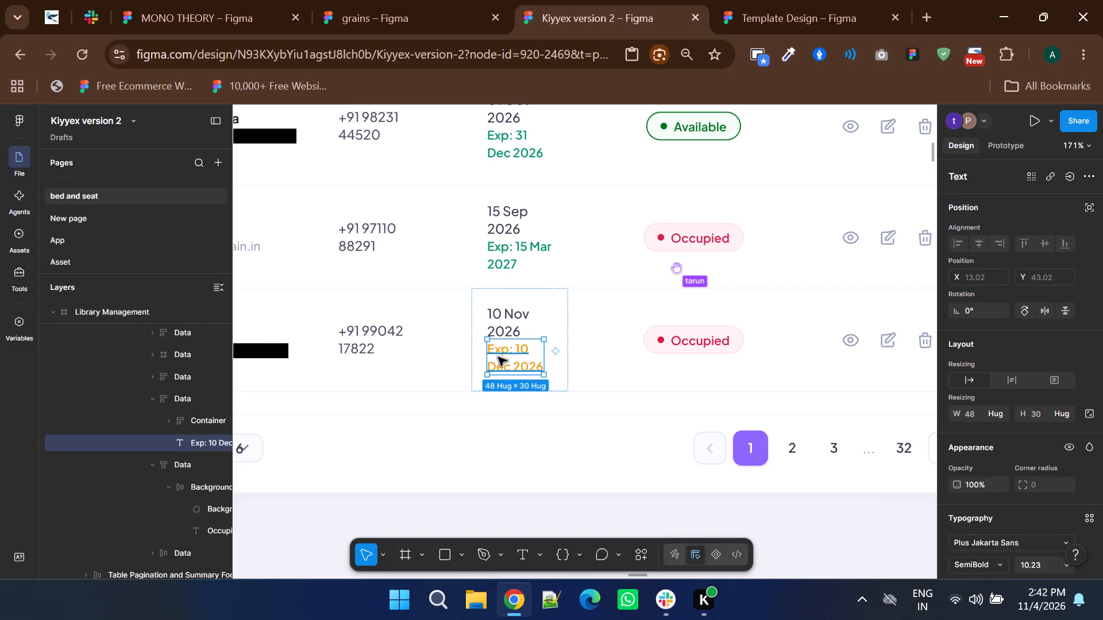
ctrl+scroll(498, 357, down, 2)
click(746, 343)
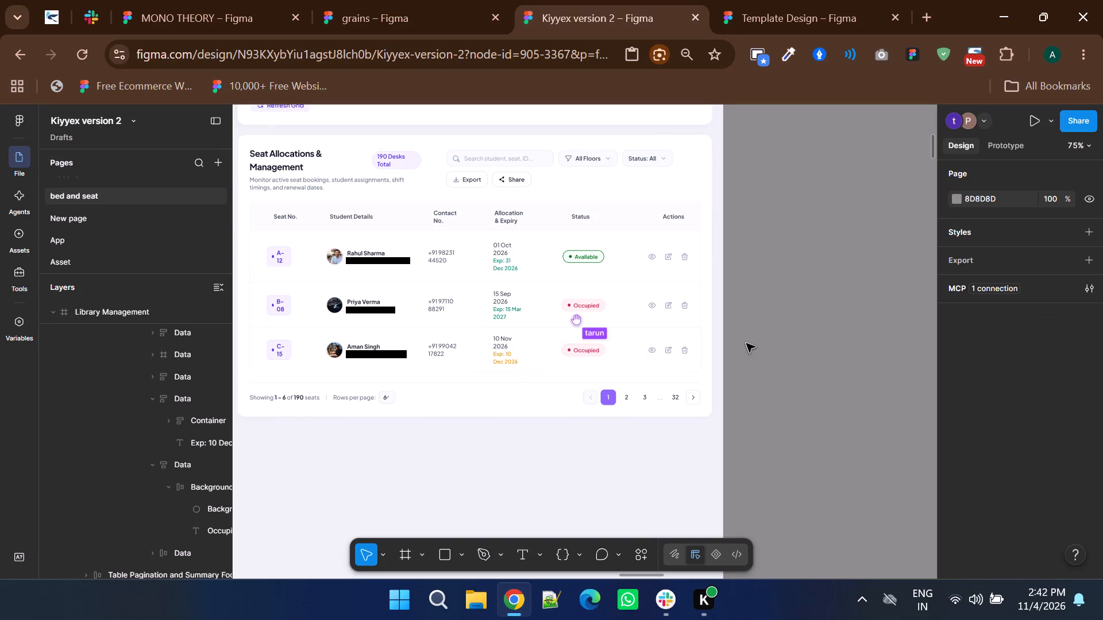
Shorten the main Library Management frame from its bottom edge so it ends just below the seat allocations card.
ctrl+scroll(746, 343, down, 1)
shift+scroll(746, 343, down, 2)
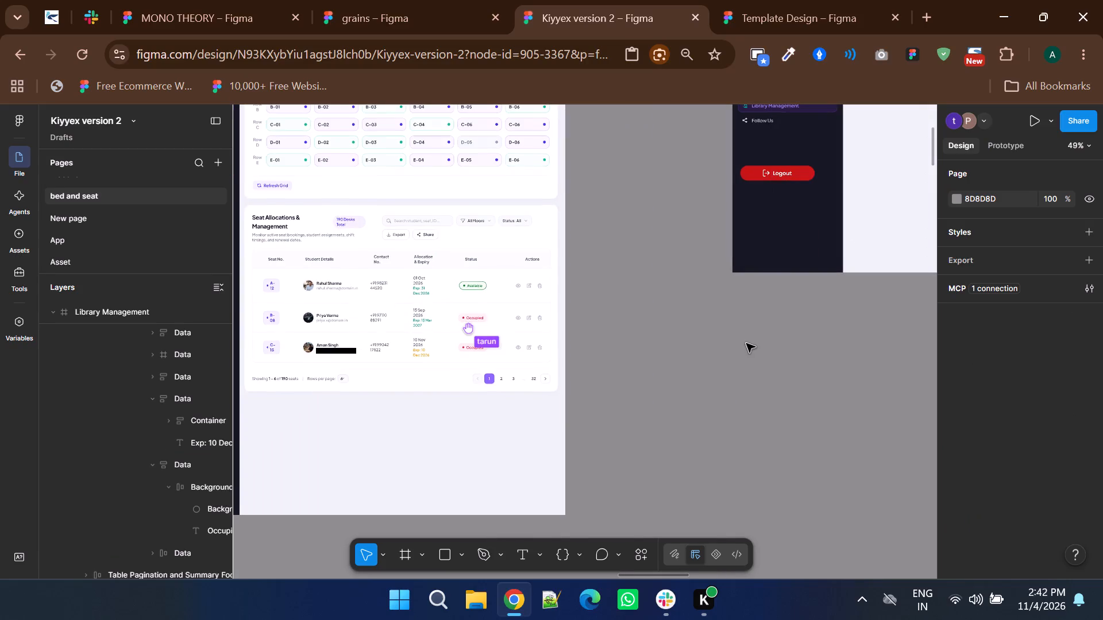
shift+scroll(696, 386, down, 1)
shift+scroll(692, 388, up, 4)
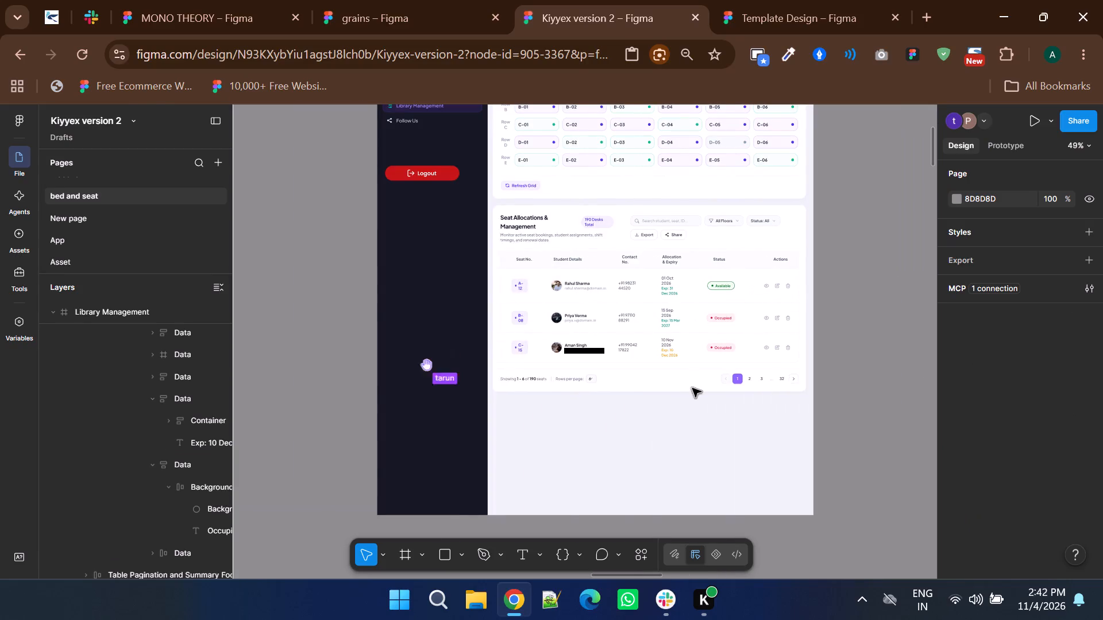
ctrl+click(577, 469)
ctrl+drag(562, 514, 554, 429)
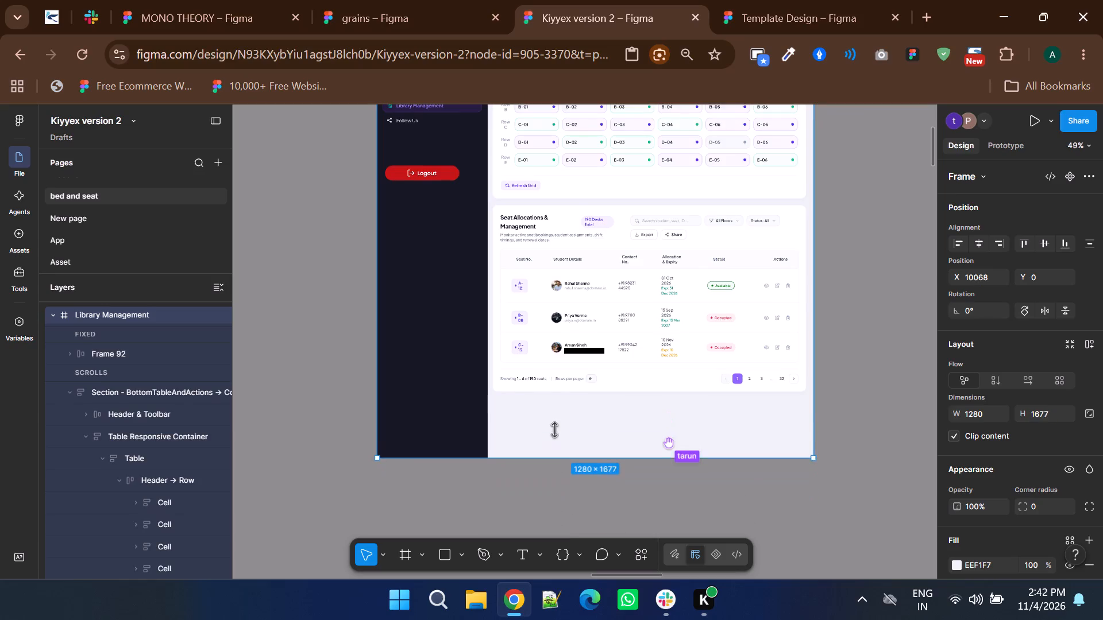
ctrl+drag(554, 429, 550, 412)
click(463, 471)
Delete the Create Floor option from the Add New Allocation dialog on the second Bed Management screen.
ctrl+scroll(442, 447, down, 1)
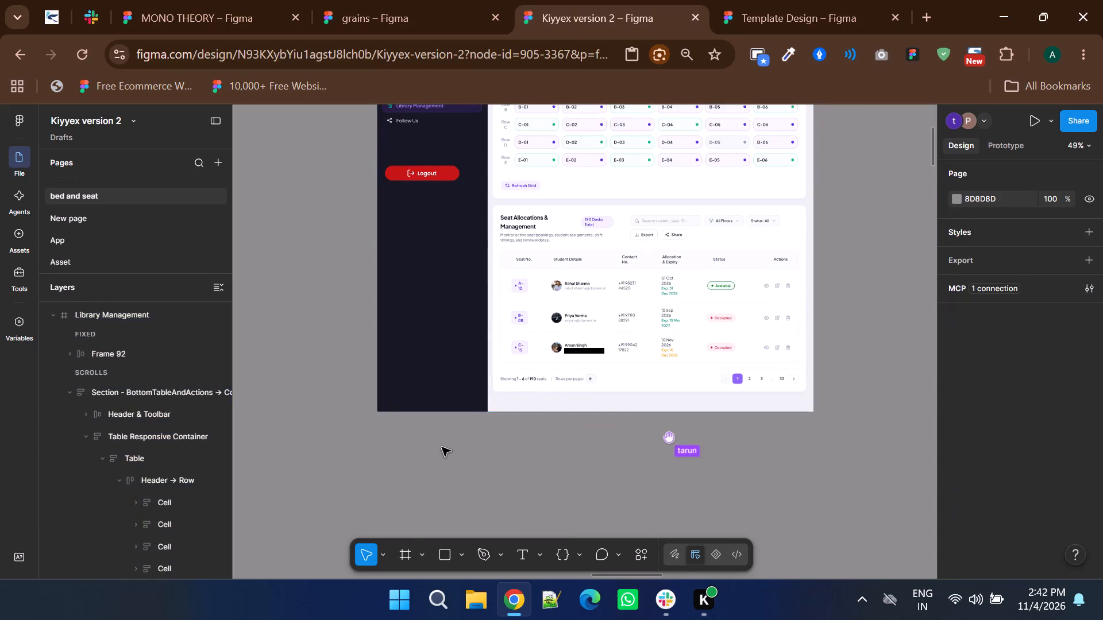
ctrl+scroll(442, 447, down, 1)
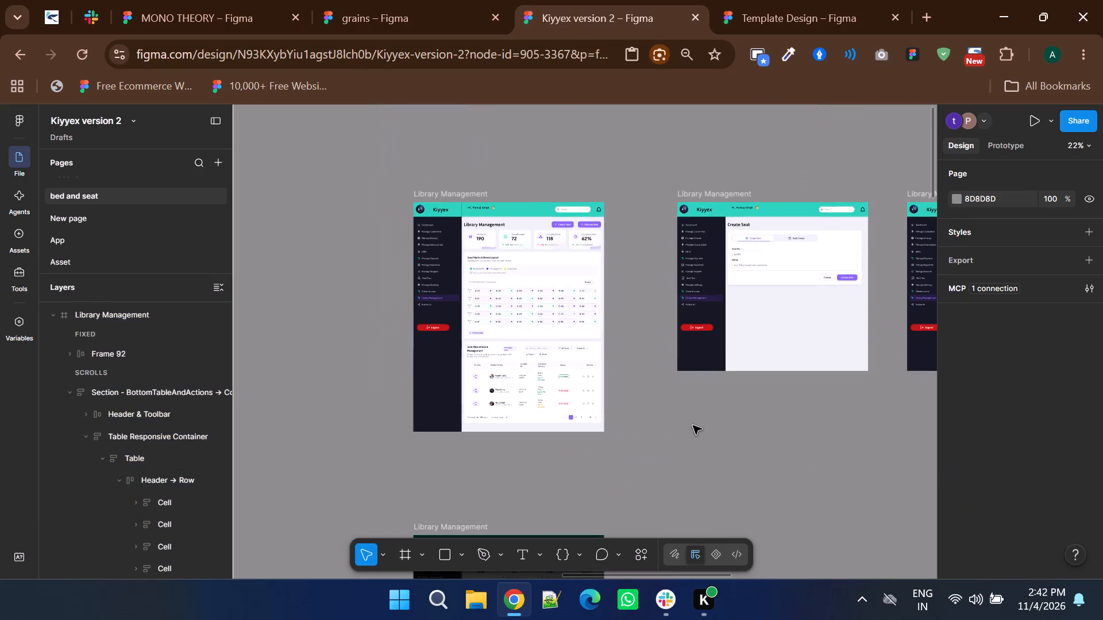
scroll(693, 425, down, 11)
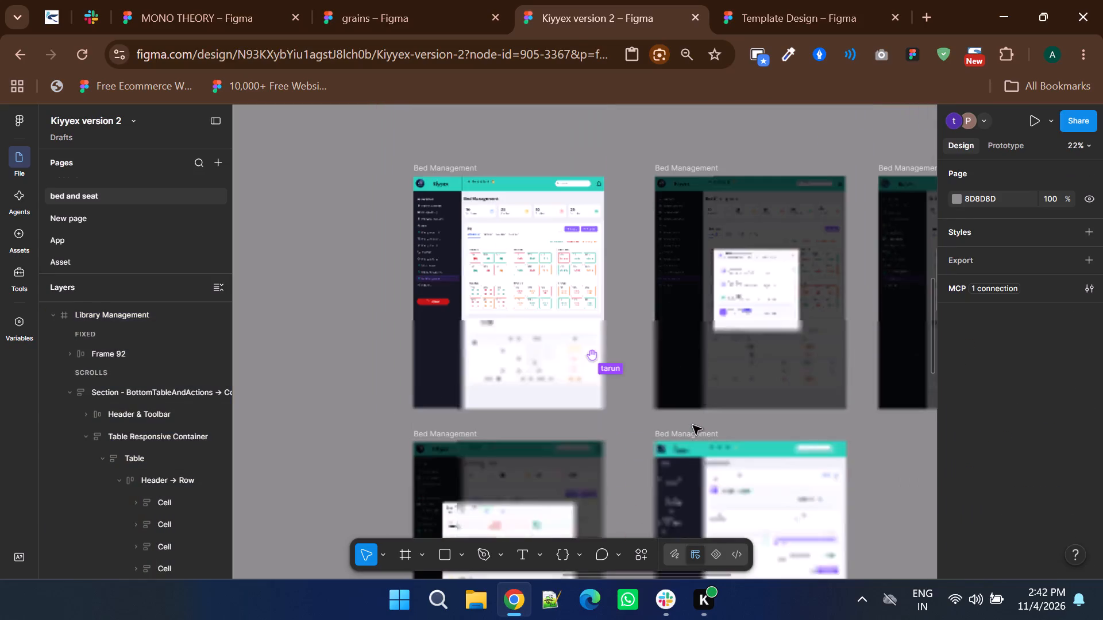
ctrl+scroll(668, 442, down, 2)
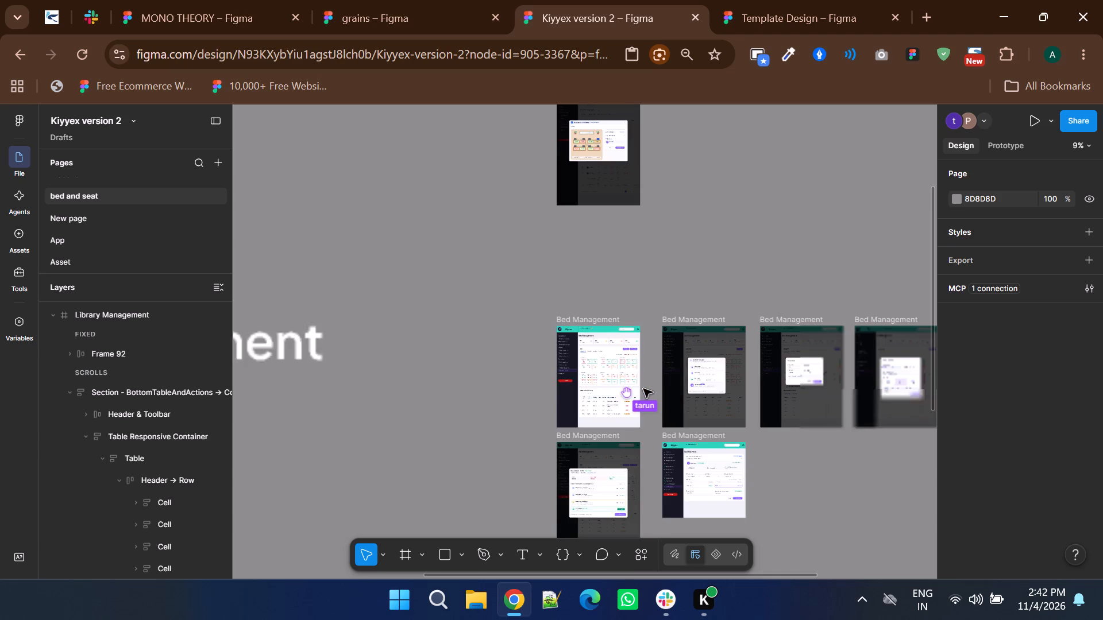
ctrl+scroll(643, 389, up, 3)
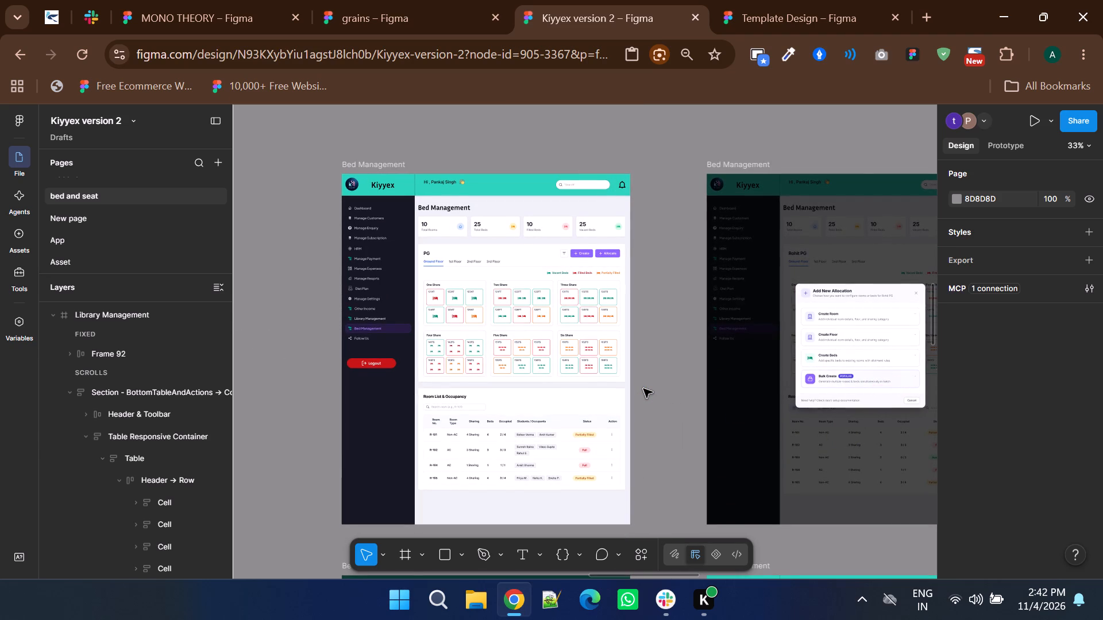
shift+scroll(642, 383, down, 2)
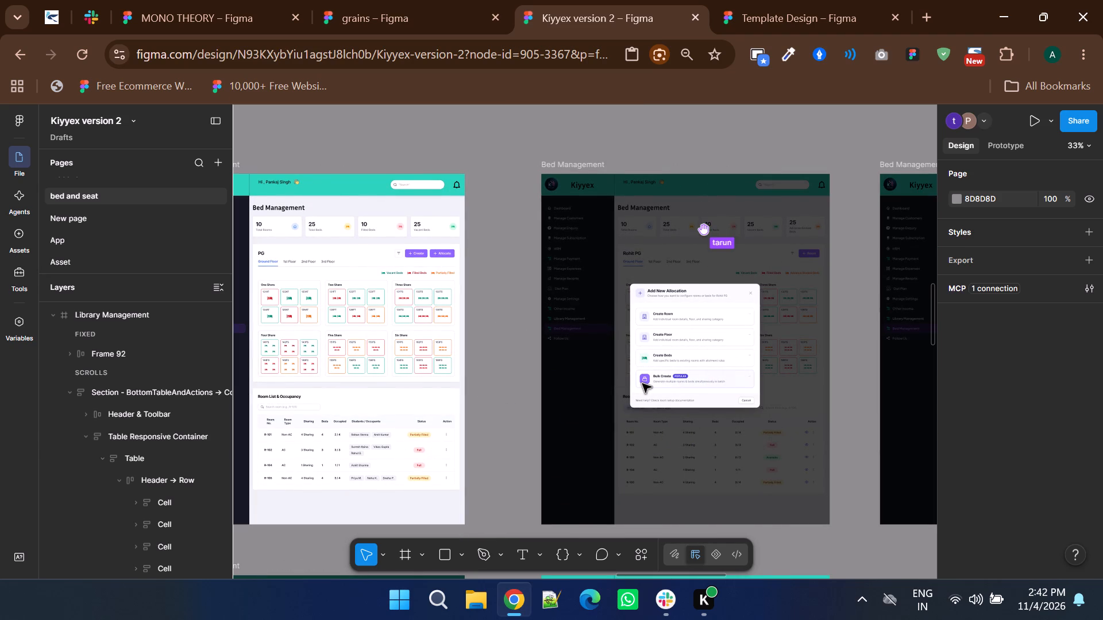
shift+scroll(642, 383, down, 3)
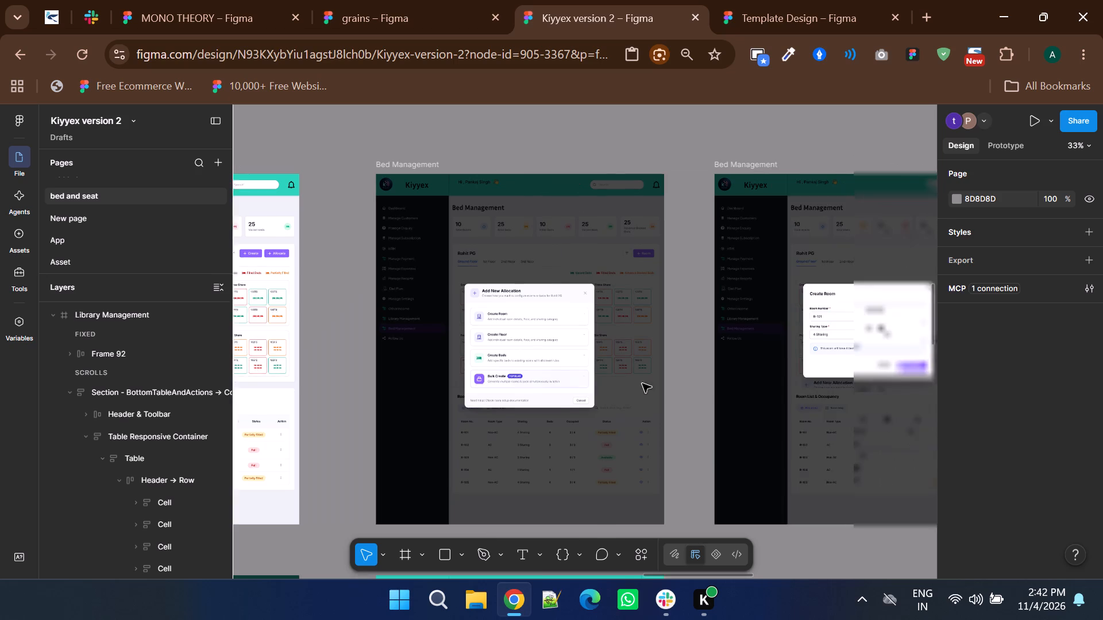
ctrl+scroll(642, 383, down, 1)
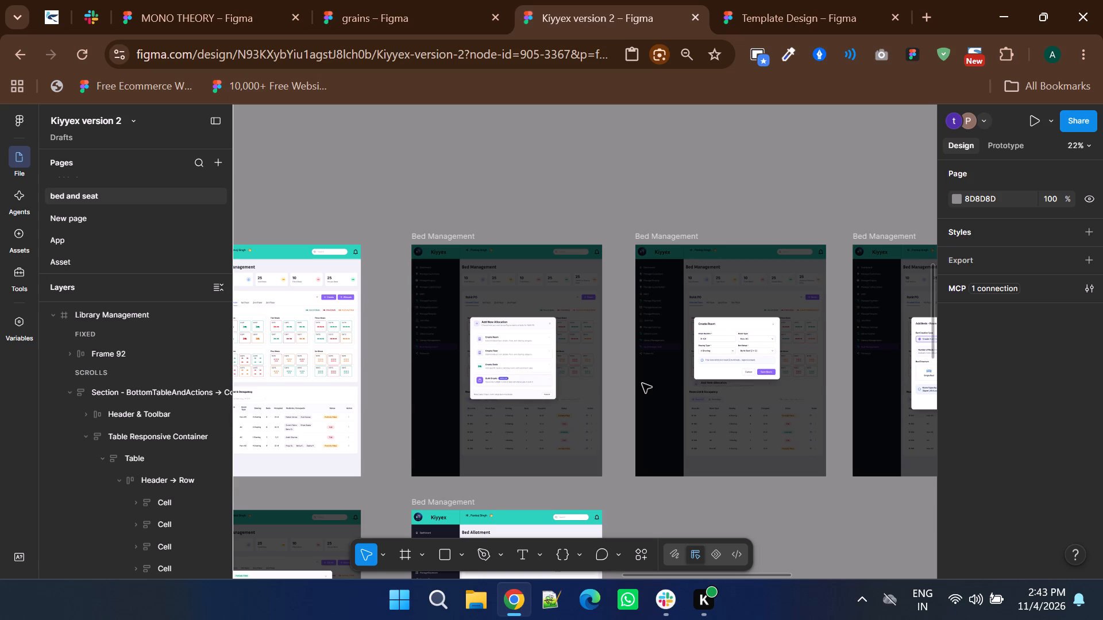
ctrl+scroll(642, 383, down, 1)
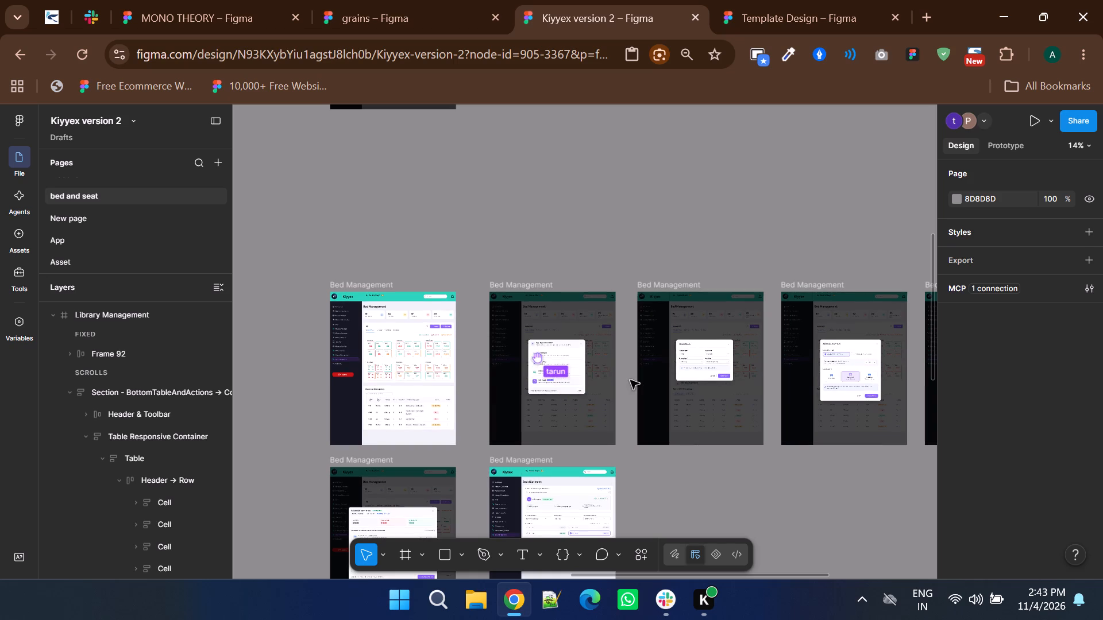
ctrl+scroll(543, 361, up, 5)
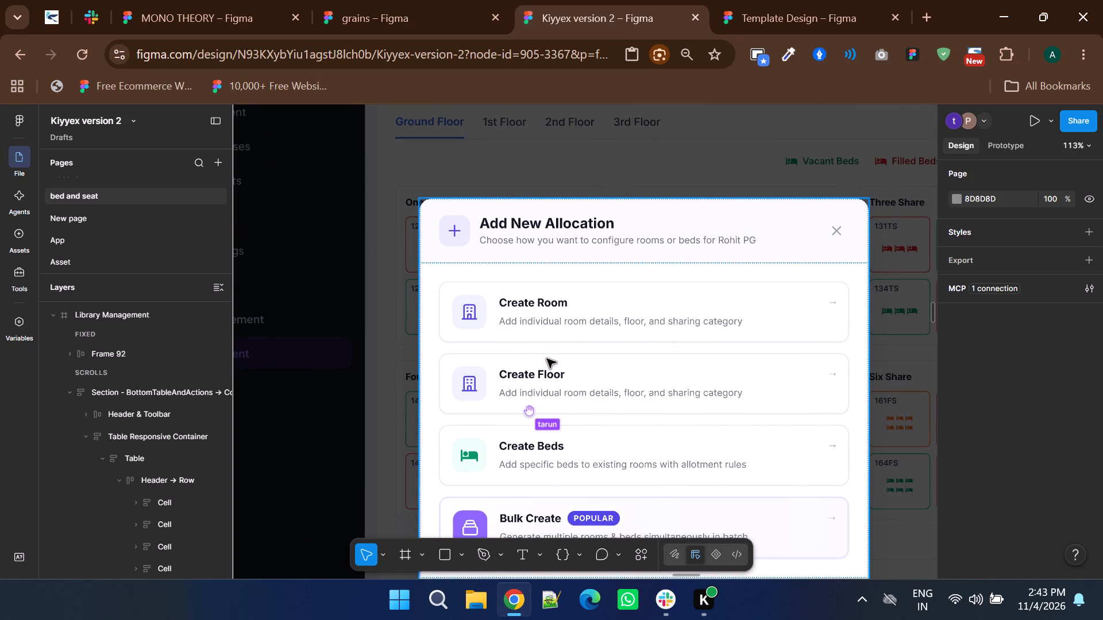
triple_click(544, 370)
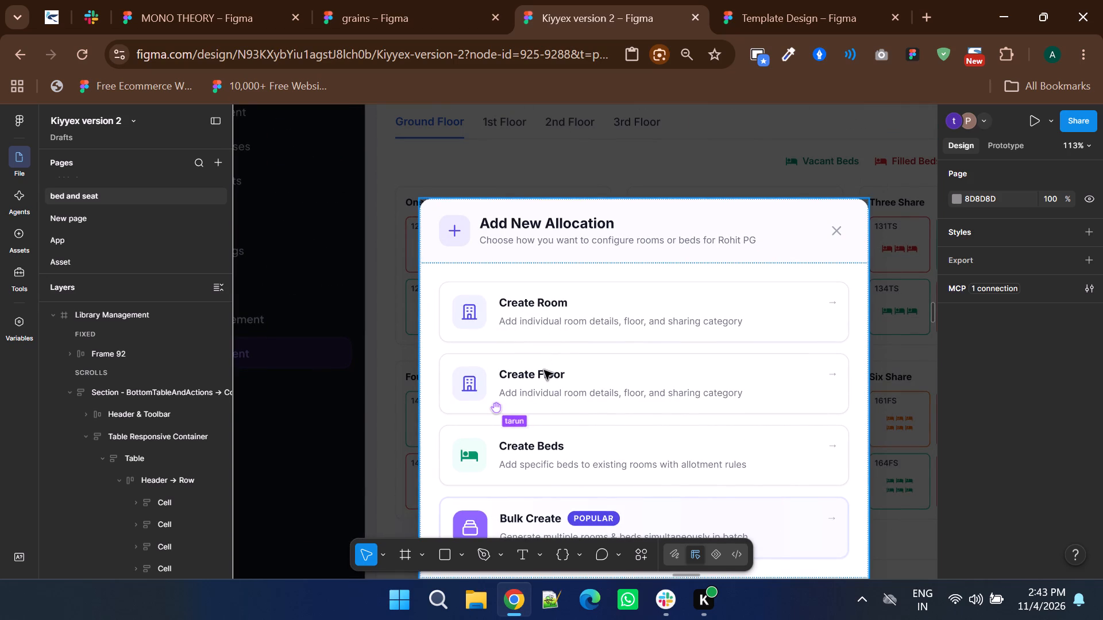
double_click(544, 370)
key(Delete)
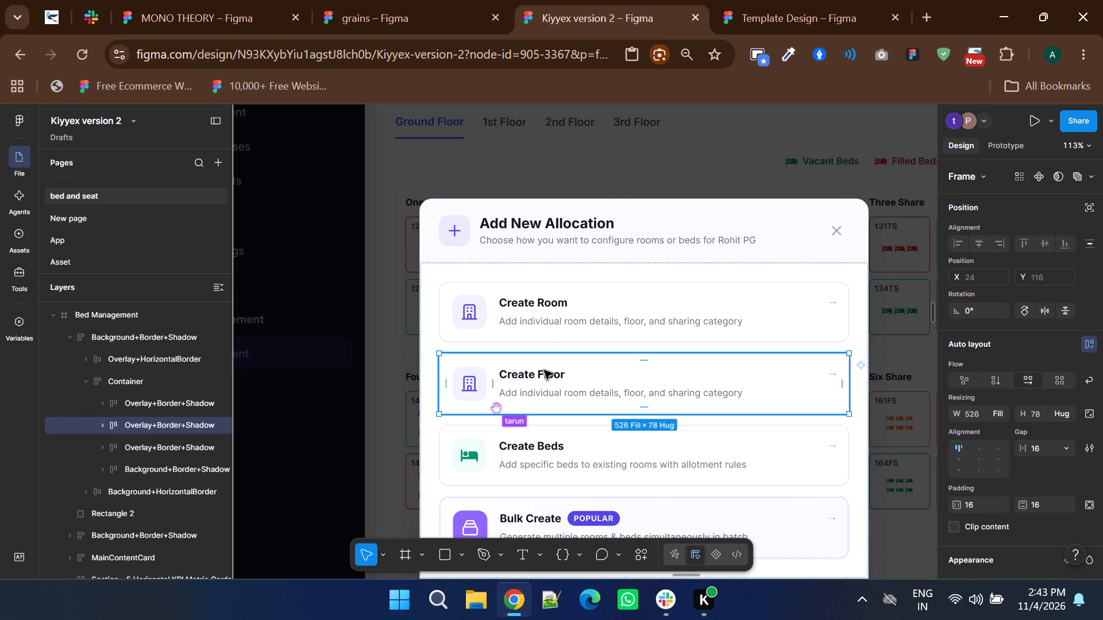
Change the Bed Setup label in the Create Room dialog of the third Bed Management screen to "Beds".
ctrl+scroll(544, 370, down, 1)
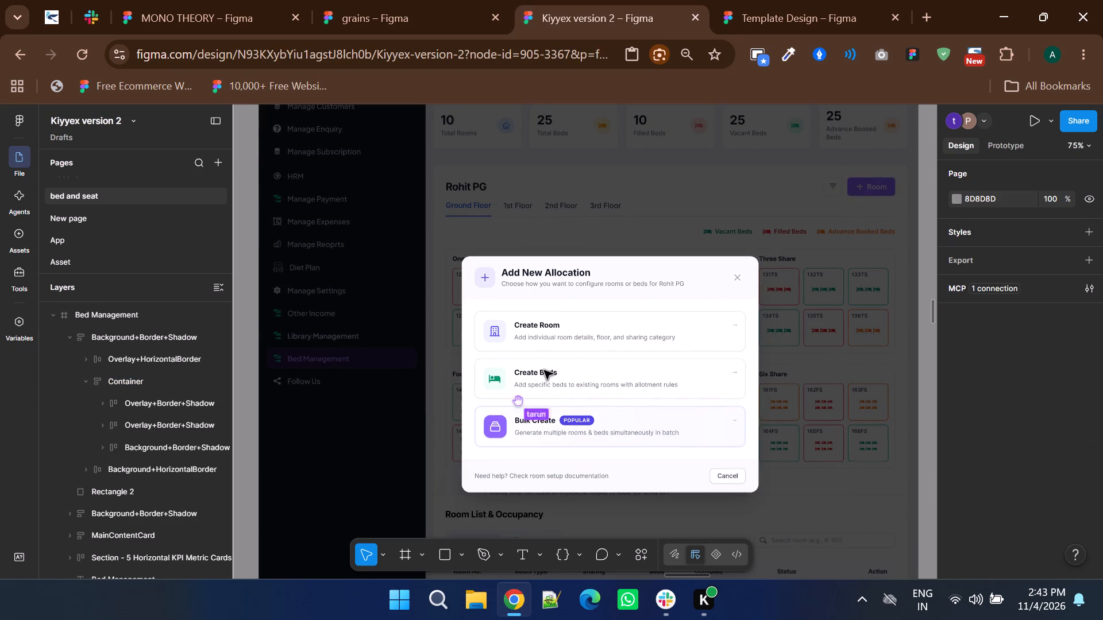
ctrl+scroll(544, 370, down, 2)
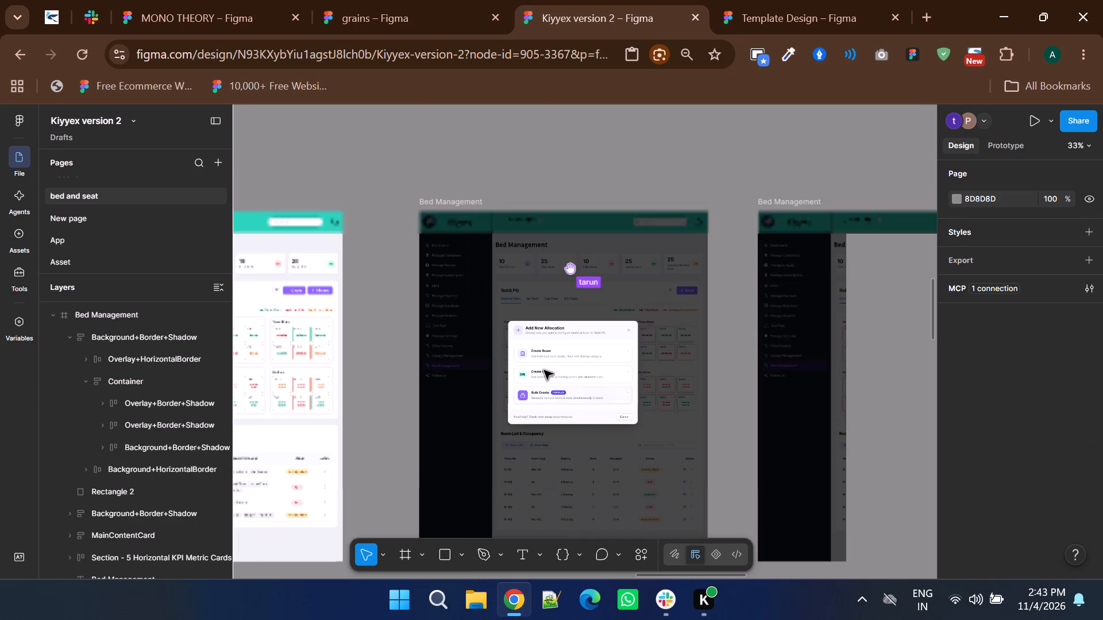
ctrl+scroll(544, 370, down, 1)
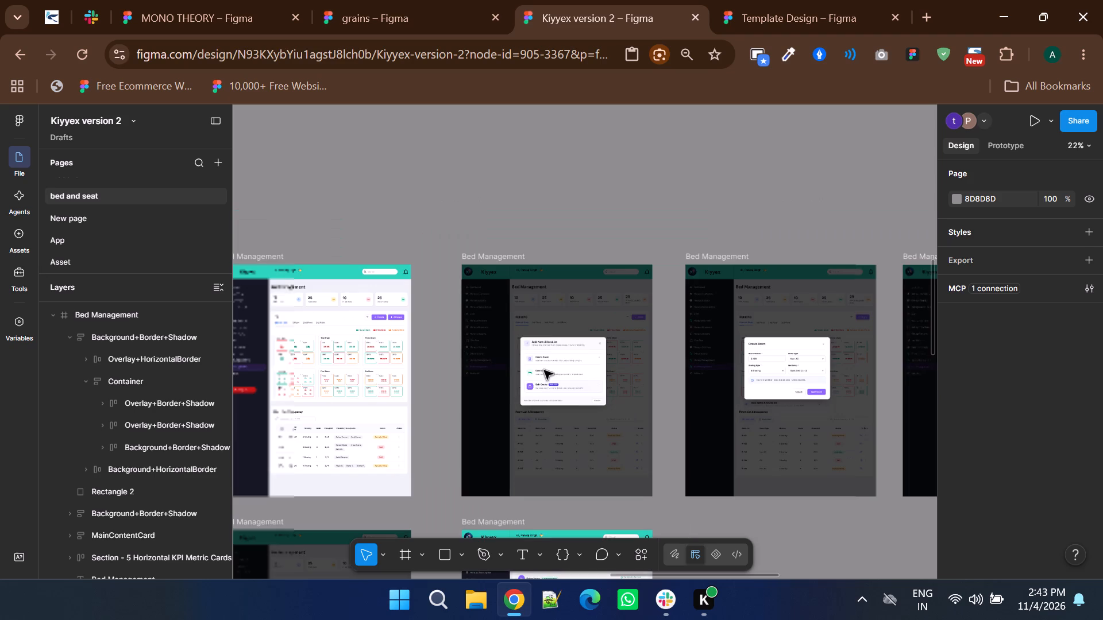
ctrl+scroll(544, 370, down, 1)
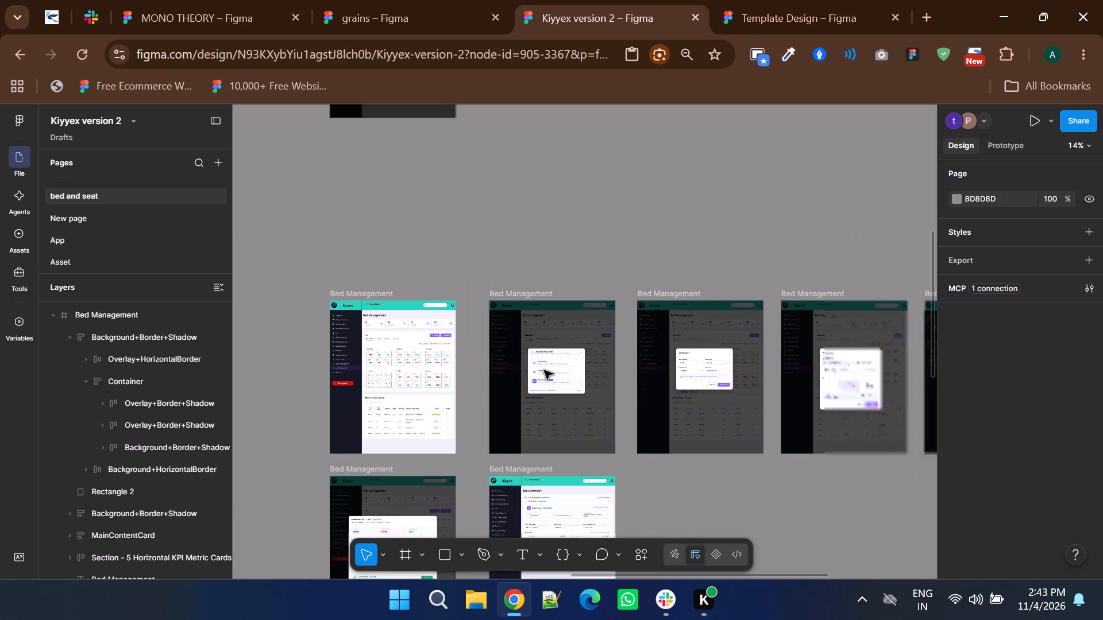
scroll(544, 370, down, 1)
ctrl+scroll(544, 370, down, 1)
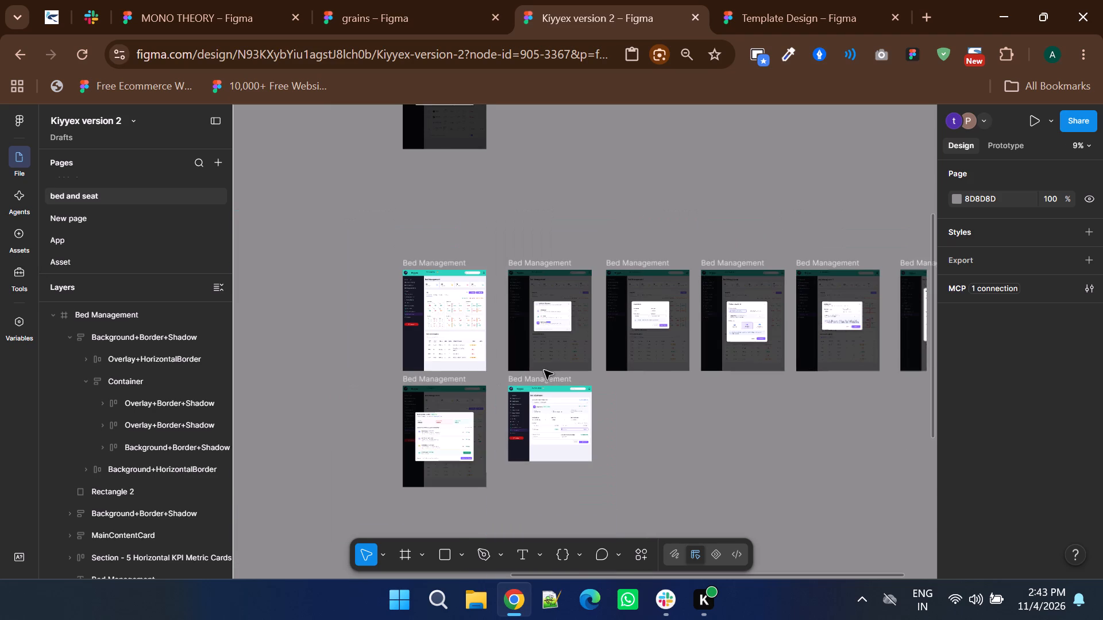
shift+scroll(544, 370, down, 2)
shift+scroll(544, 370, up, 2)
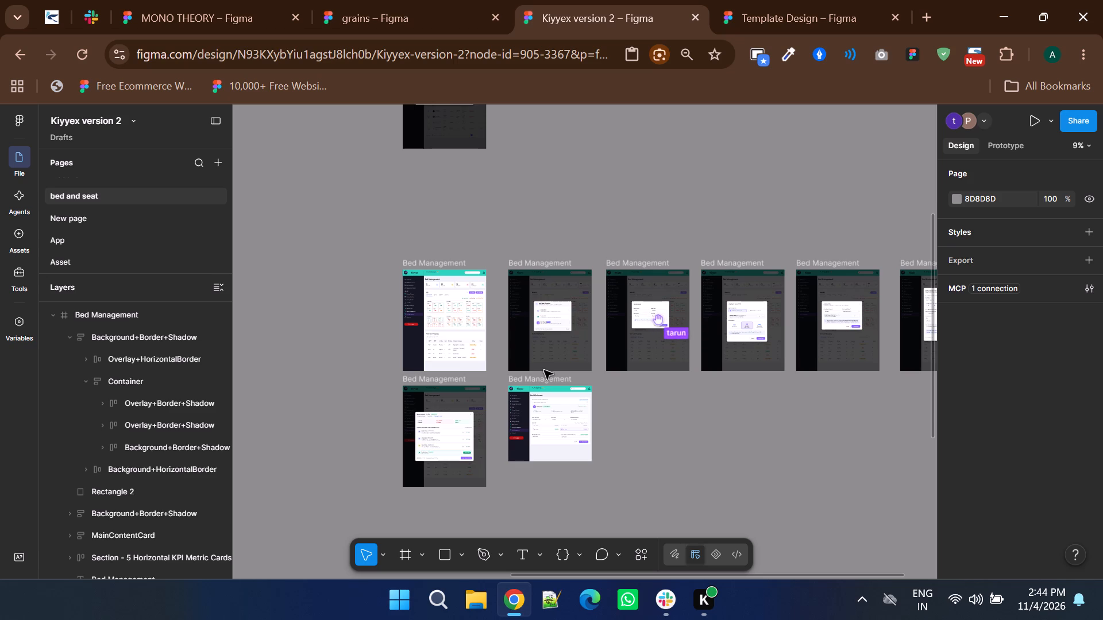
ctrl+scroll(628, 317, up, 6)
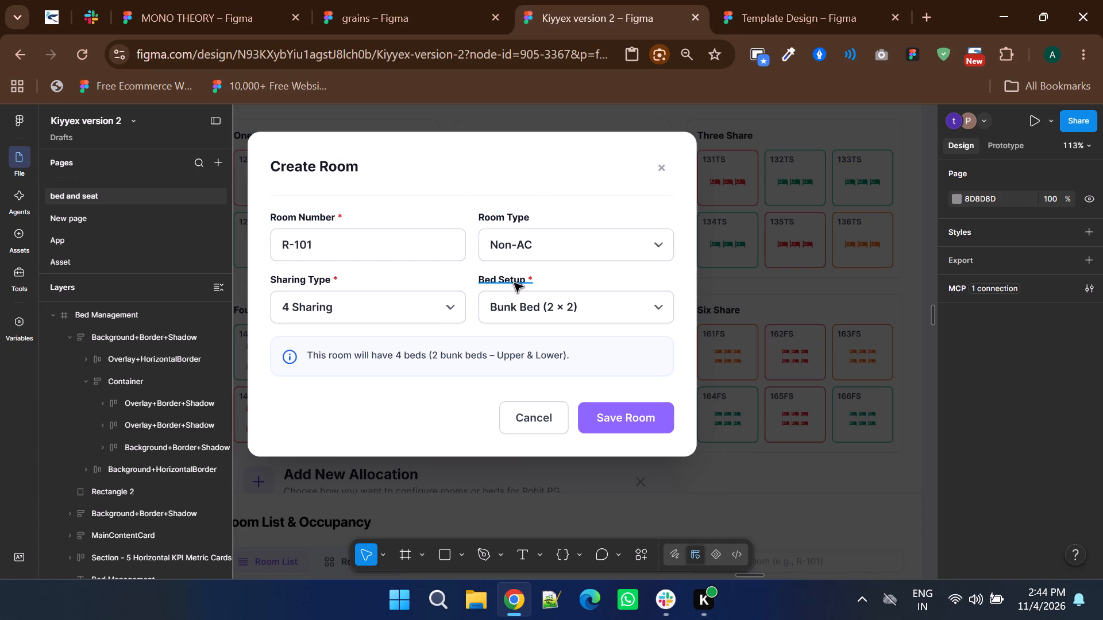
ctrl+triple_click(514, 283)
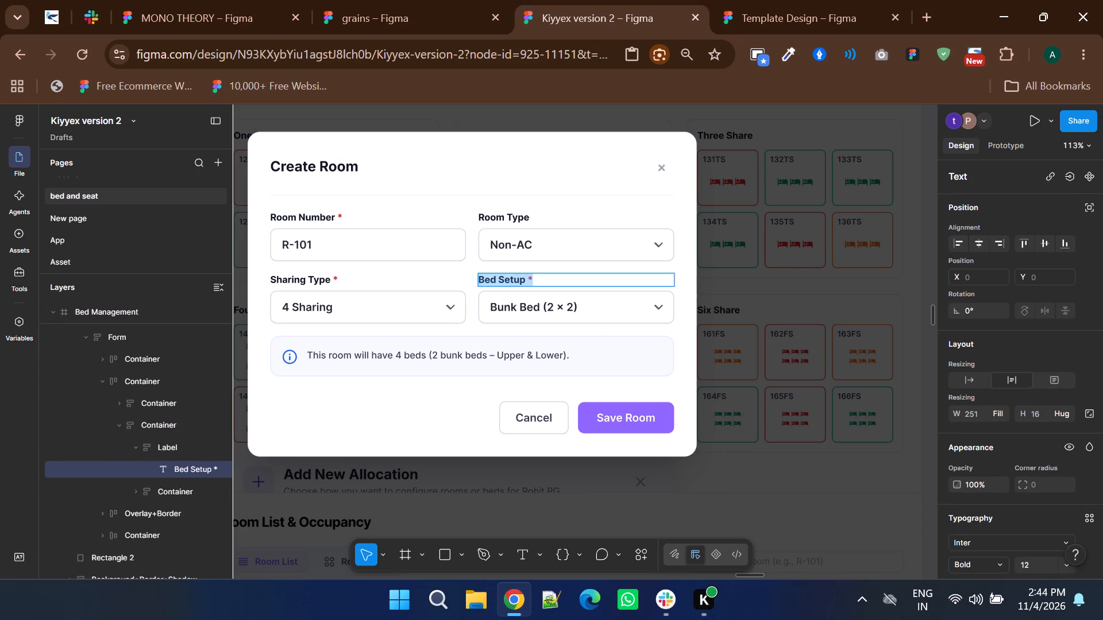
text(BEds)
key(BackSpace)
key(BackSpace)
key(BackSpace)
text(es)
key(BackSpace)
text(ds)
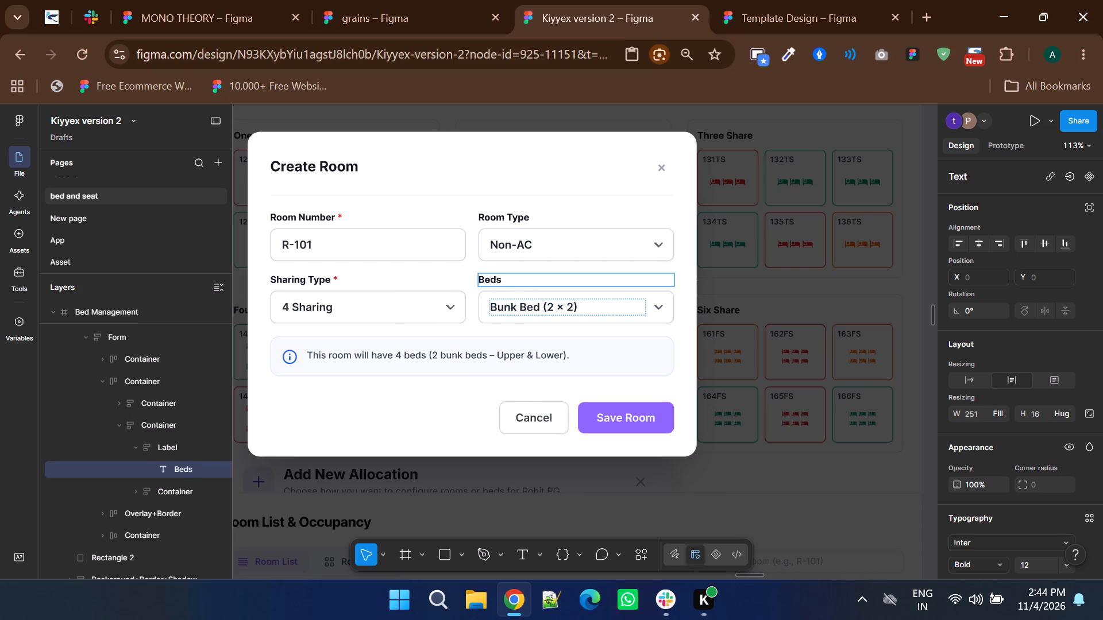
ctrl+scroll(531, 334, down, 1)
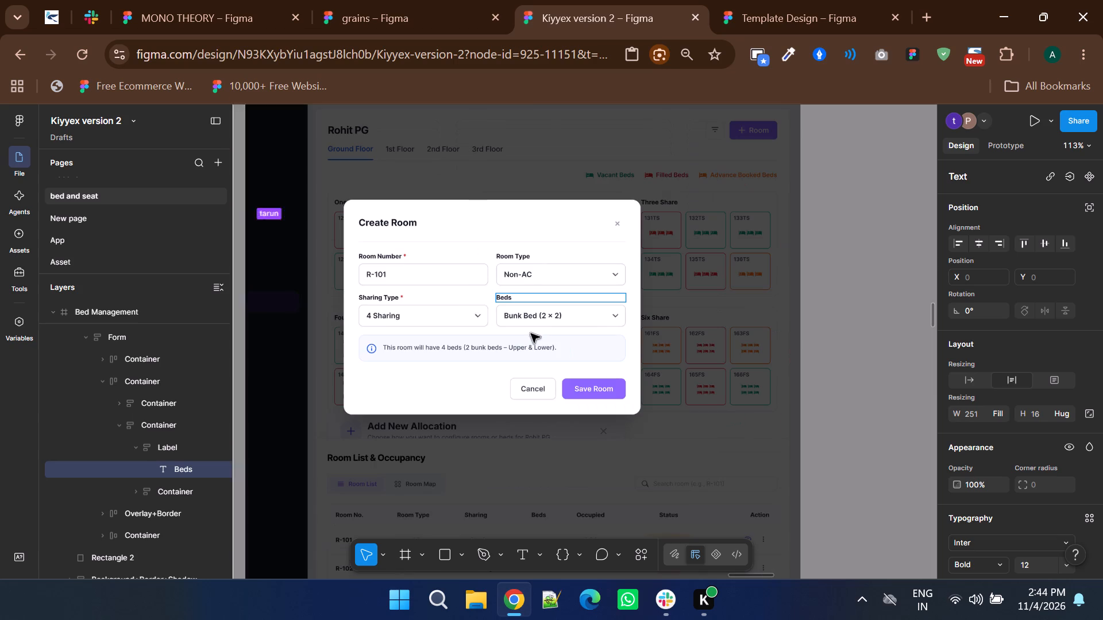
click(843, 352)
click(843, 352)
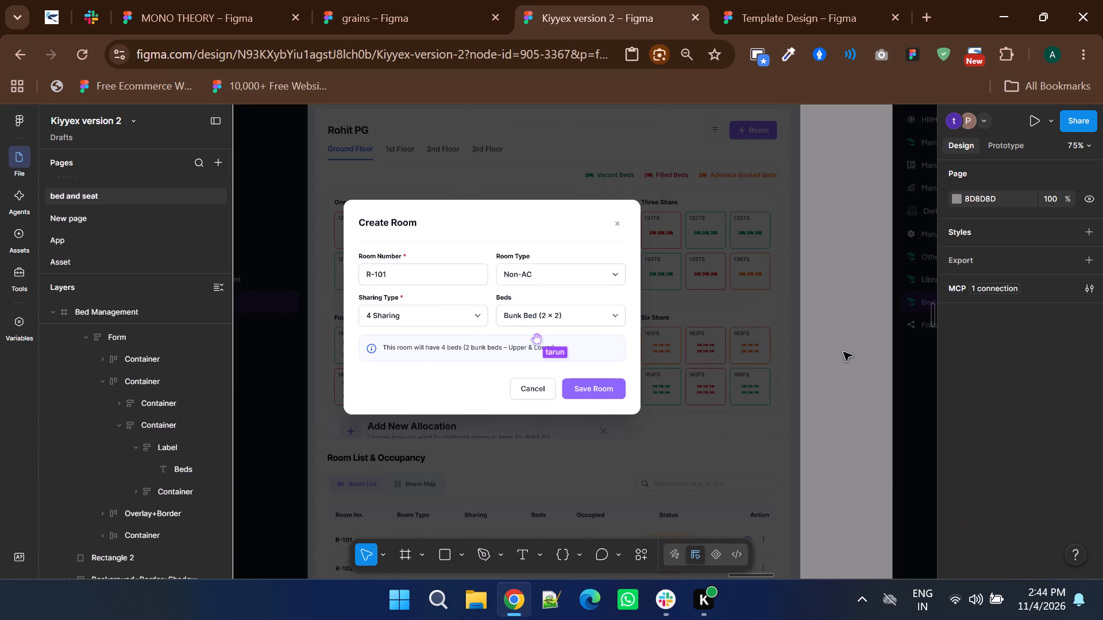
Replace the Beds field's "Bunk Bed (2 × 2)" text in the Create Room dialog with "1".
ctrl+scroll(534, 312, up, 1)
ctrl+double_click(530, 315)
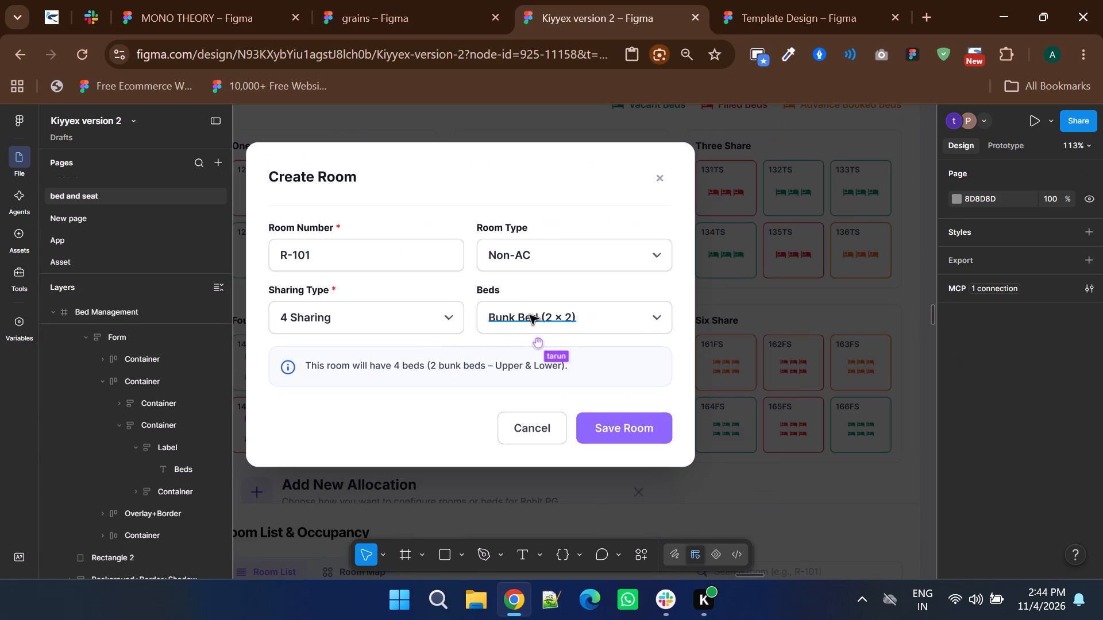
key(1)
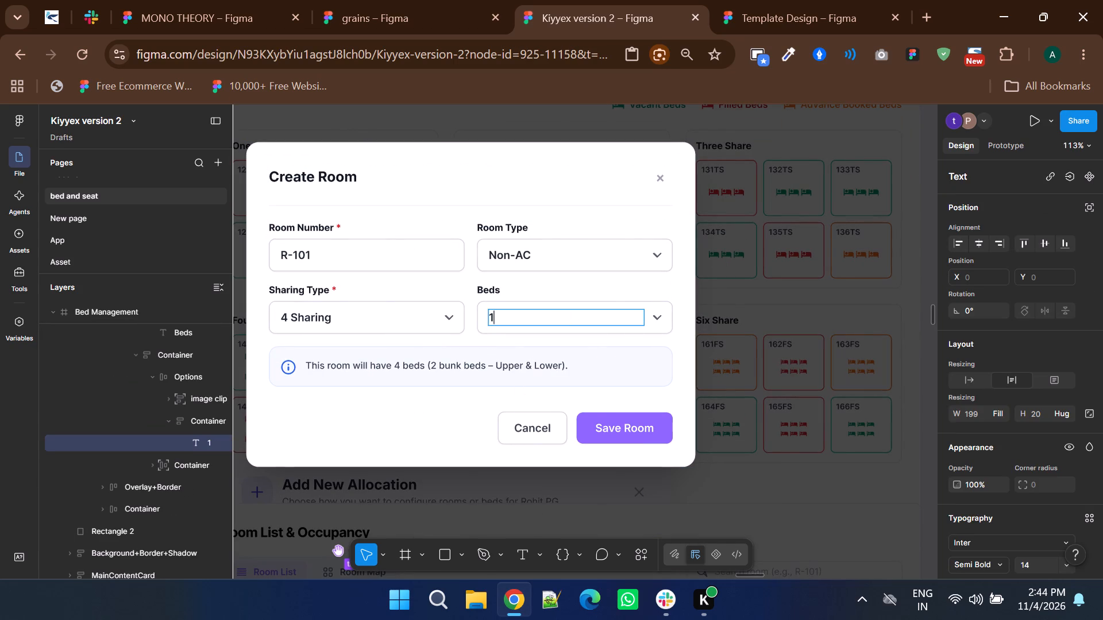
Delete the dropdown chevron from the Beds field in the Create Room dialog.
ctrl+scroll(654, 320, up, 4)
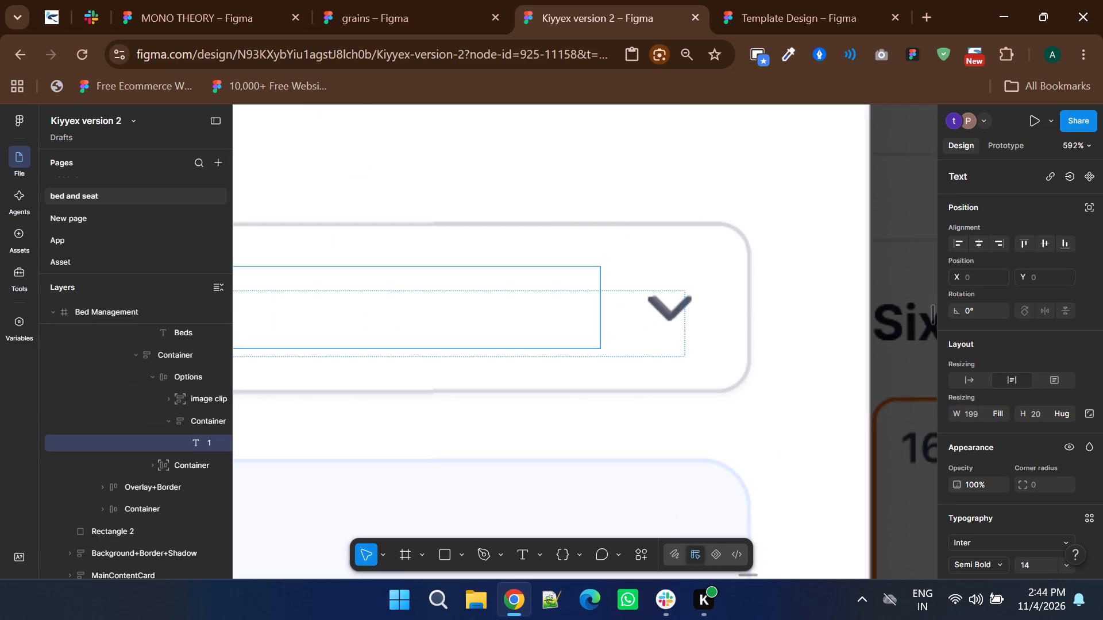
click(705, 304)
ctrl+click(670, 317)
key(Delete)
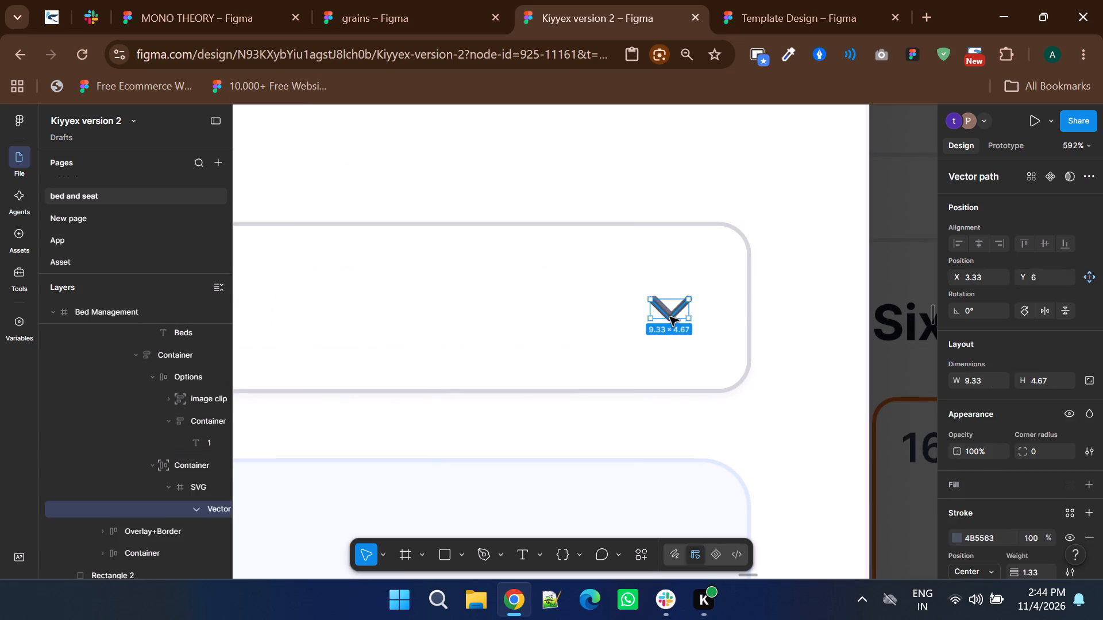
Delete the dropdown chevron vector from the Beds field in the Create Room dialog.
ctrl+click(670, 317)
key(Delete)
ctrl+scroll(669, 318, down, 4)
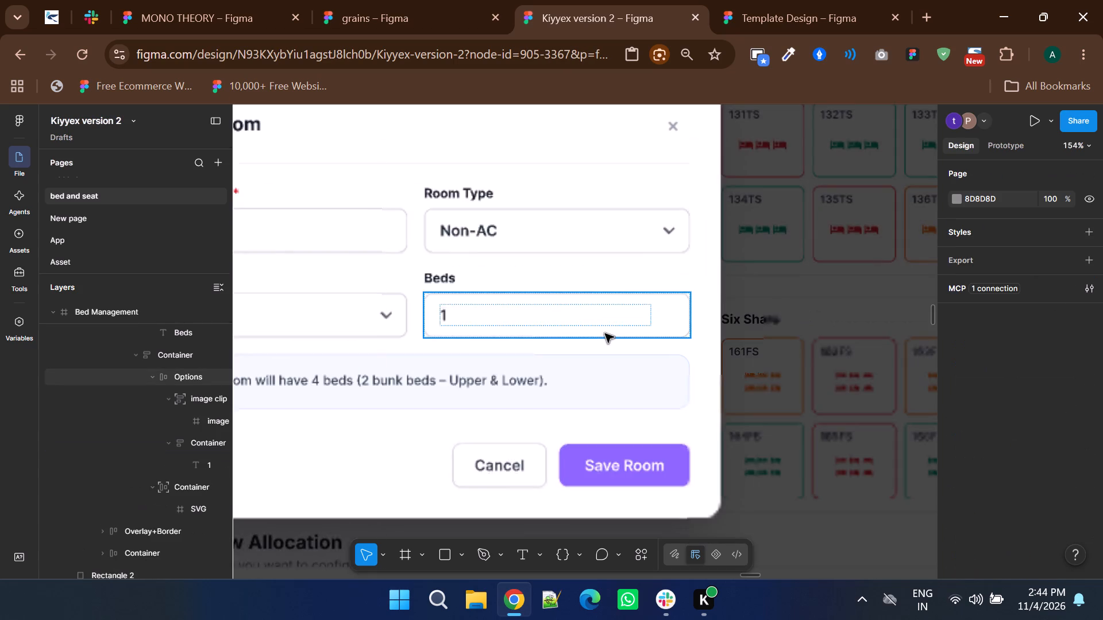
ctrl+scroll(605, 334, down, 2)
click(839, 332)
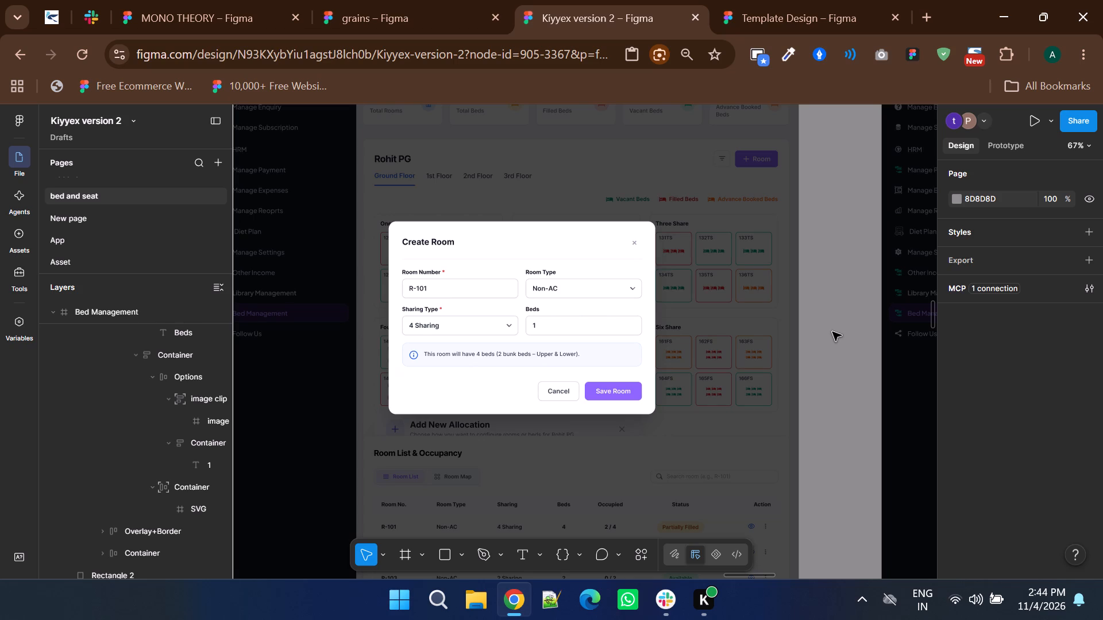
Move the Bed Management screen with the Add Beds dialog to the Asset page, placing it below the existing screens.
ctrl+scroll(609, 319, down, 2)
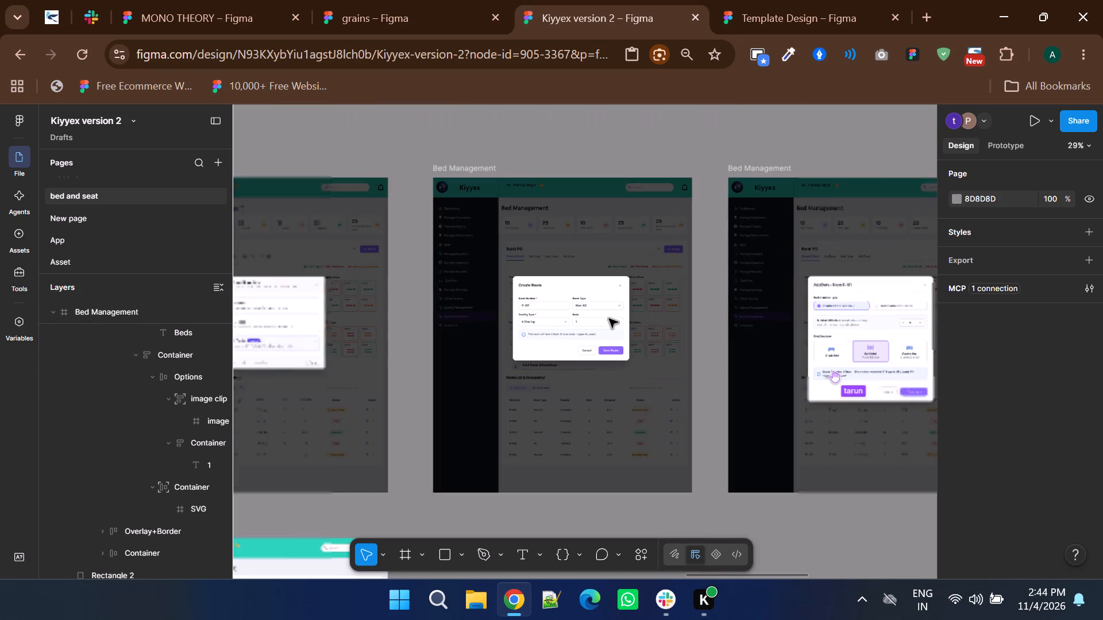
shift+scroll(609, 319, down, 3)
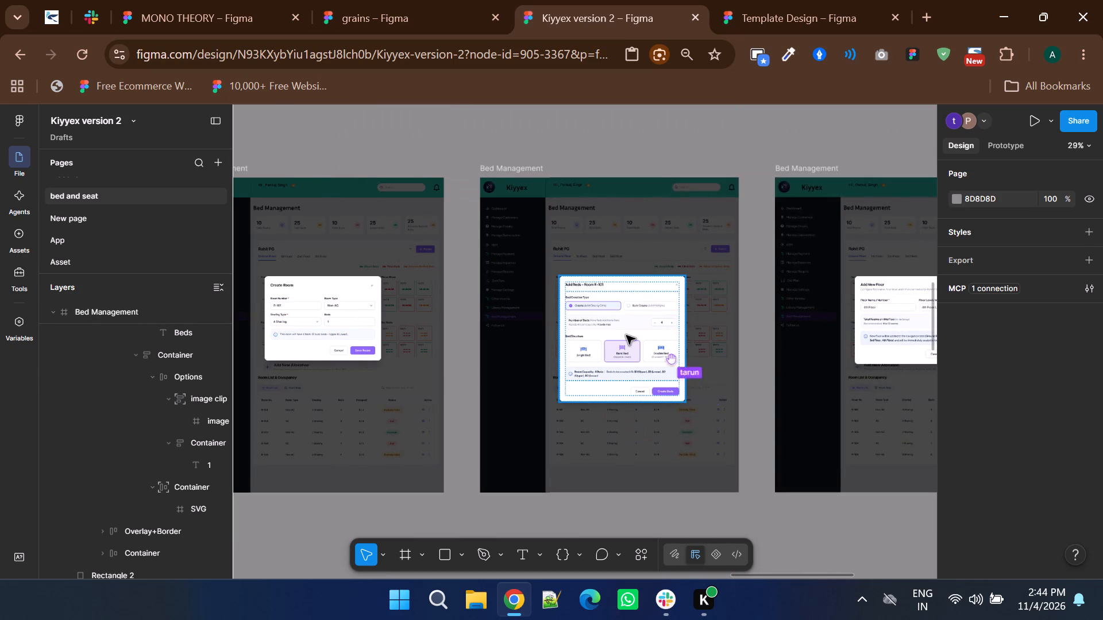
ctrl+scroll(614, 286, down, 2)
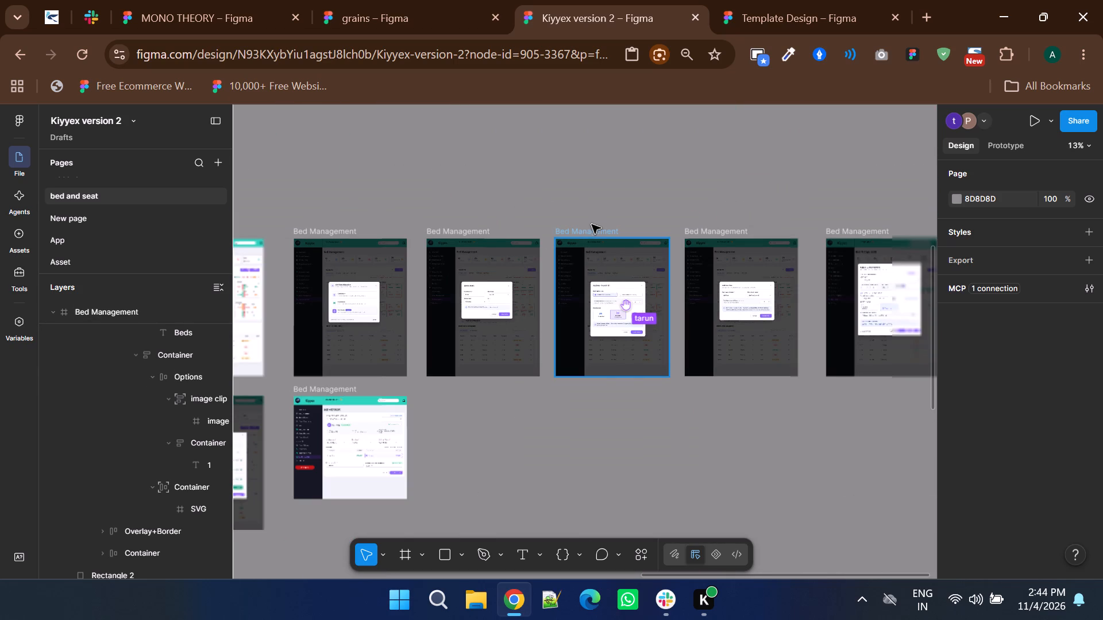
click(591, 228)
right_click(591, 228)
click(620, 156)
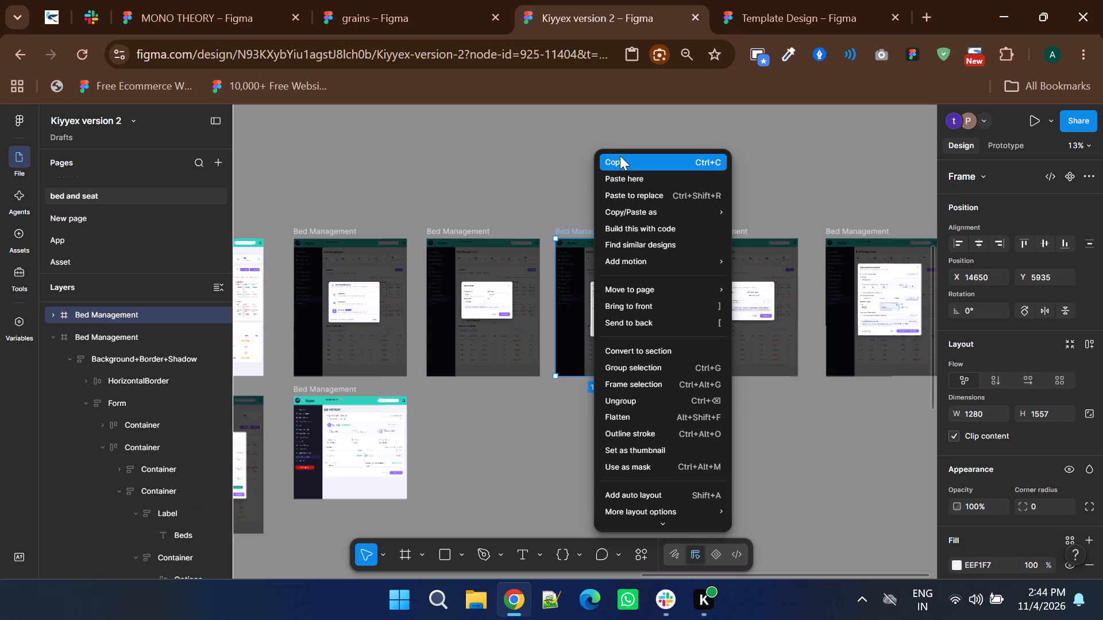
click(589, 235)
click(588, 227)
key(Delete)
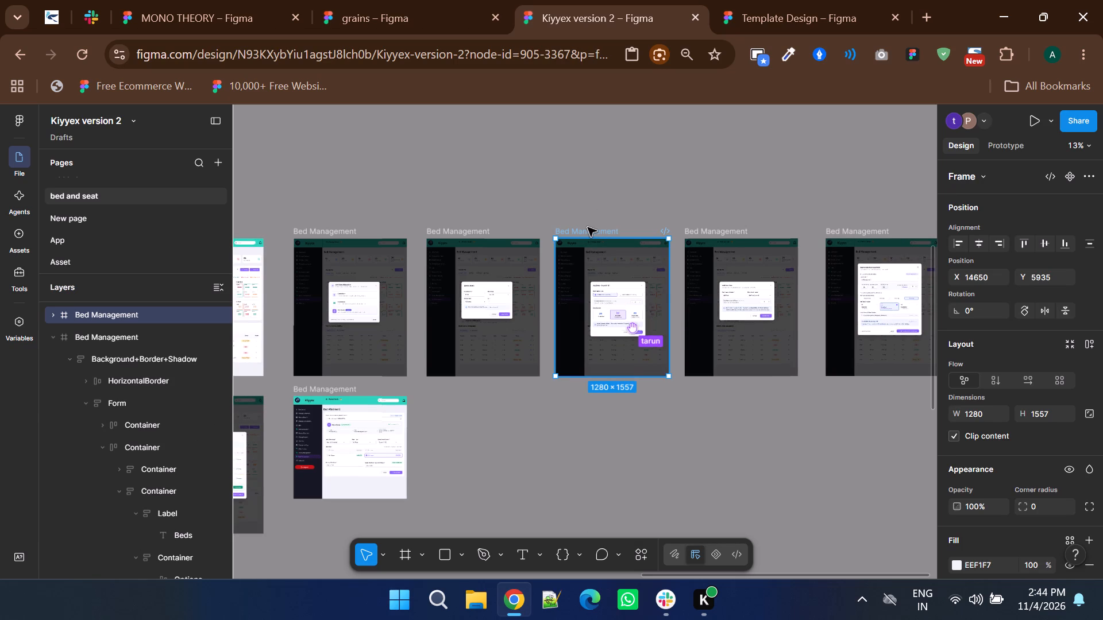
click(60, 255)
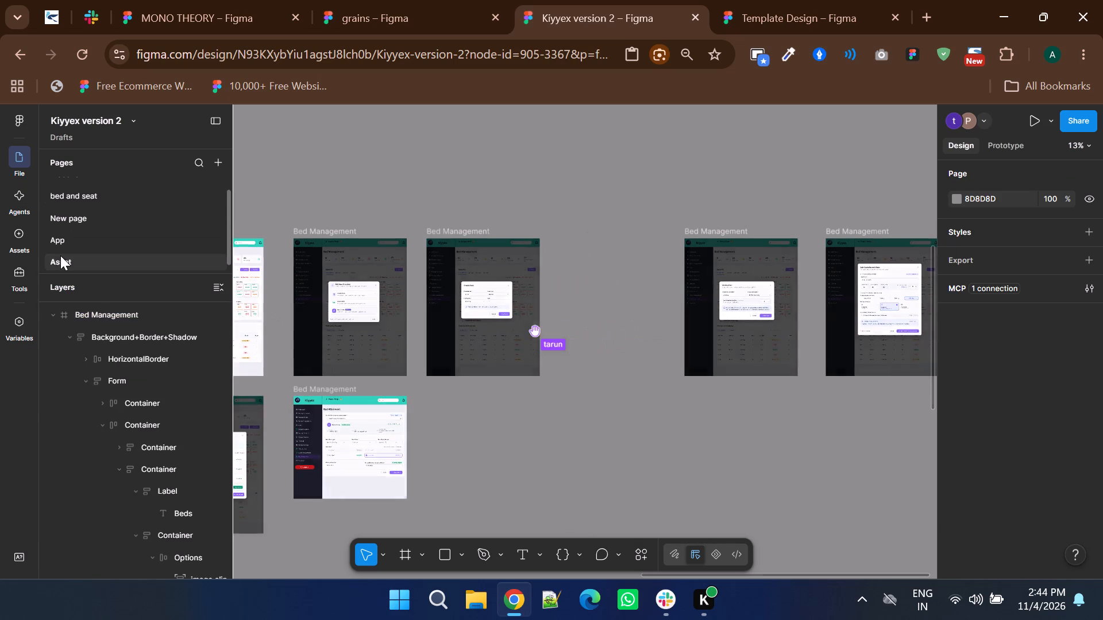
ctrl+scroll(561, 277, down, 2)
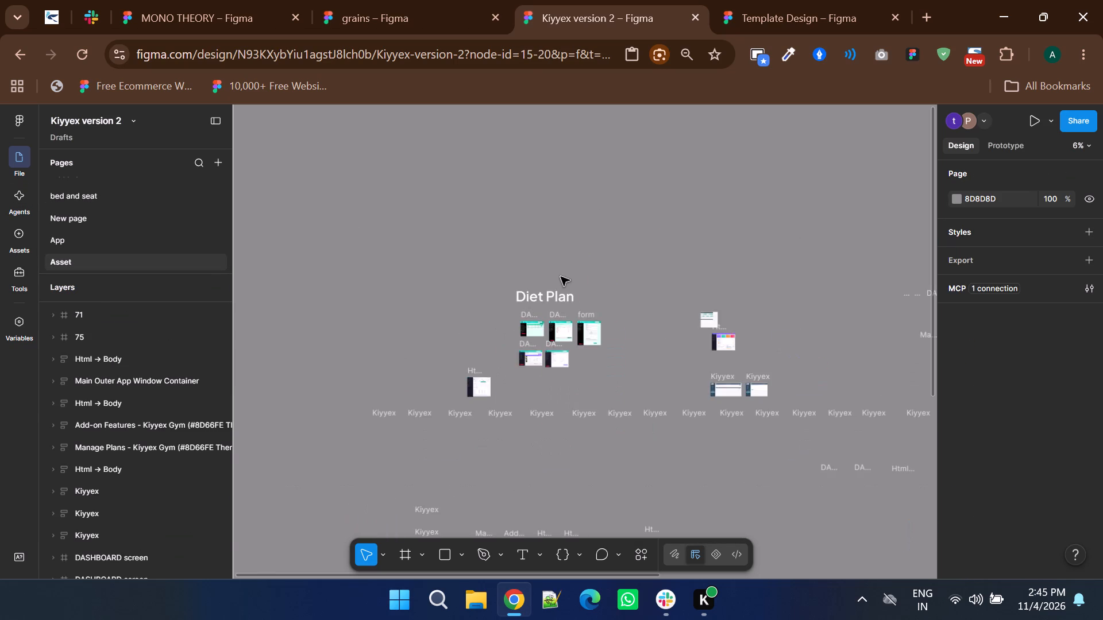
ctrl+scroll(561, 277, down, 2)
scroll(561, 277, down, 2)
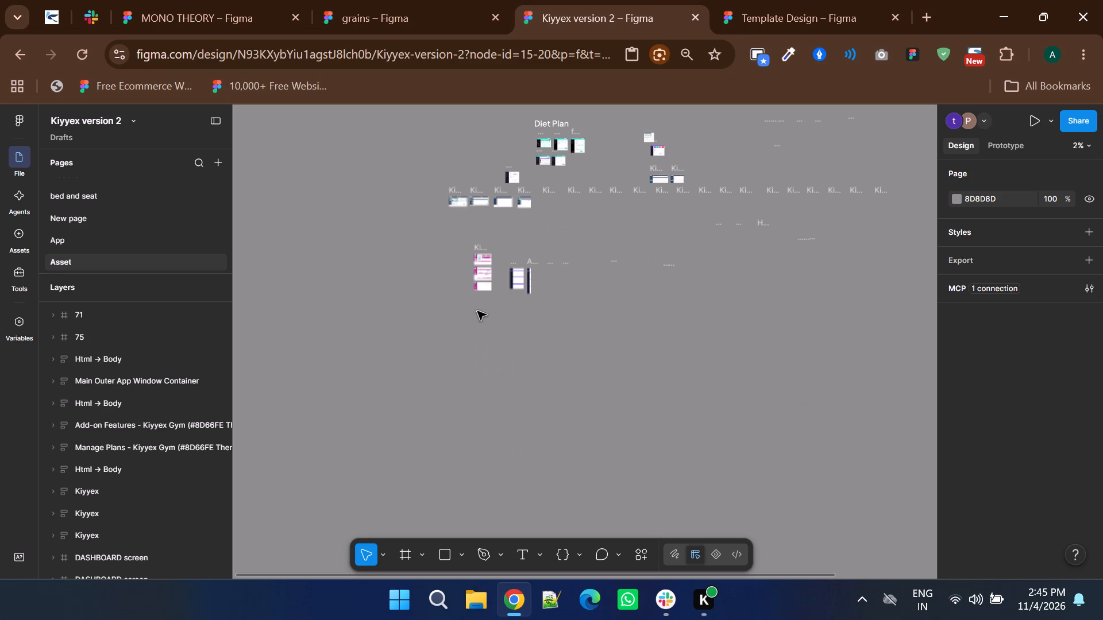
right_click(479, 308)
click(497, 312)
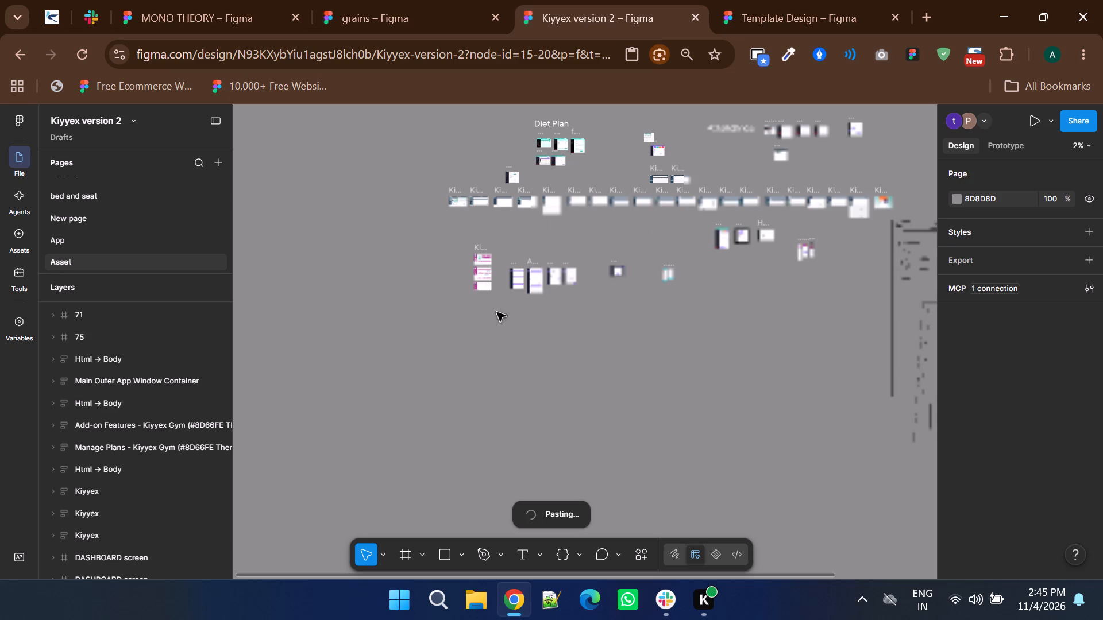
click(460, 324)
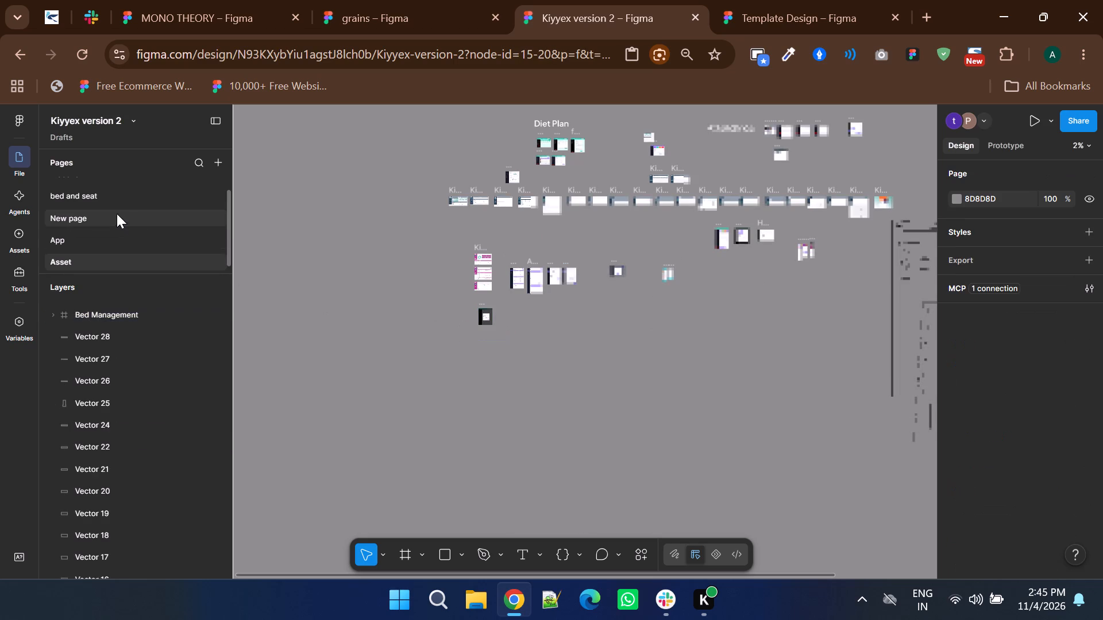
Move the Bed Management screen with the Add New Floor dialog to the Asset page, beside the Add Beds screen.
click(102, 203)
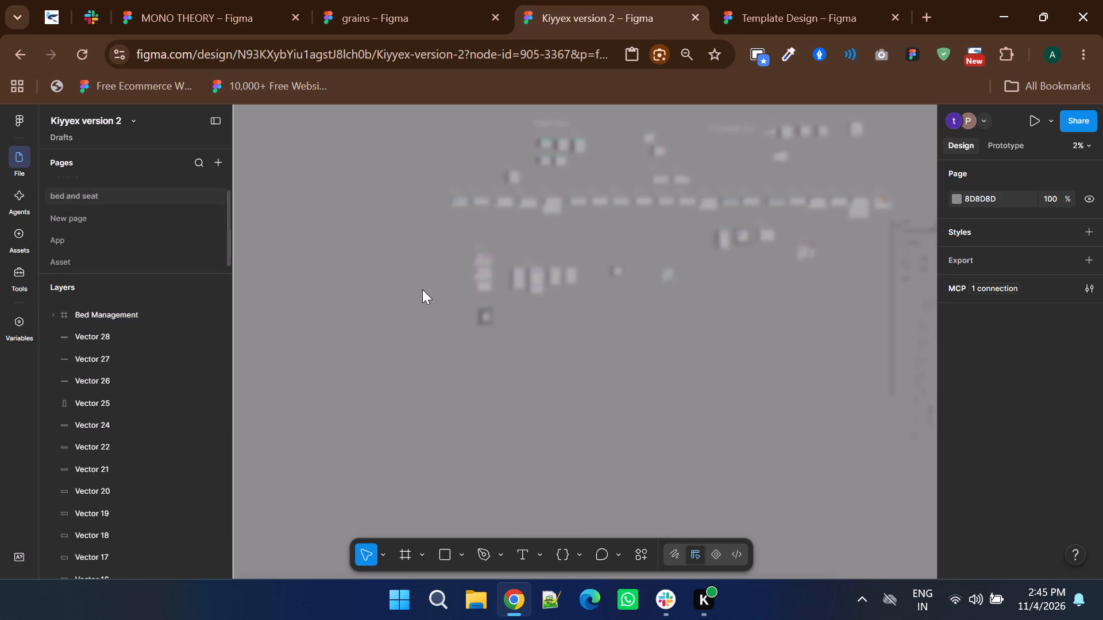
shift+scroll(592, 301, down, 1)
click(630, 231)
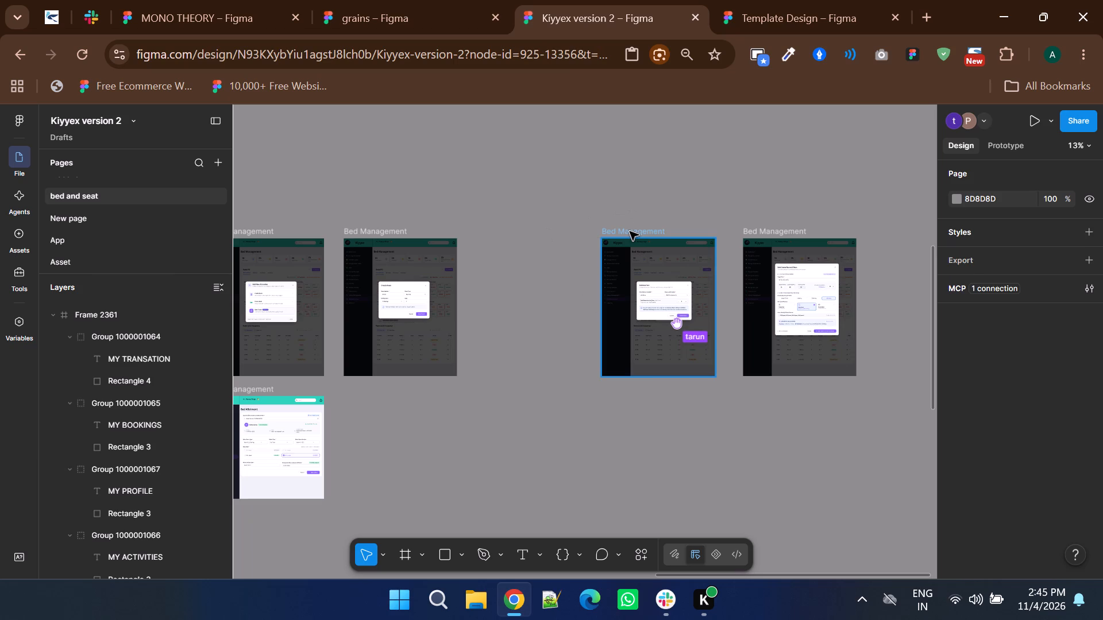
right_click(630, 231)
click(647, 164)
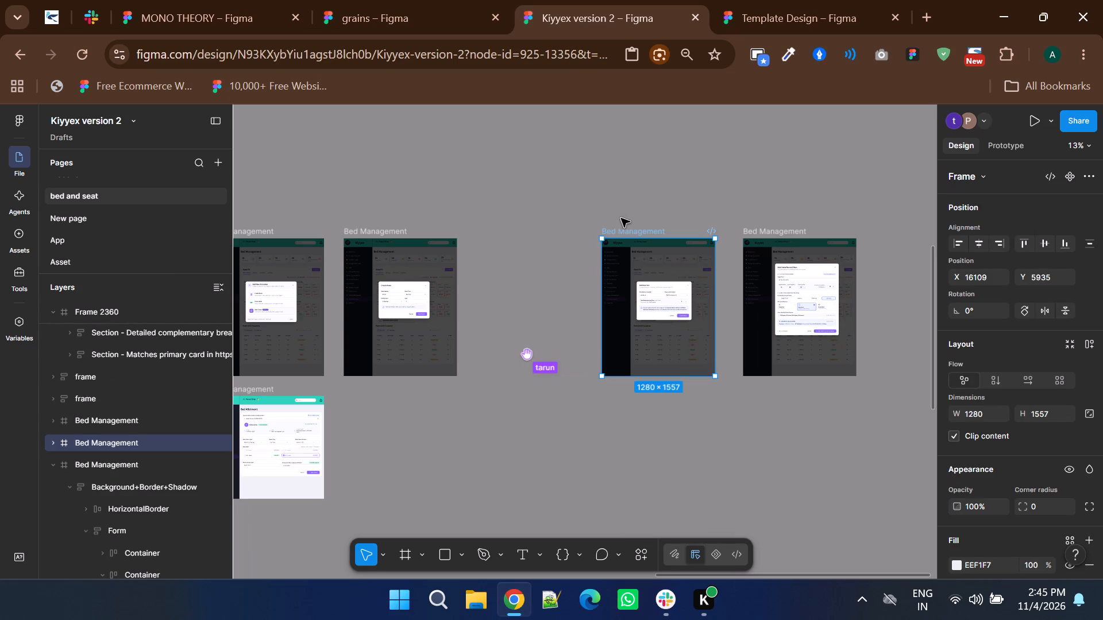
click(617, 230)
key(Delete)
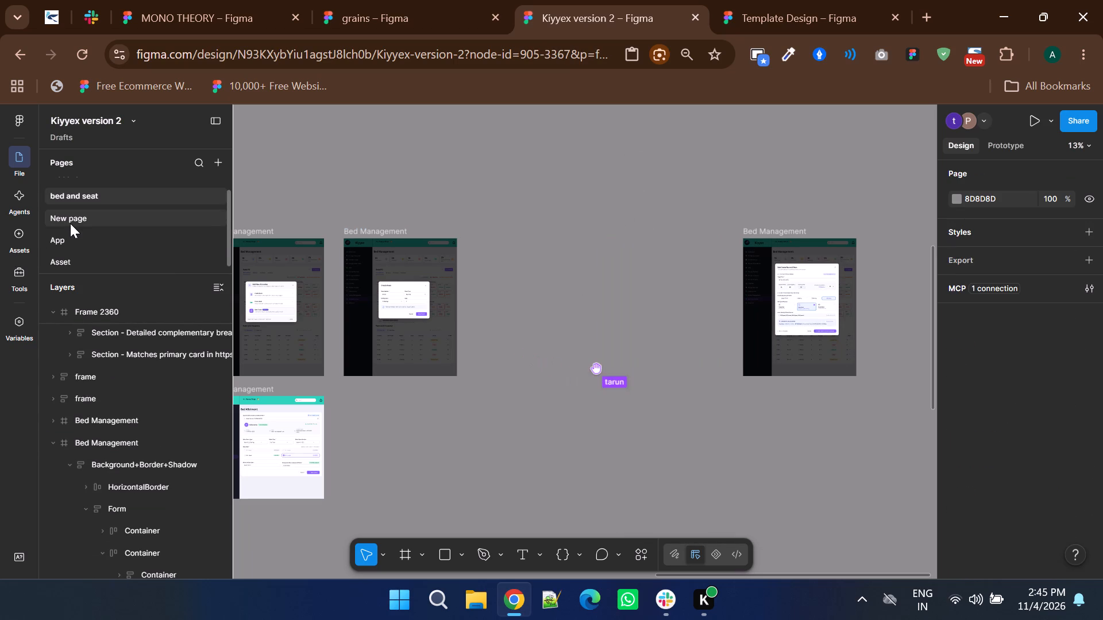
click(64, 260)
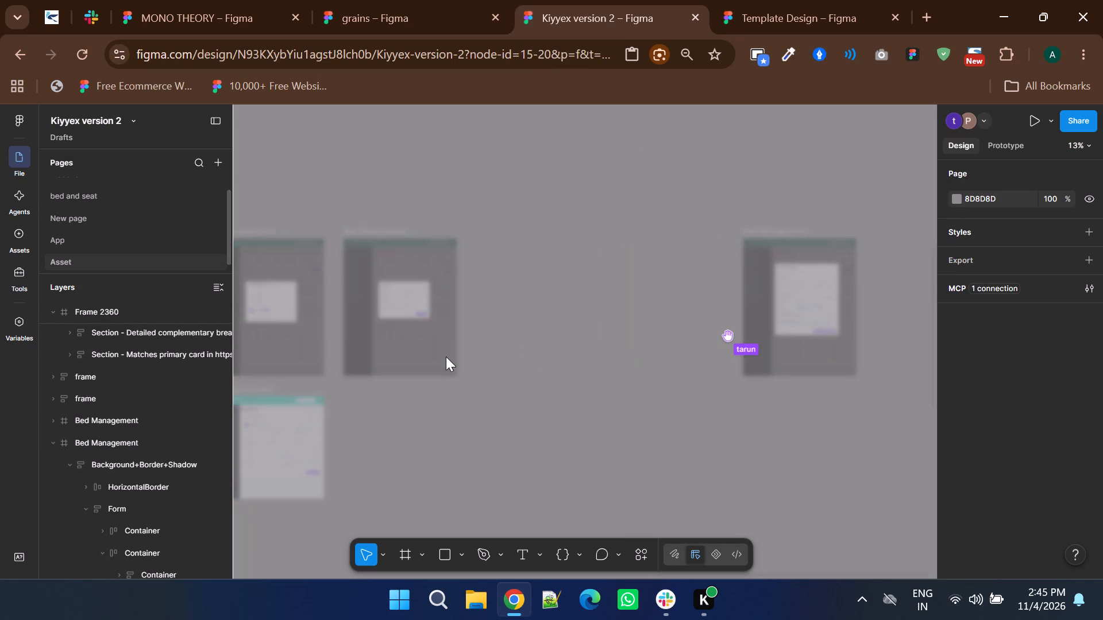
right_click(498, 310)
click(510, 317)
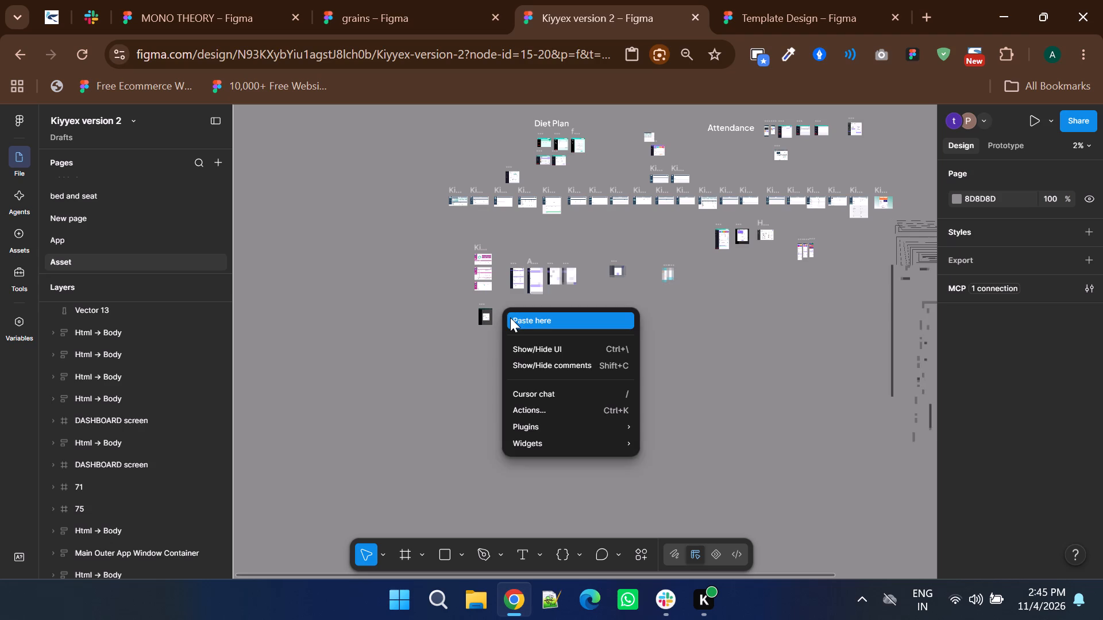
click(489, 358)
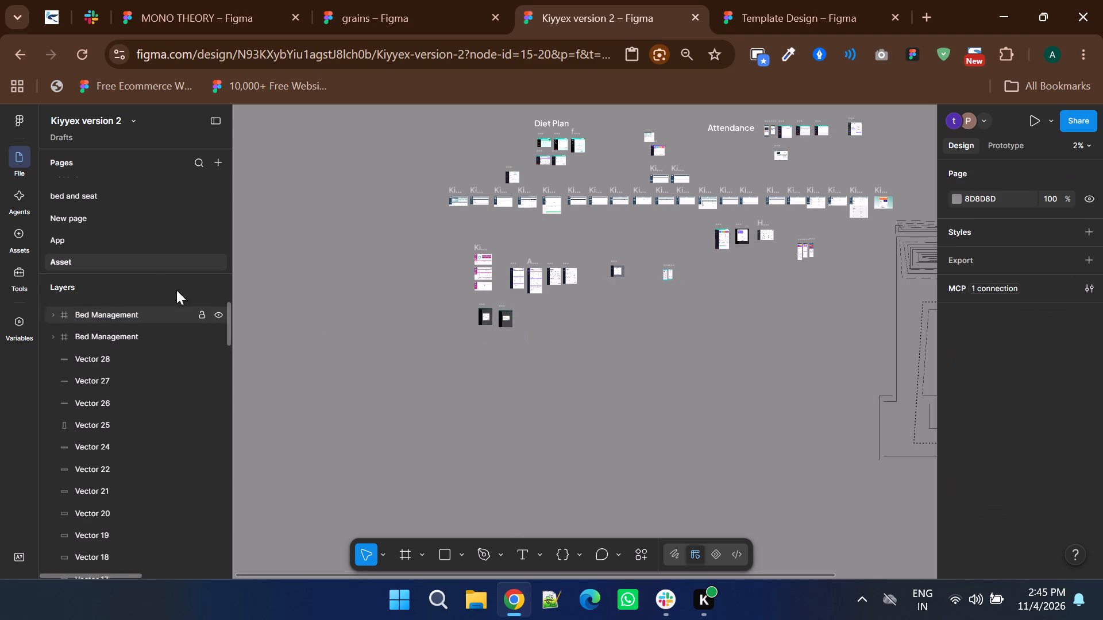
On the bed and seat page, move the Bulk Create Rooms & Beds screen next to the Create Room screen.
click(98, 210)
click(89, 195)
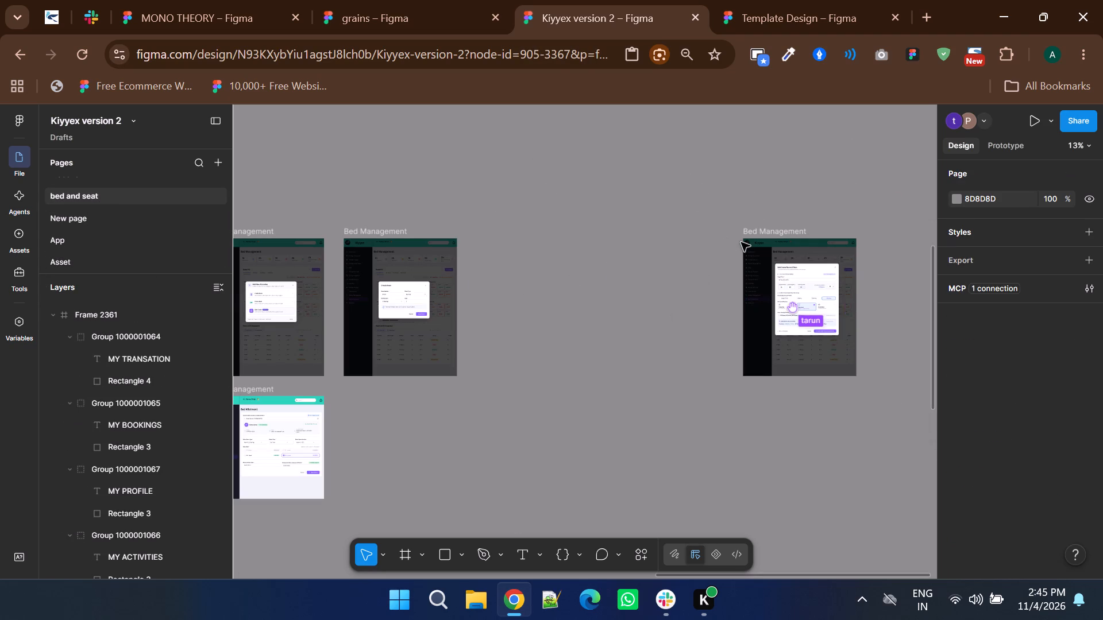
drag(761, 227, 499, 224)
click(707, 280)
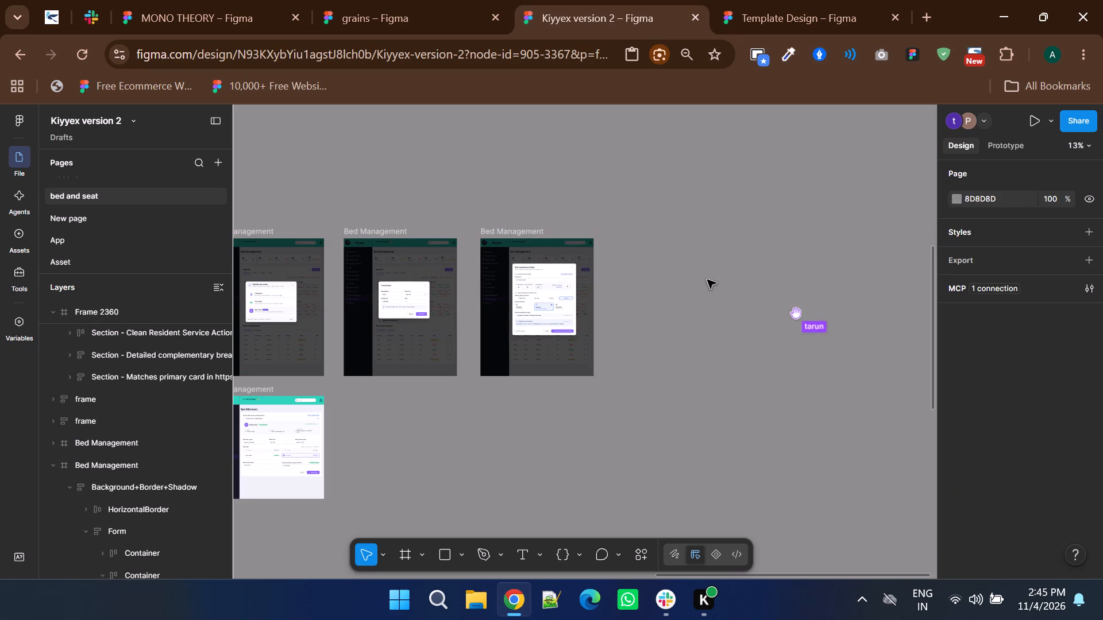
Delete the Bed Type Structure section from the Bulk Create Rooms & Beds dialog.
shift+scroll(530, 402, up, 1)
ctrl+scroll(530, 402, down, 1)
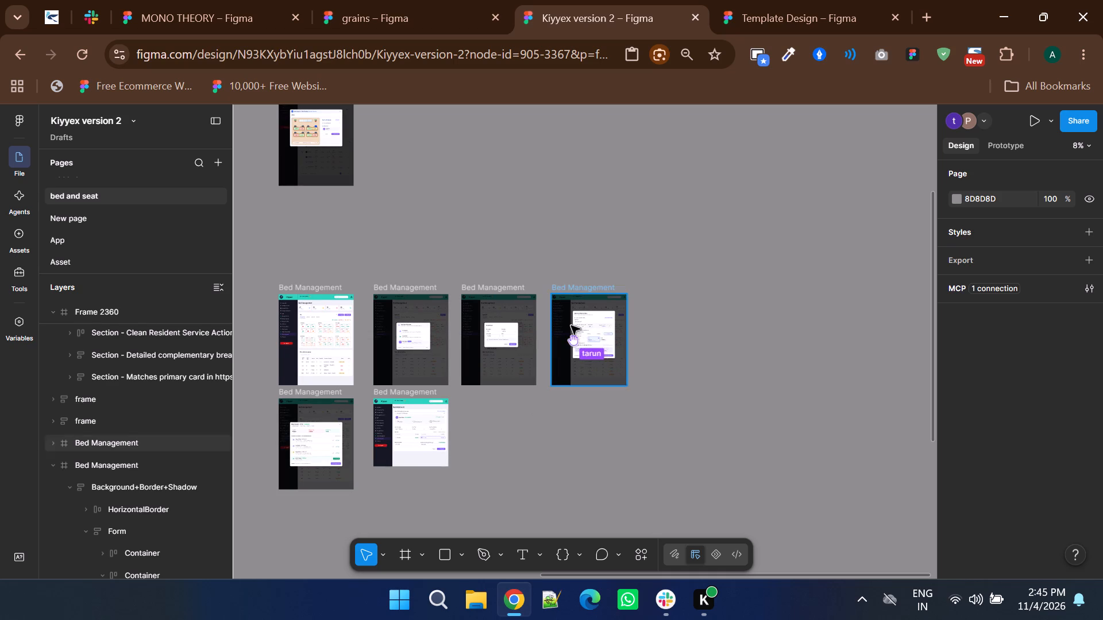
ctrl+scroll(573, 324, up, 6)
shift+scroll(573, 324, down, 2)
scroll(573, 324, down, 2)
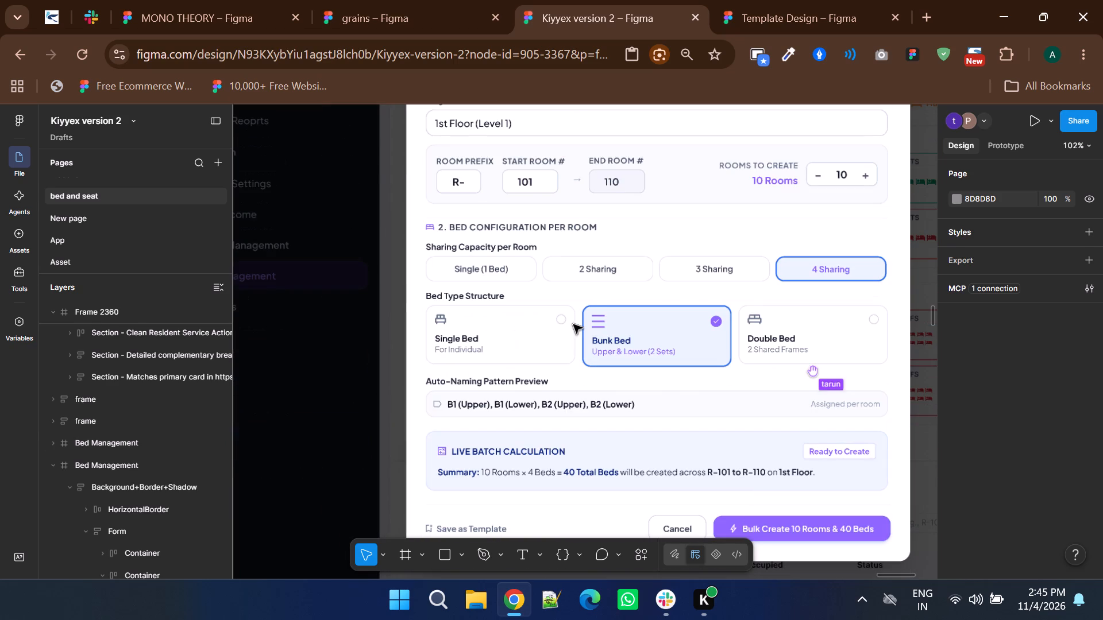
triple_click(566, 350)
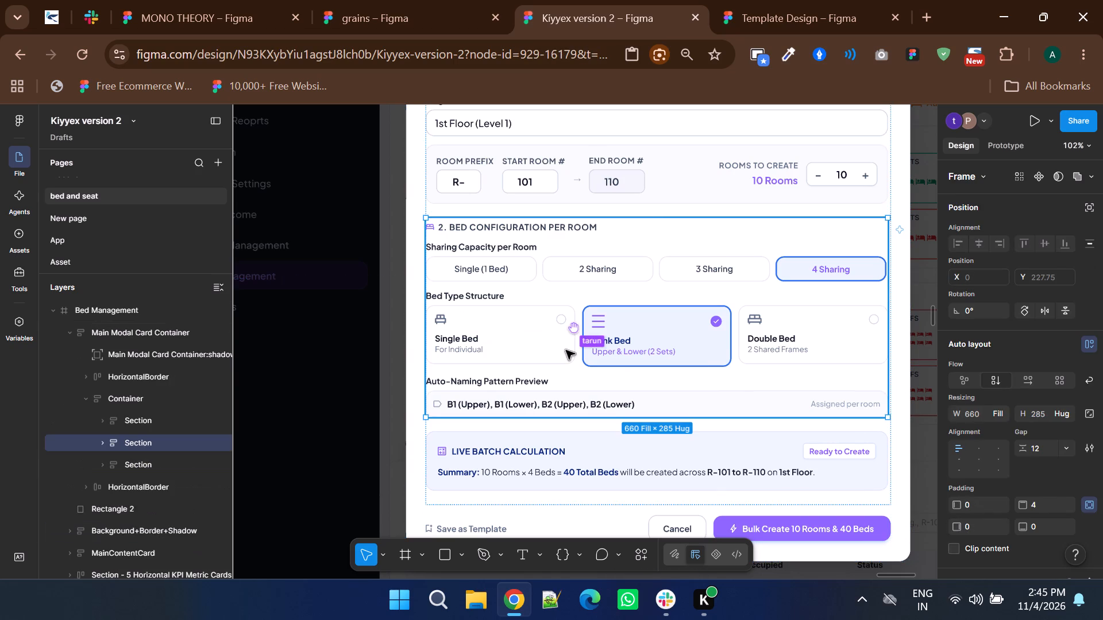
double_click(566, 350)
key(Delete)
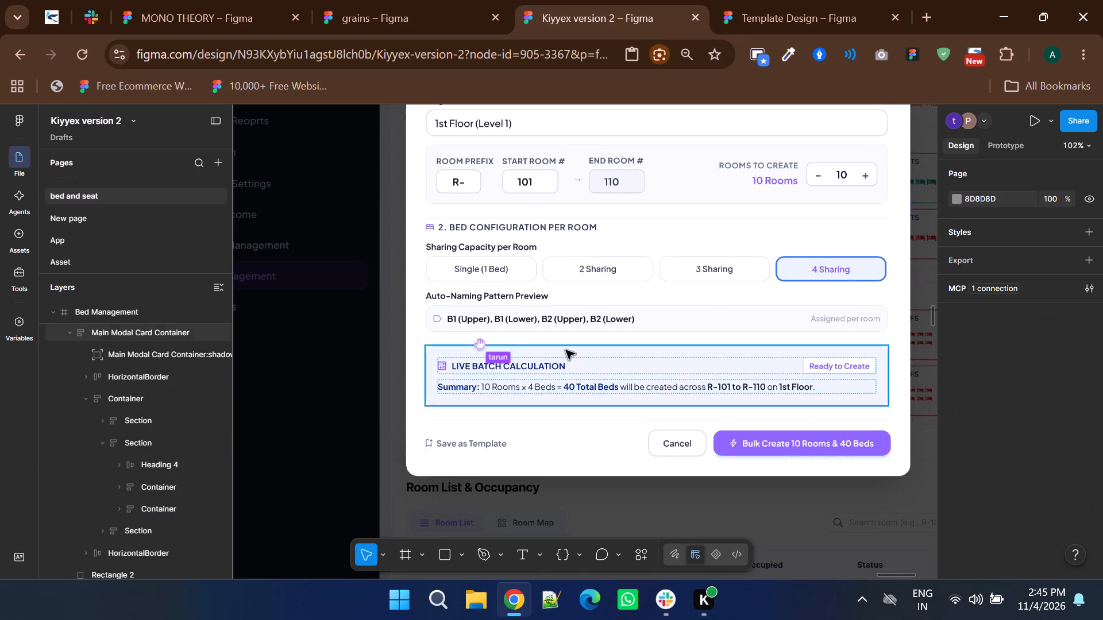
Delete the Auto-Naming Pattern Preview section from the Bulk Create Rooms & Beds dialog.
ctrl+scroll(566, 350, down, 1)
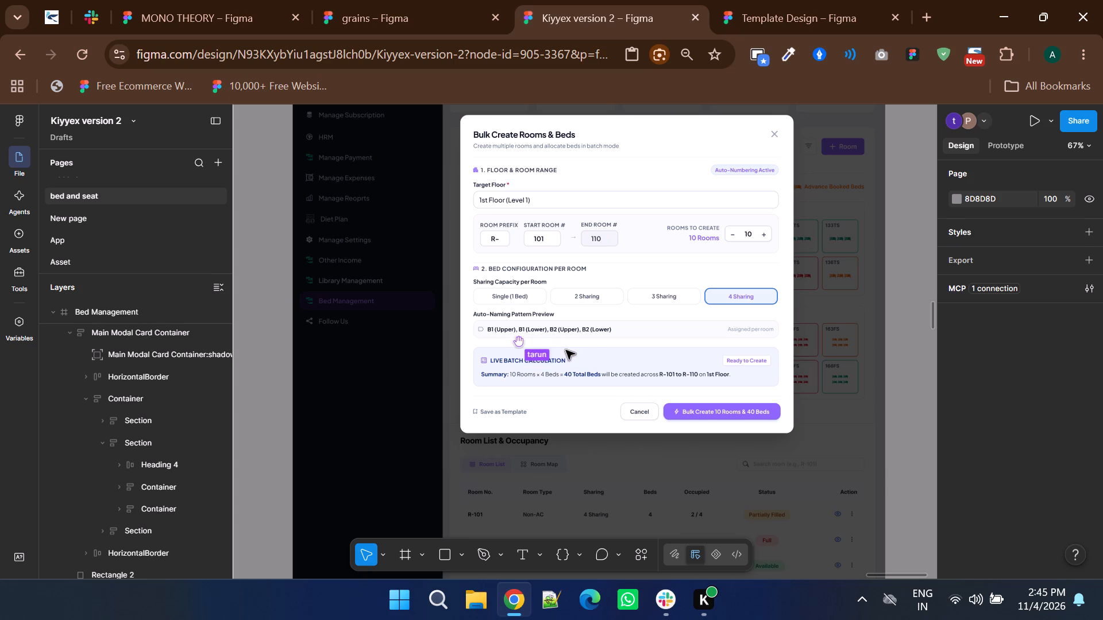
triple_click(499, 328)
click(499, 328)
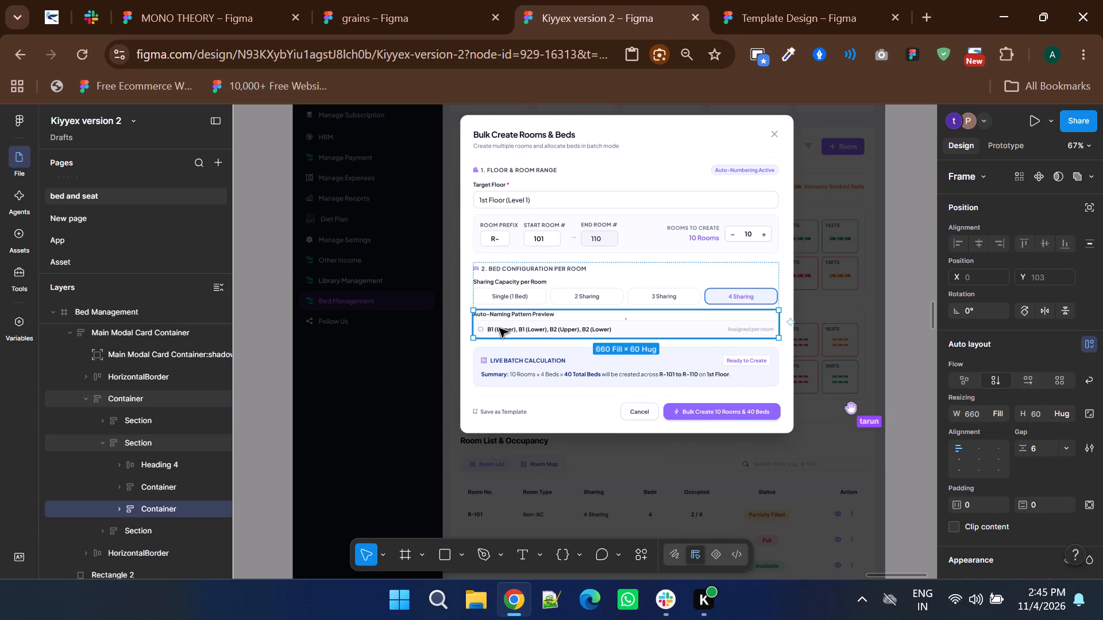
key(Delete)
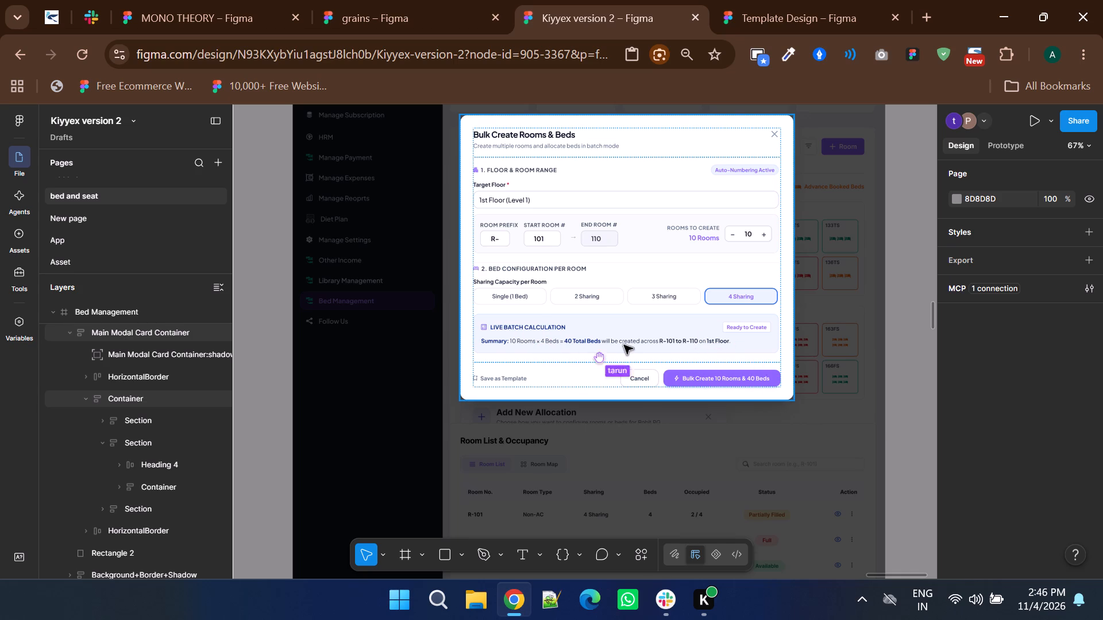
Remove "on 1st Floor." from the end of the Live Batch Calculation summary in the Bulk Create Rooms & Beds dialog.
ctrl+scroll(664, 346, up, 3)
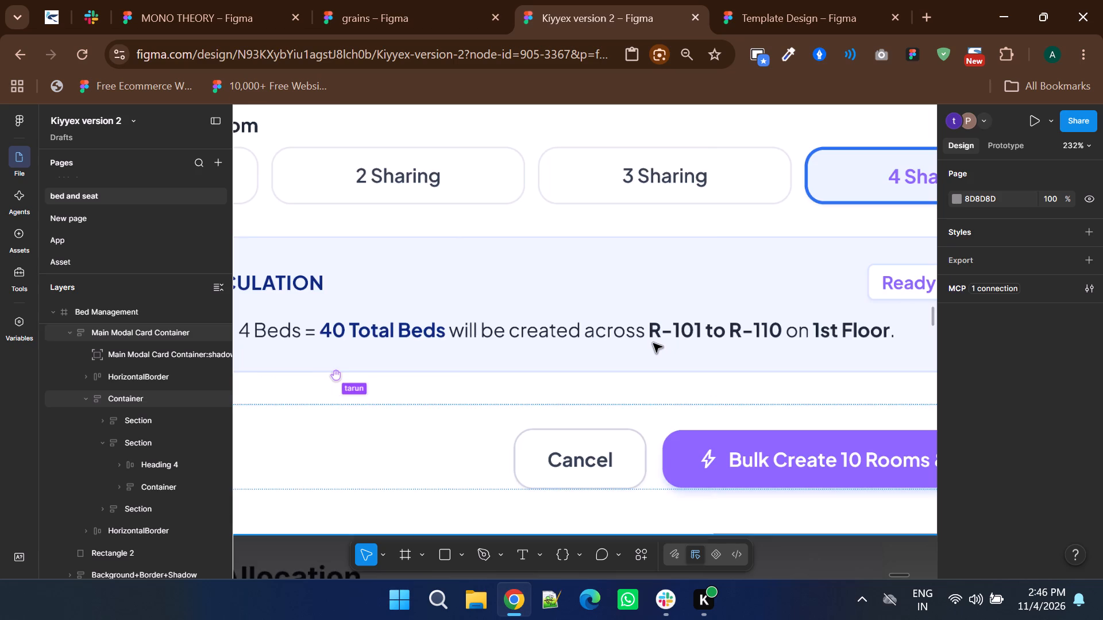
ctrl+scroll(653, 343, down, 2)
triple_click(647, 343)
click(647, 343)
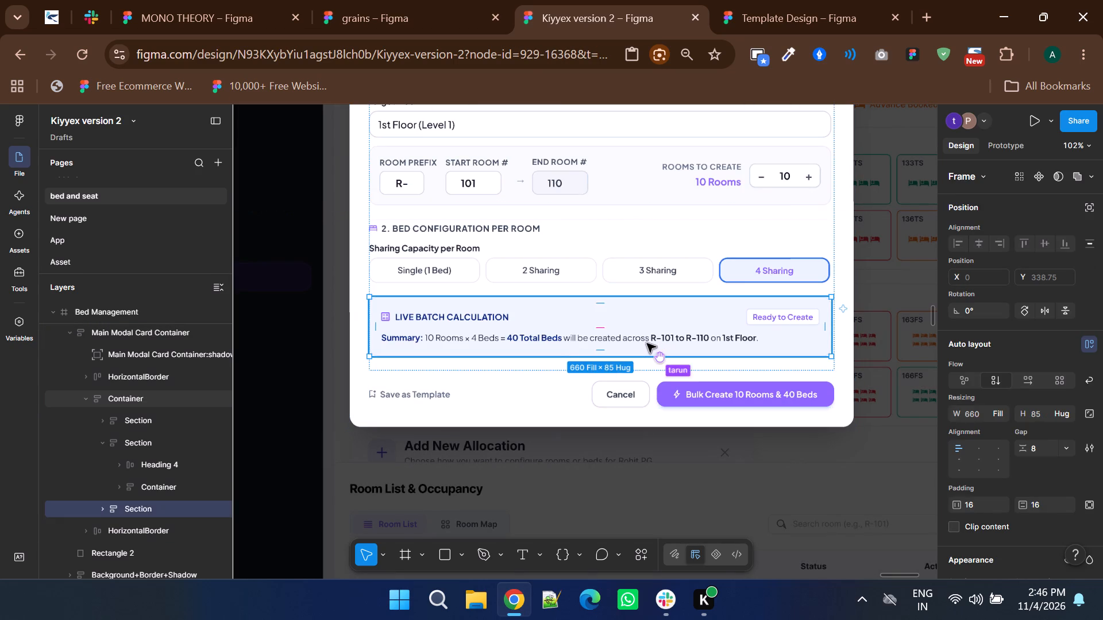
double_click(647, 343)
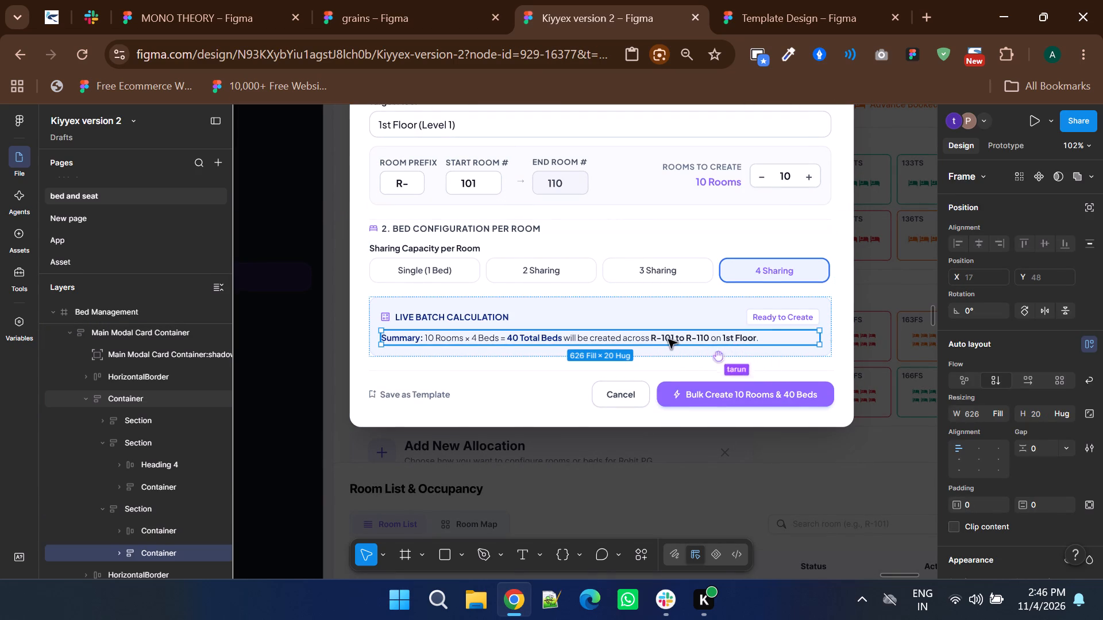
triple_click(724, 346)
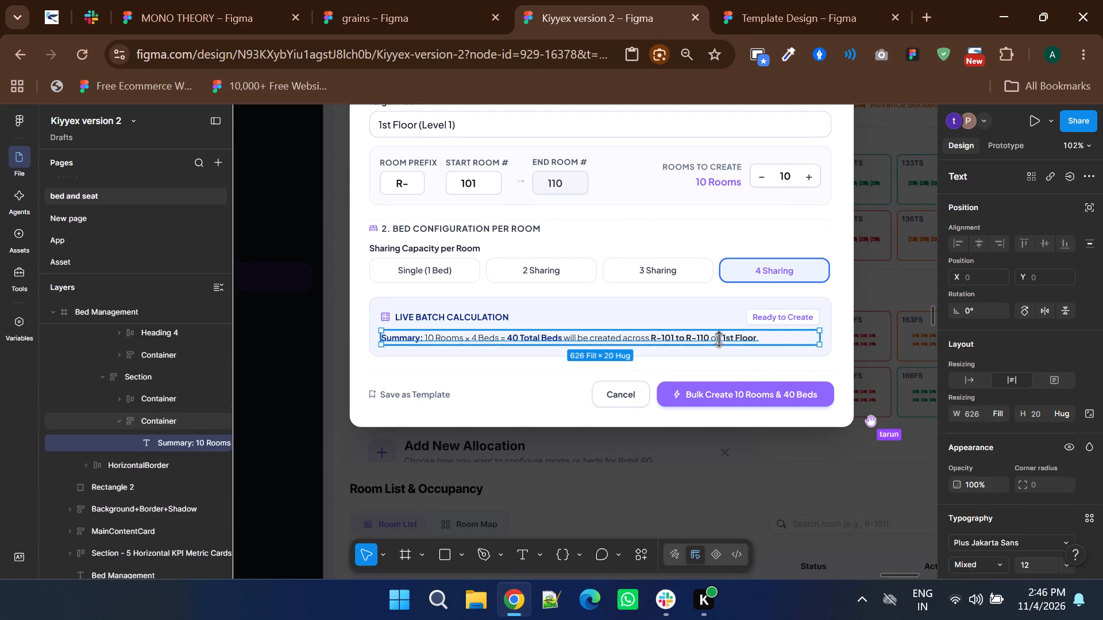
double_click(718, 339)
drag(709, 338, 791, 339)
key(BackSpace)
double_click(905, 379)
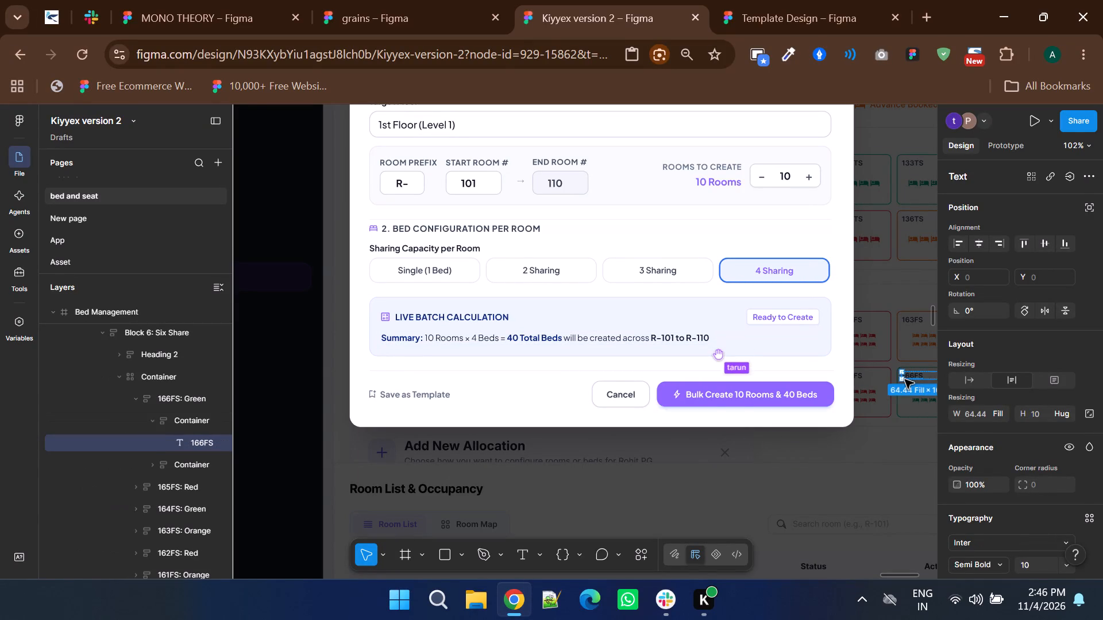
ctrl+scroll(496, 401, down, 3)
double_click(759, 408)
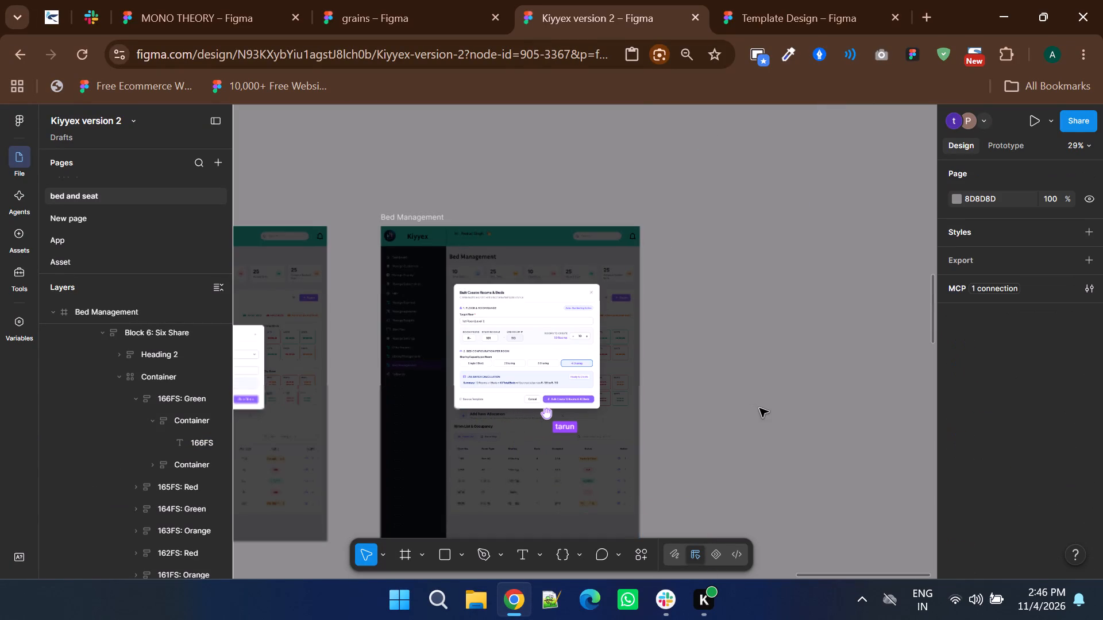
ctrl+scroll(766, 408, down, 1)
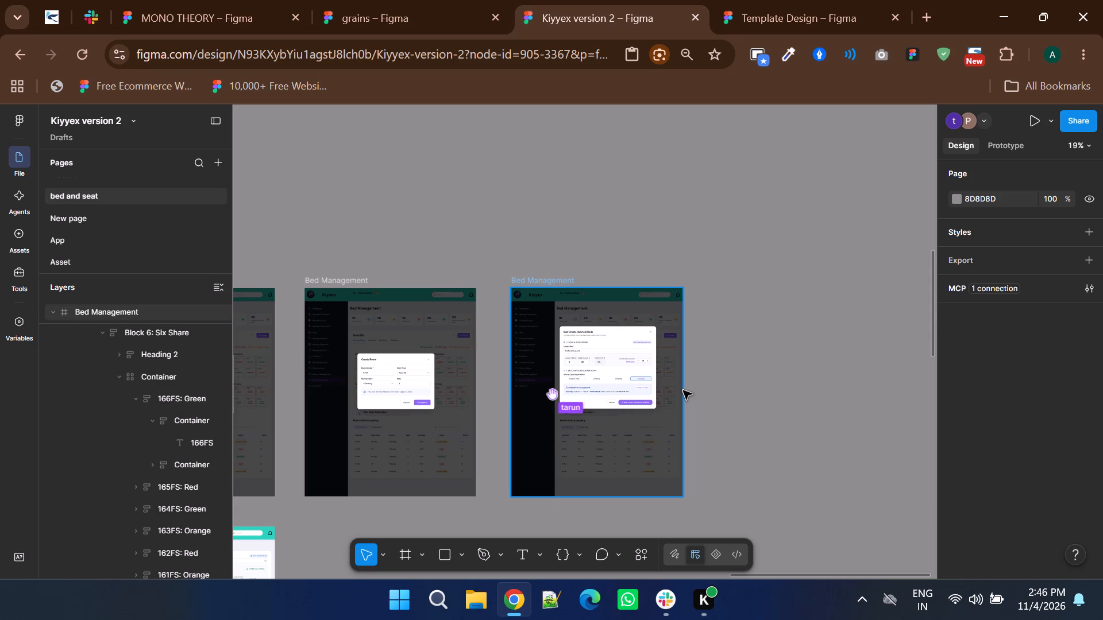
In the Bulk Create Rooms & Beds dialog, change the "Sharing Capacity per Room" label to "Beds".
shift+scroll(683, 390, up, 2)
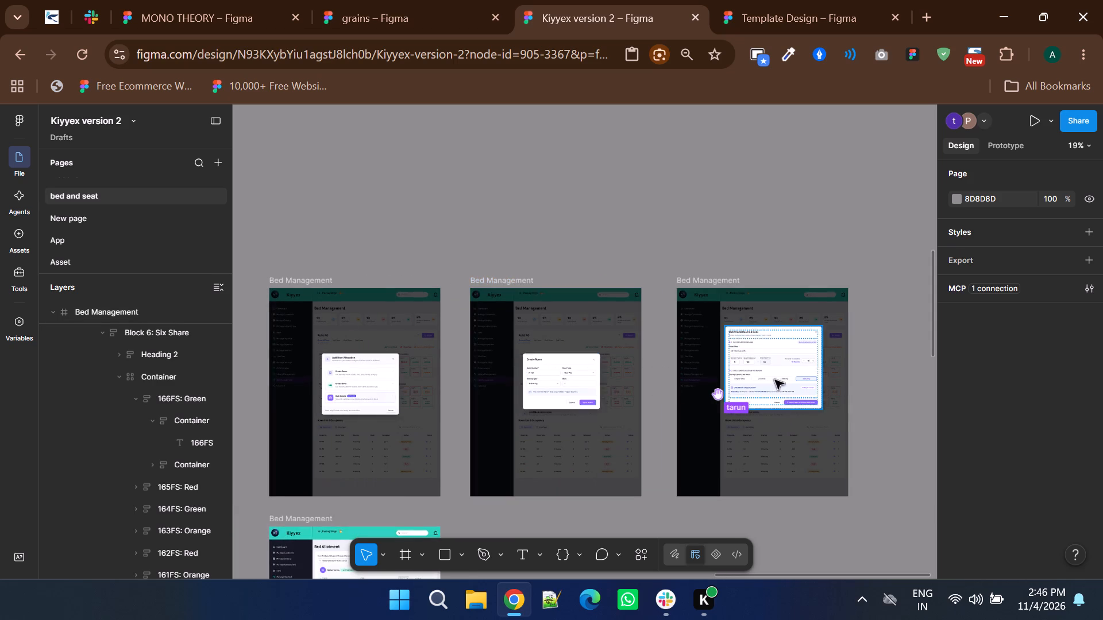
ctrl+scroll(775, 380, up, 6)
shift+scroll(631, 388, down, 3)
ctrl+scroll(635, 387, down, 2)
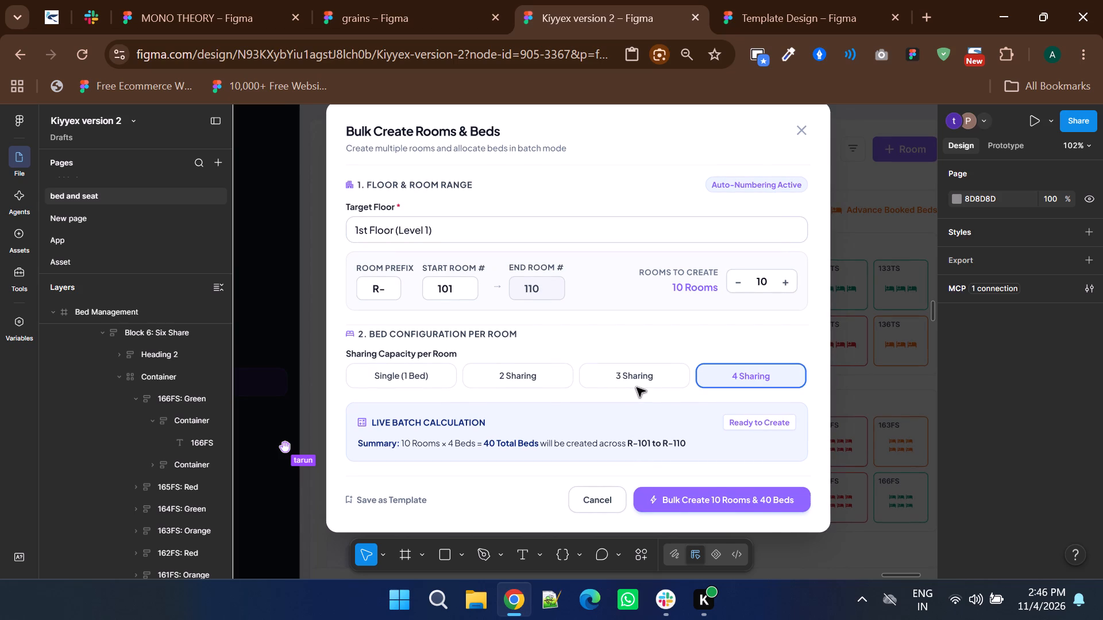
ctrl+scroll(752, 315, down, 2)
ctrl+scroll(704, 304, up, 3)
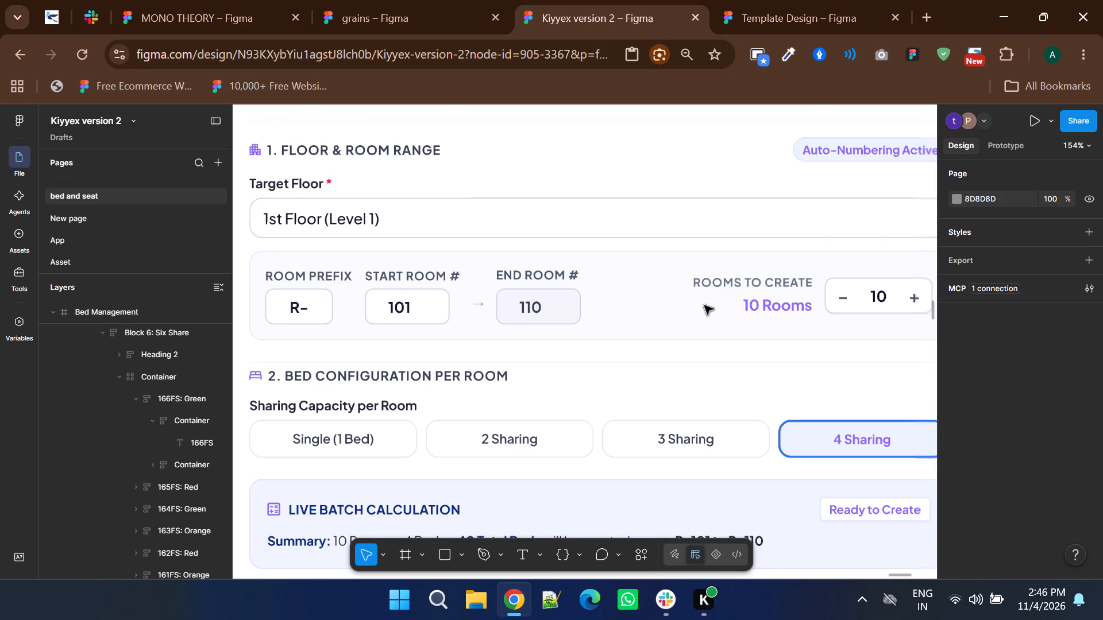
ctrl+scroll(697, 325, down, 2)
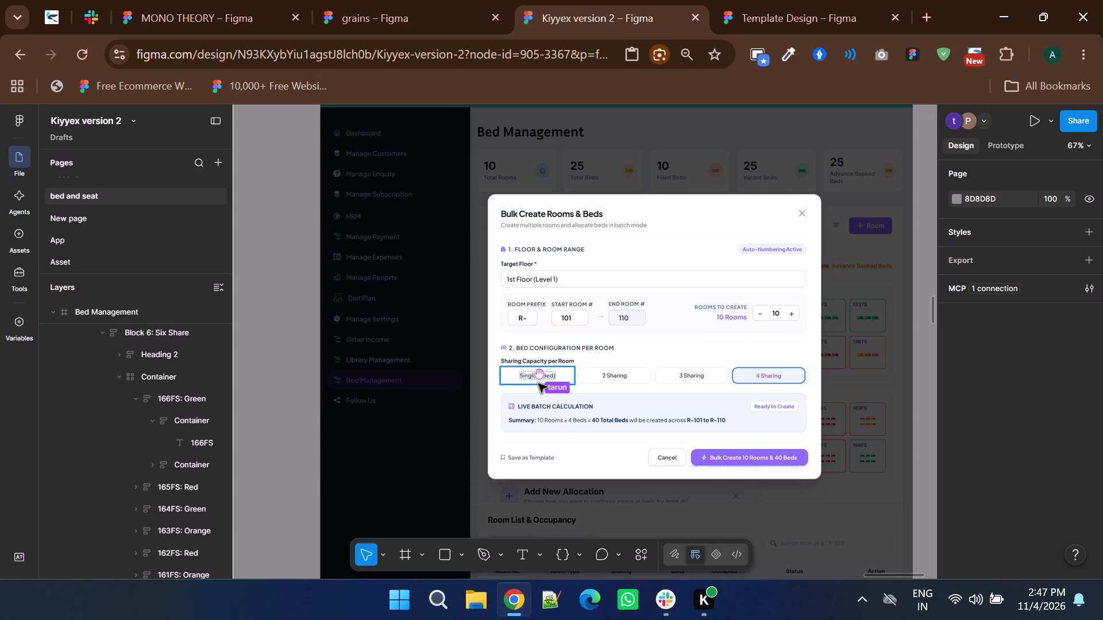
ctrl+scroll(538, 383, up, 3)
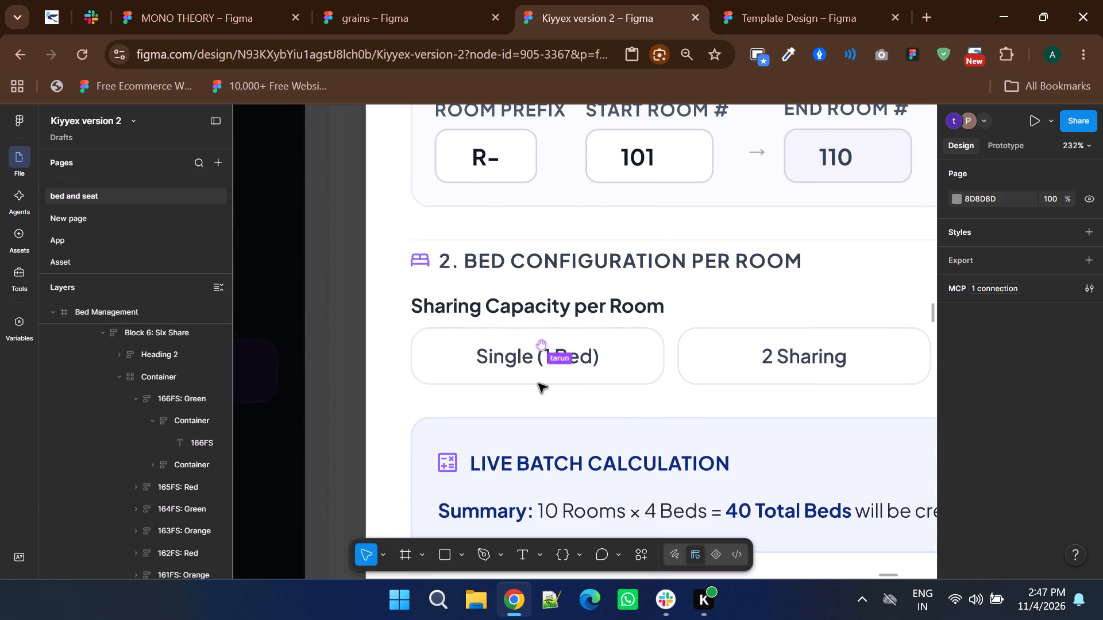
ctrl+triple_click(541, 312)
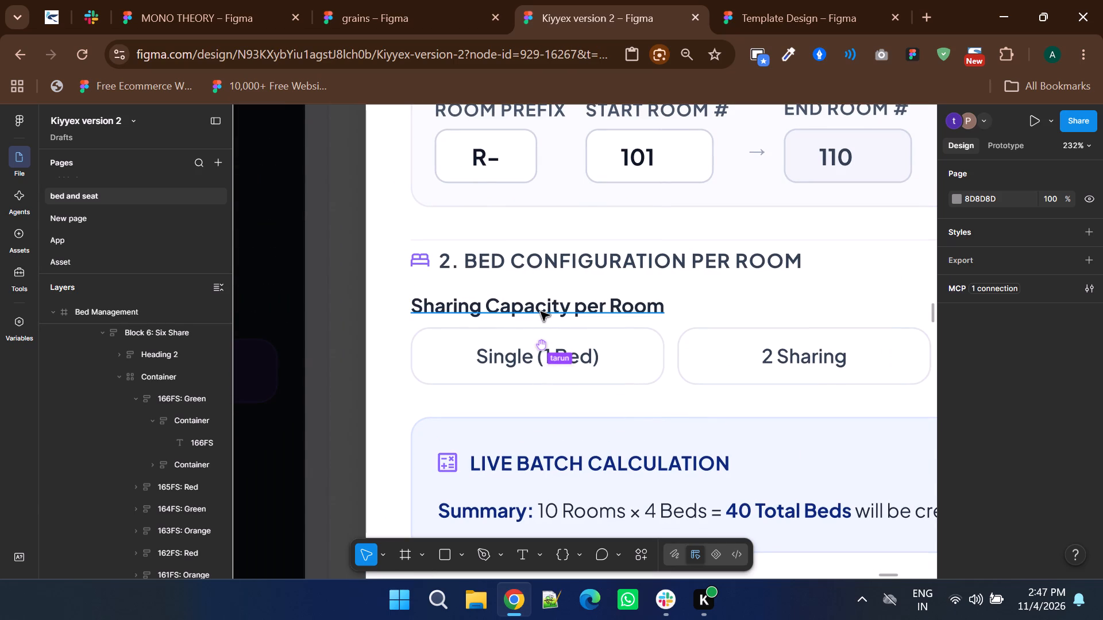
text(bed)
key(BackSpace)
key(BackSpace)
key(BackSpace)
text(Be)
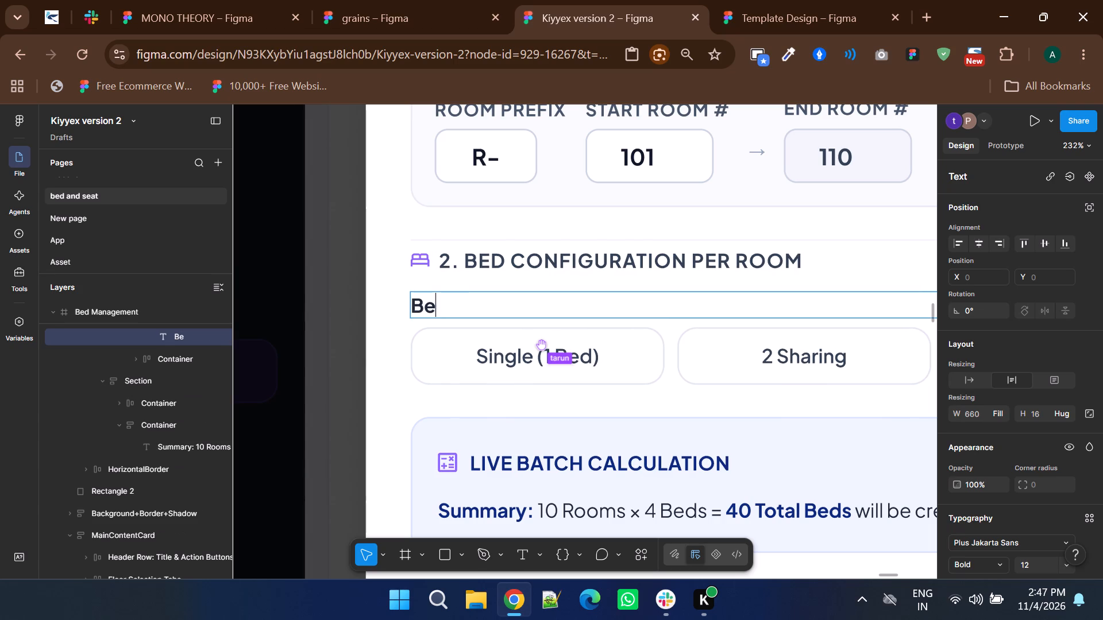
text(ds)
ctrl+scroll(541, 312, down, 1)
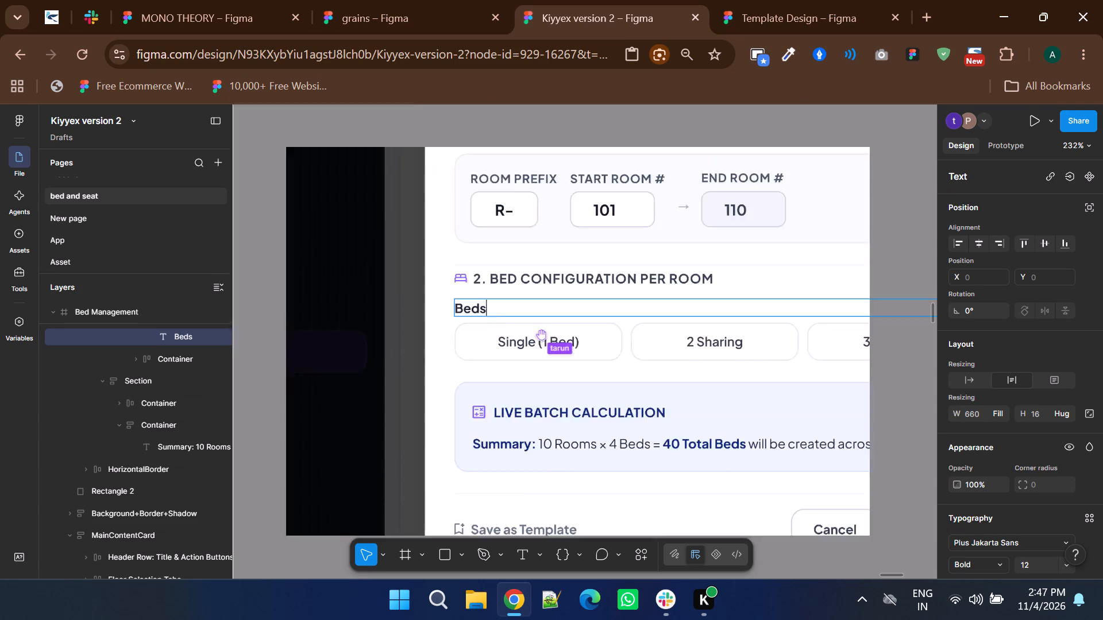
ctrl+scroll(541, 312, down, 2)
ctrl+scroll(646, 317, up, 1)
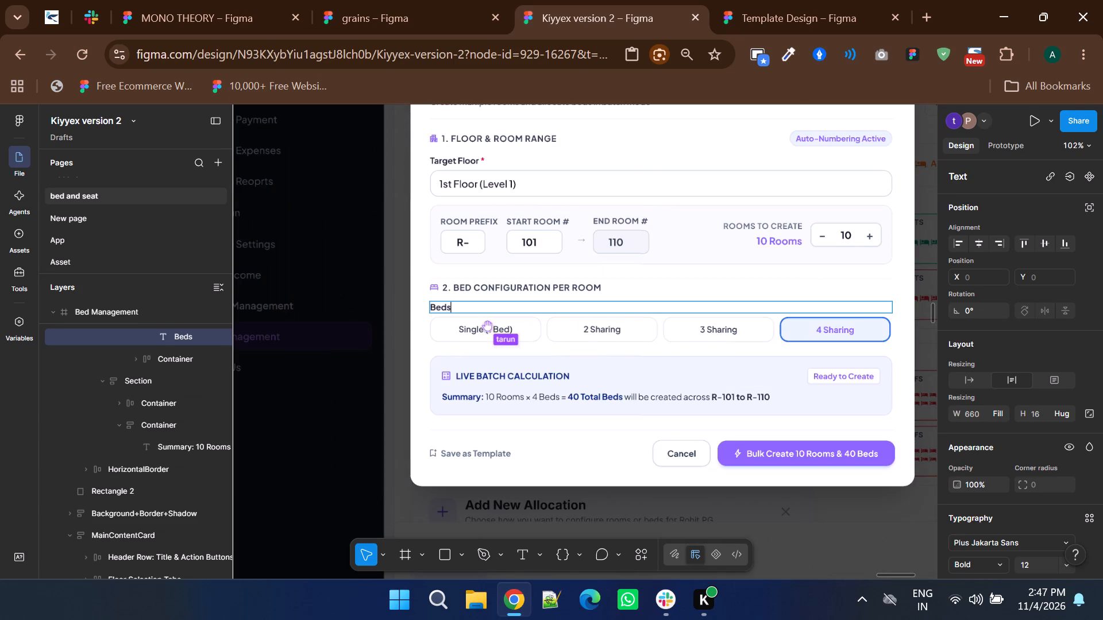
click(917, 321)
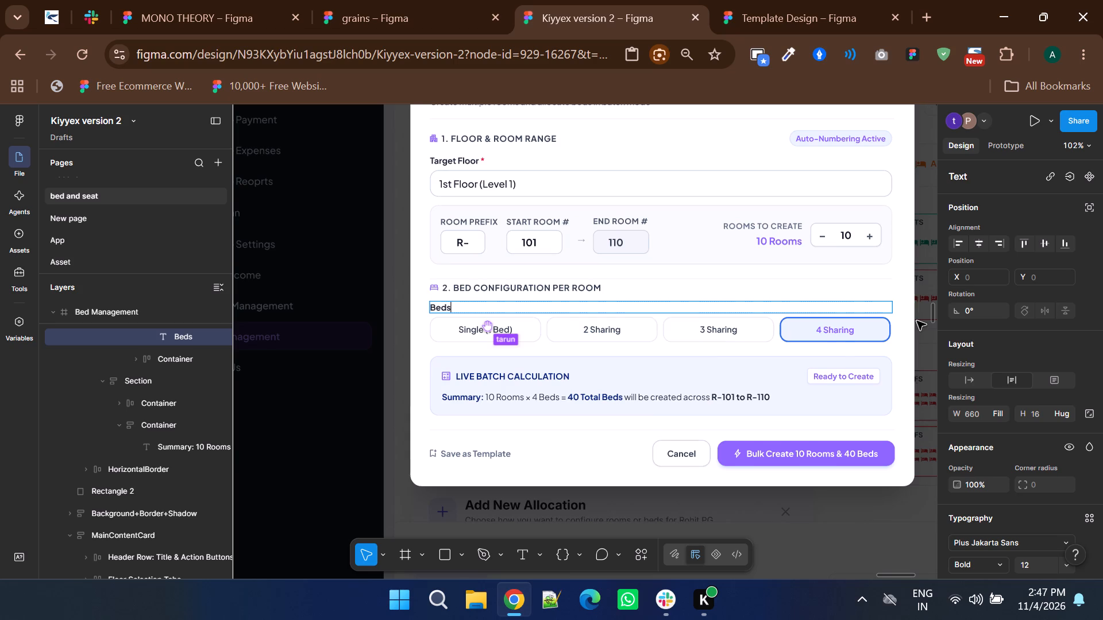
Delete the 2 Sharing, 3 Sharing and 4 Sharing options from under the Beds label.
double_click(822, 335)
shift+click(754, 328)
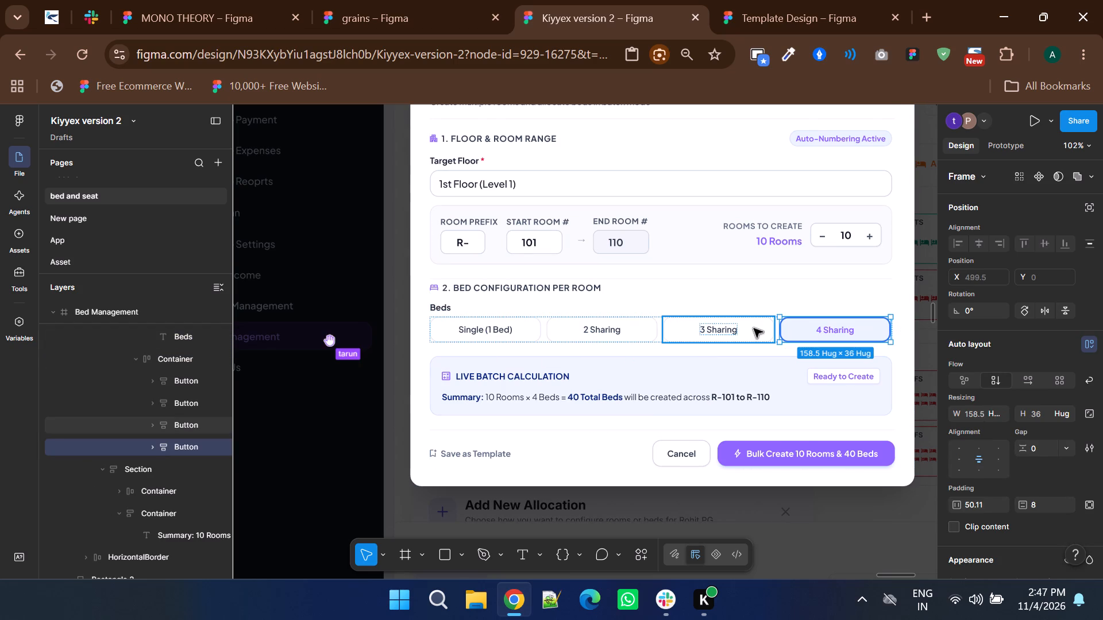
shift+click(647, 327)
key(Delete)
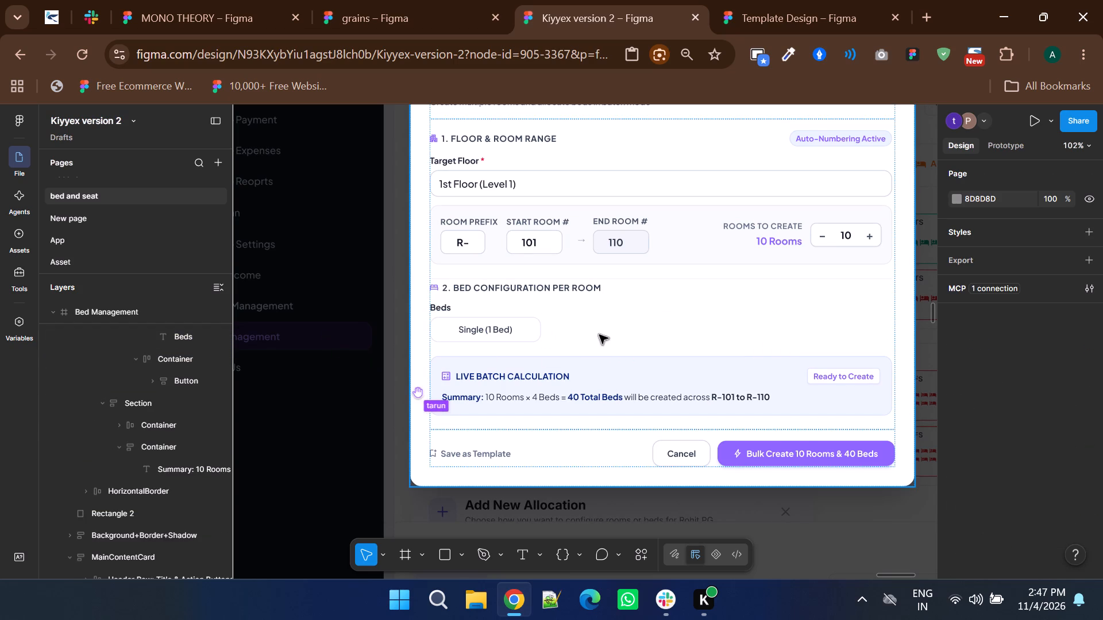
Widen the remaining Single (1 Bed) option to 660 so it fills the full row of the bed configuration section.
ctrl+click(539, 323)
drag(539, 328, 782, 328)
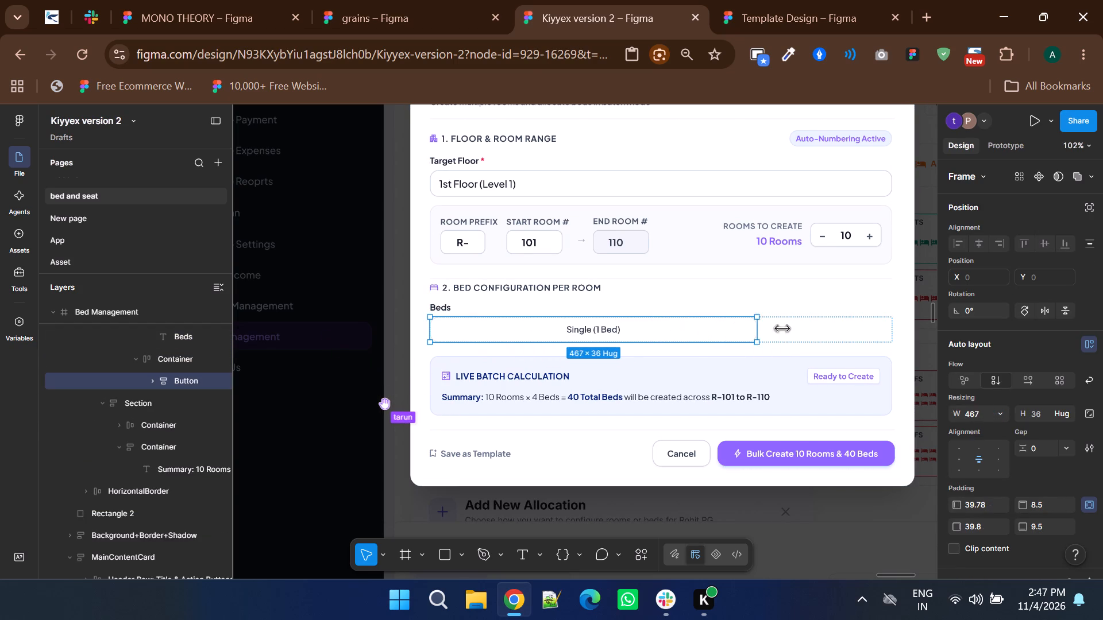
drag(782, 328, 891, 332)
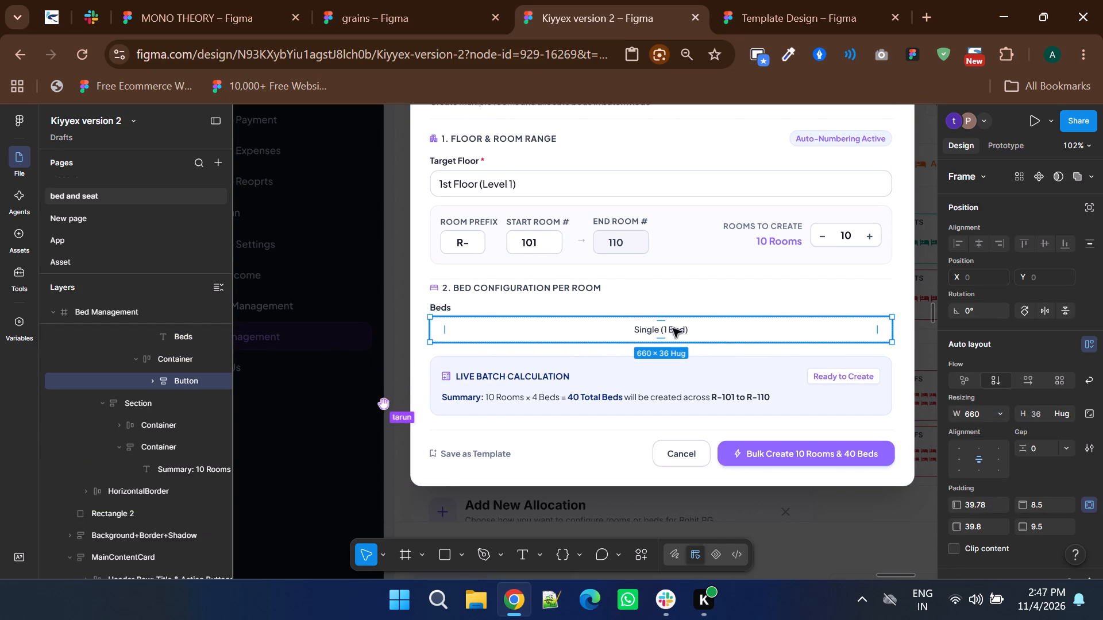
Exclude the Single (1 Bed) text from auto layout and move it to the left end of the Beds field, vertically centred.
click(633, 328)
ctrl+click(642, 328)
drag(664, 329, 662, 329)
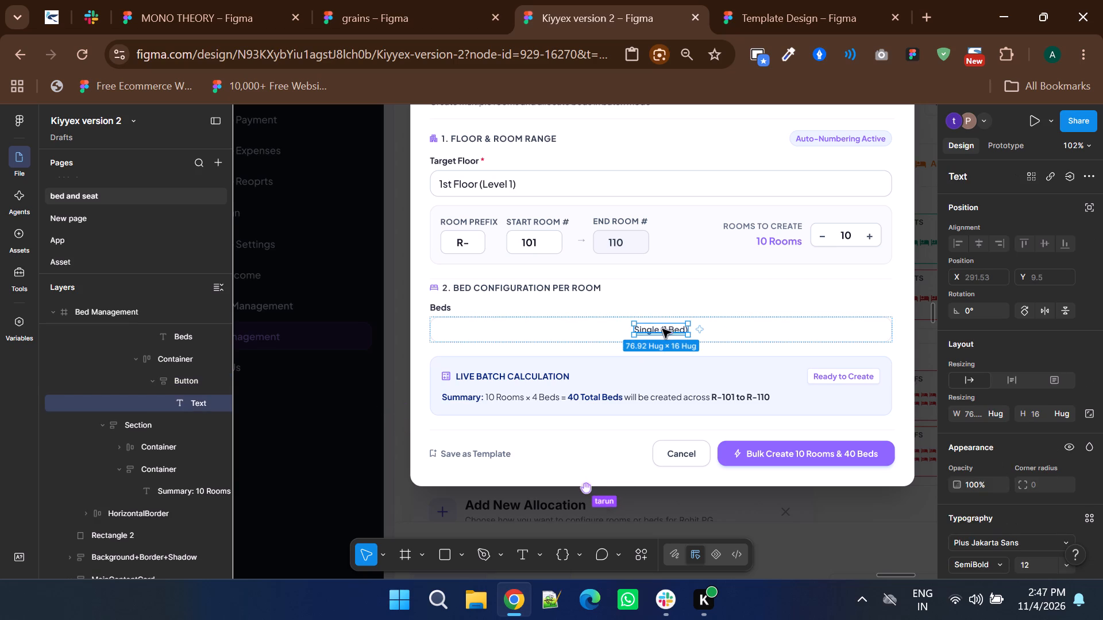
drag(662, 329, 481, 329)
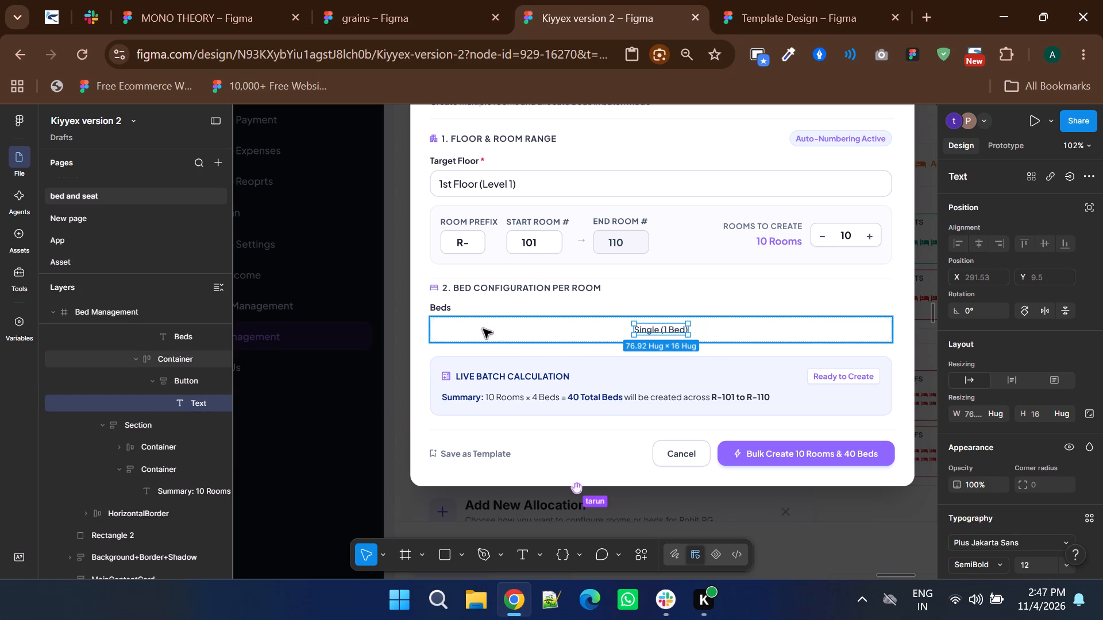
click(1089, 210)
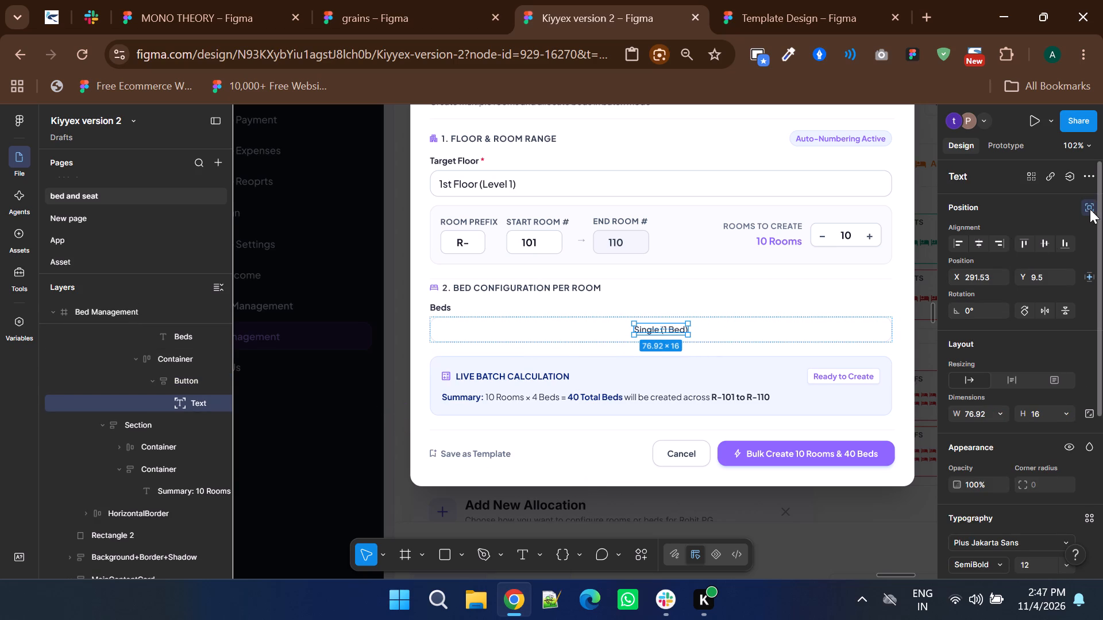
drag(656, 328, 468, 335)
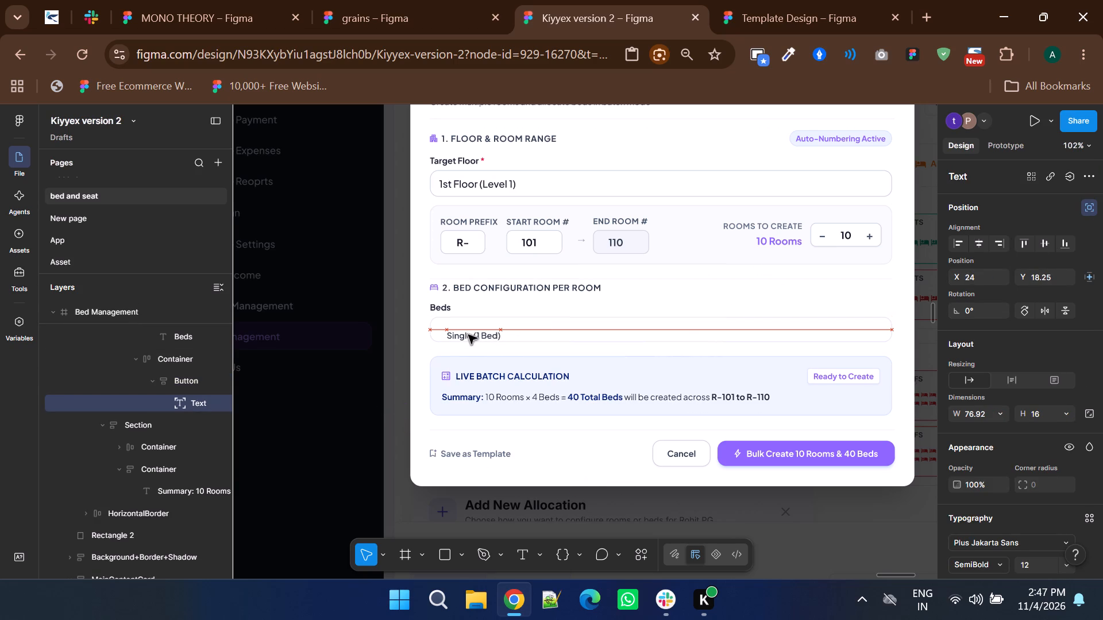
drag(468, 335, 465, 328)
Replace the Single (1 Bed) text with "1" and nudge it left within the Beds field to X 22.
double_click(465, 328)
key(1)
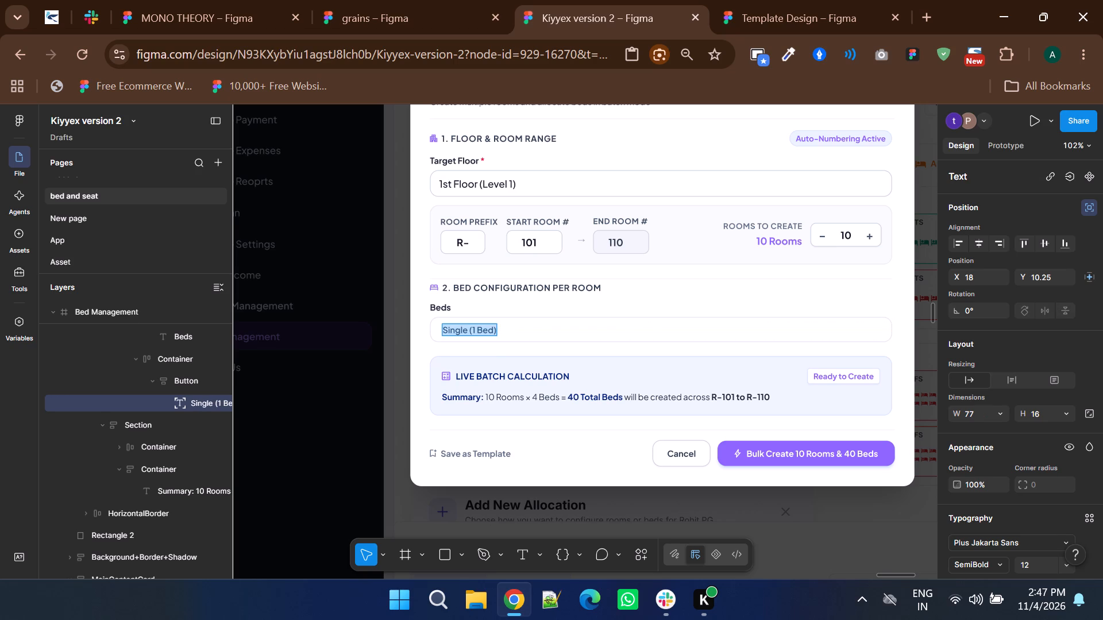
click(507, 324)
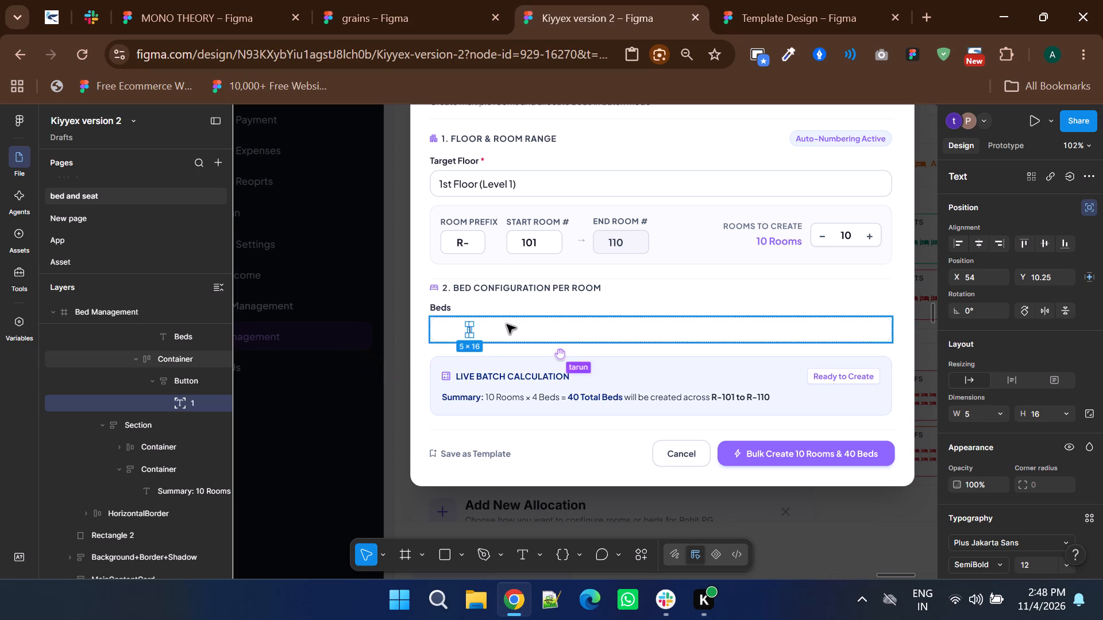
key(Left)
key(Left)
key(Left)
key(Left)
key(Left)
key(Left)
key(Left)
key(Left)
key(Left)
key(Left)
key(Left)
key(Left)
key(Left)
key(Left)
key(Left)
key(Left)
key(Left)
key(Left)
key(Left)
key(Left)
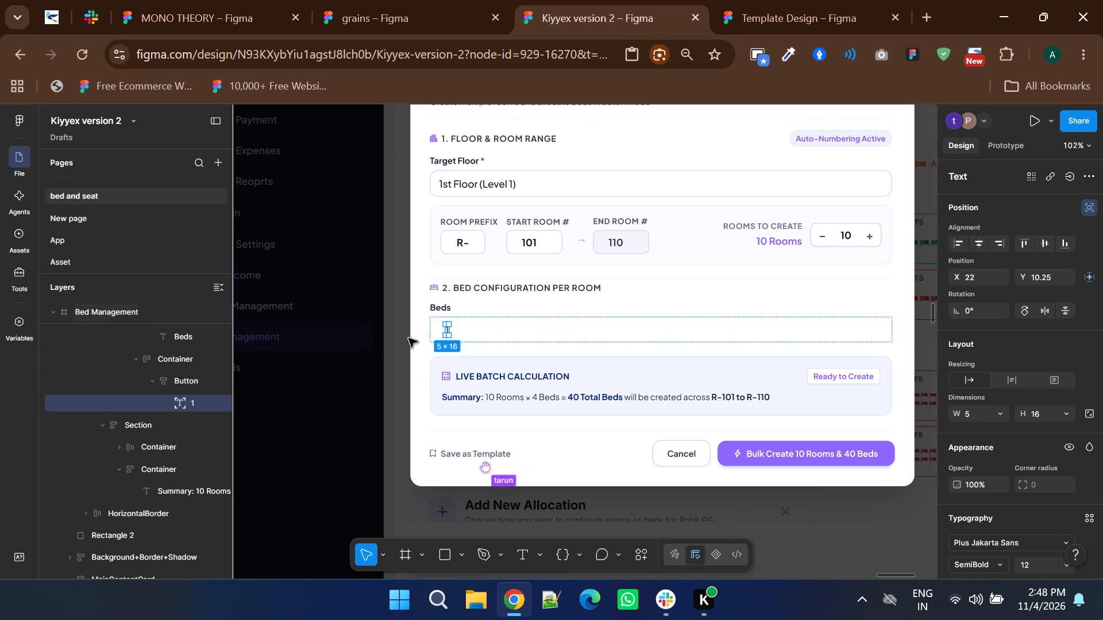
Change the value in the Beds field to "4".
ctrl+scroll(447, 336, up, 4)
double_click(443, 319)
key(4)
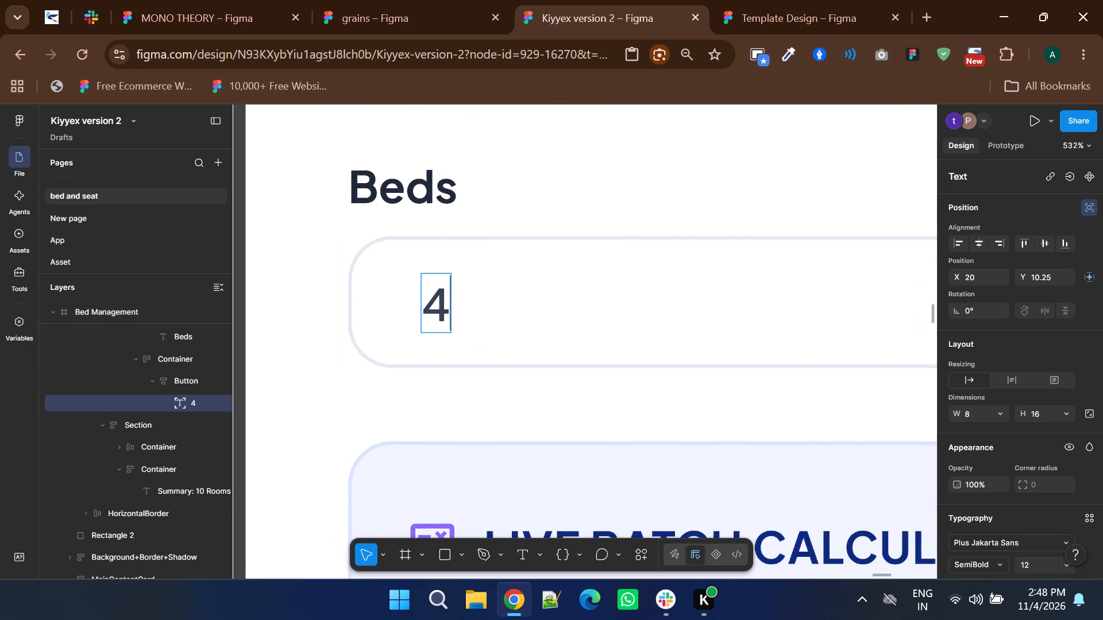
ctrl+scroll(427, 325, down, 6)
triple_click(744, 376)
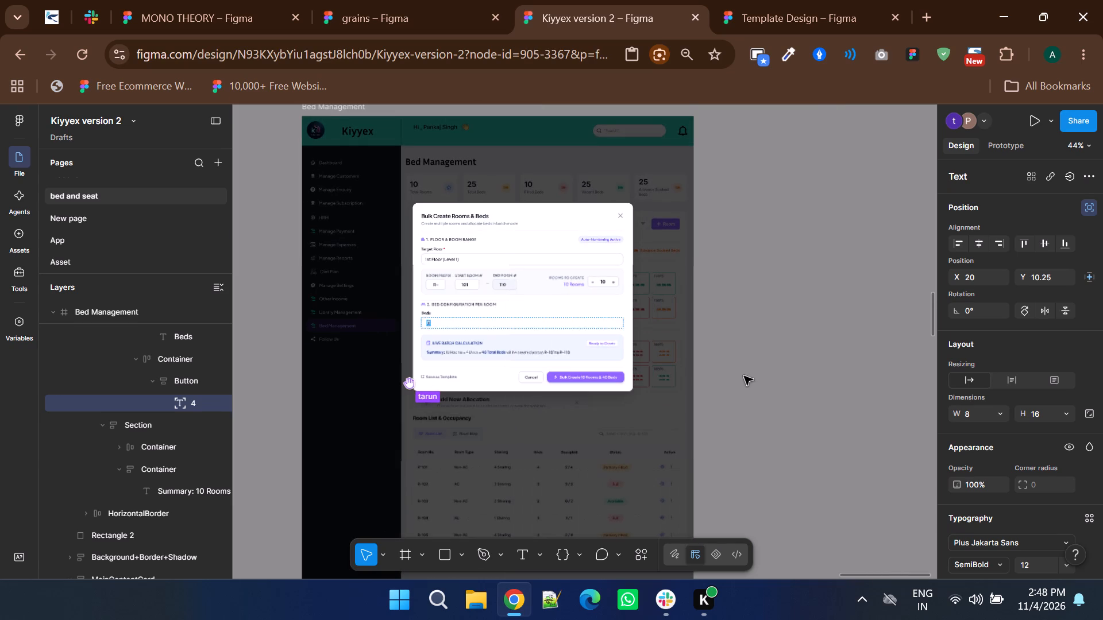
Delete the Select Floor field from the form on the Bed Allotment screen.
ctrl+scroll(800, 343, down, 6)
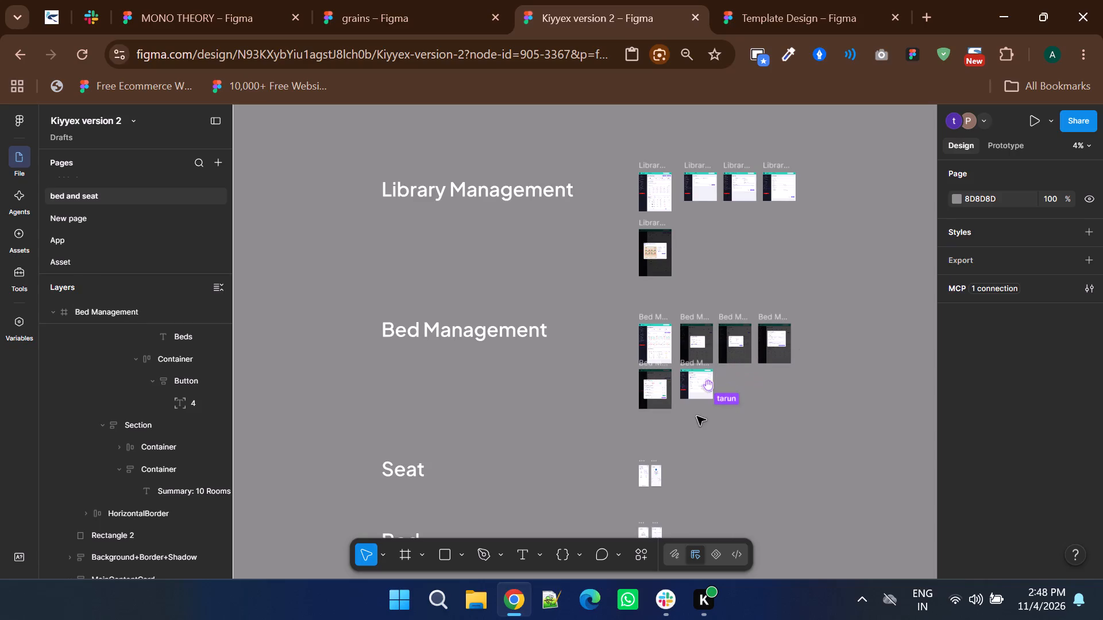
ctrl+scroll(705, 370, up, 6)
scroll(705, 370, down, 1)
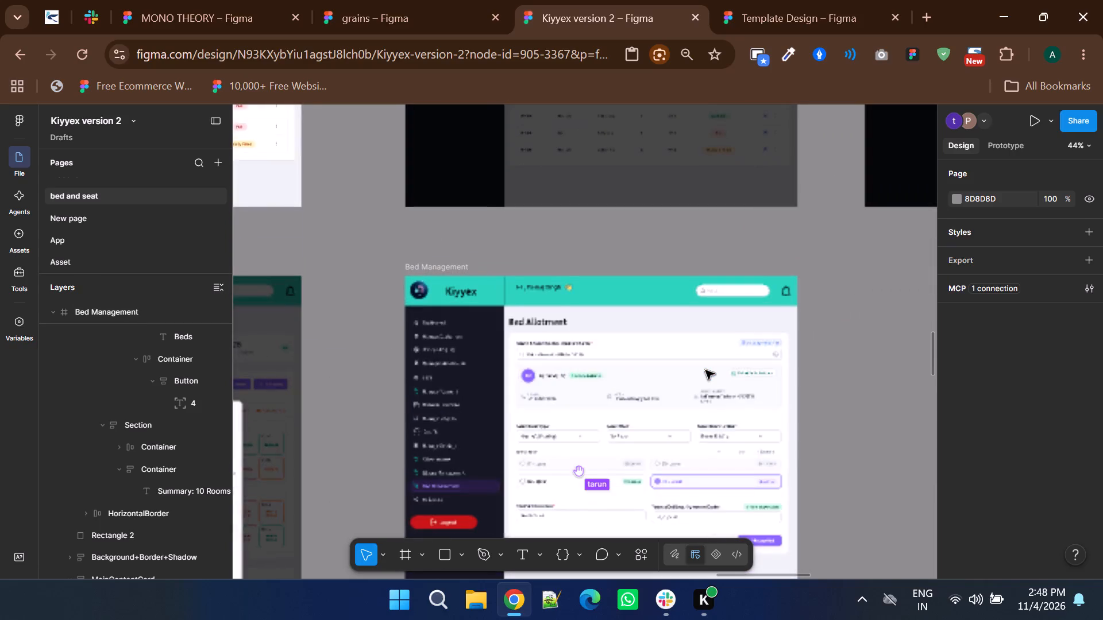
scroll(705, 370, down, 1)
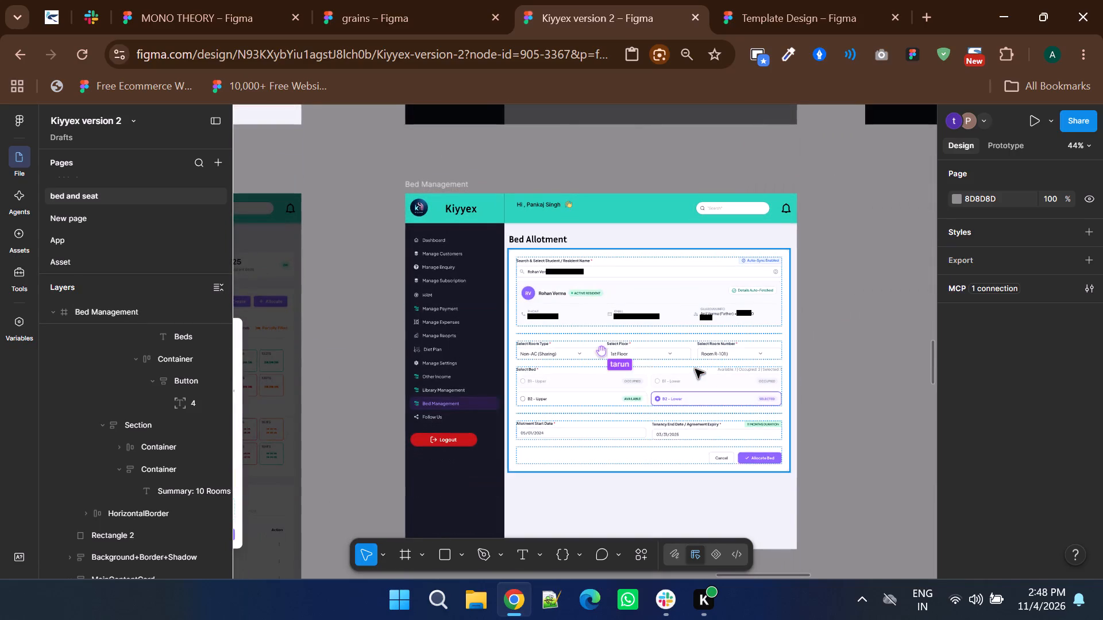
ctrl+scroll(630, 335, up, 2)
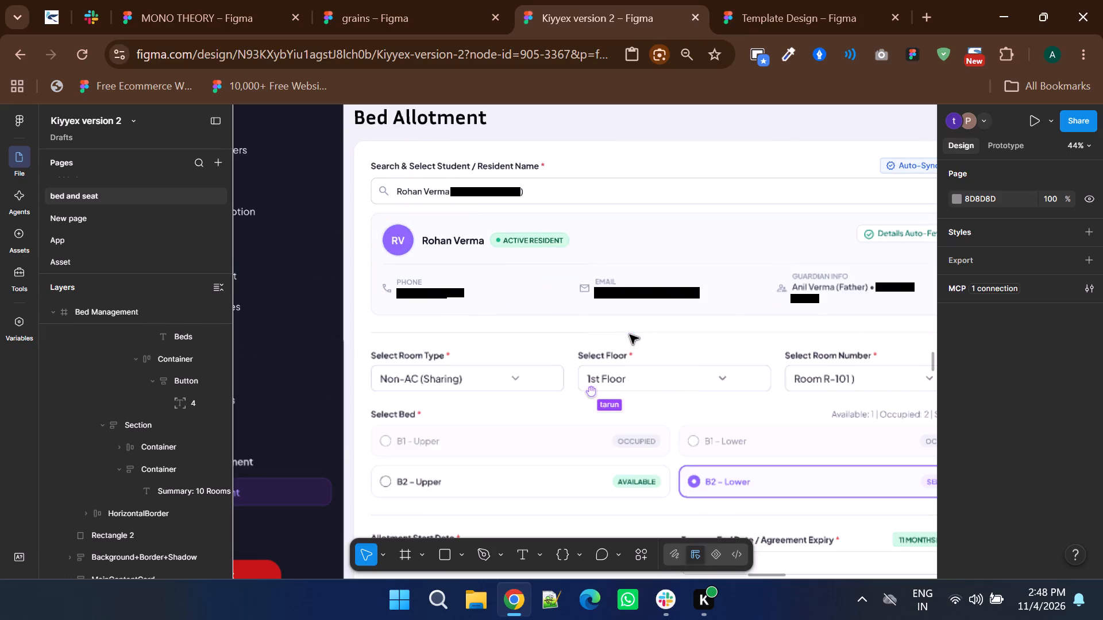
triple_click(606, 377)
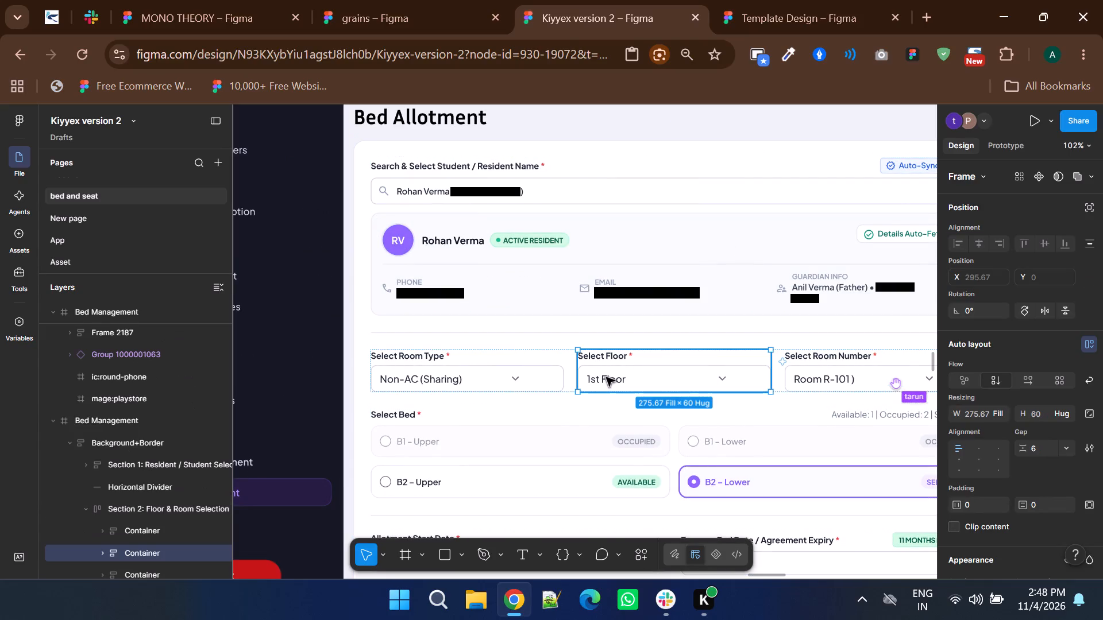
key(Delete)
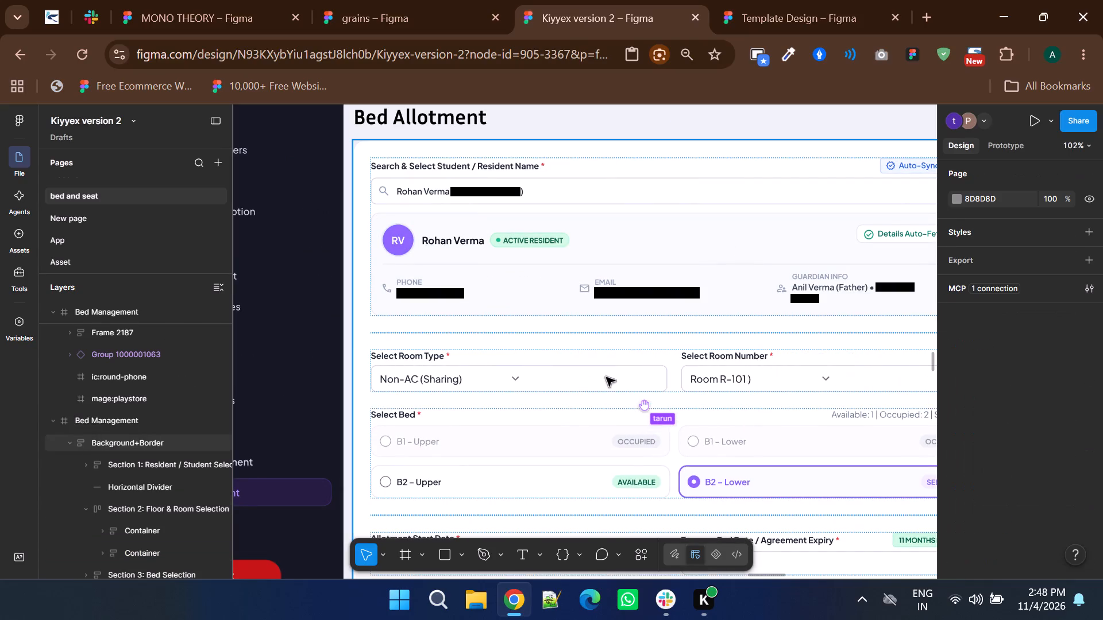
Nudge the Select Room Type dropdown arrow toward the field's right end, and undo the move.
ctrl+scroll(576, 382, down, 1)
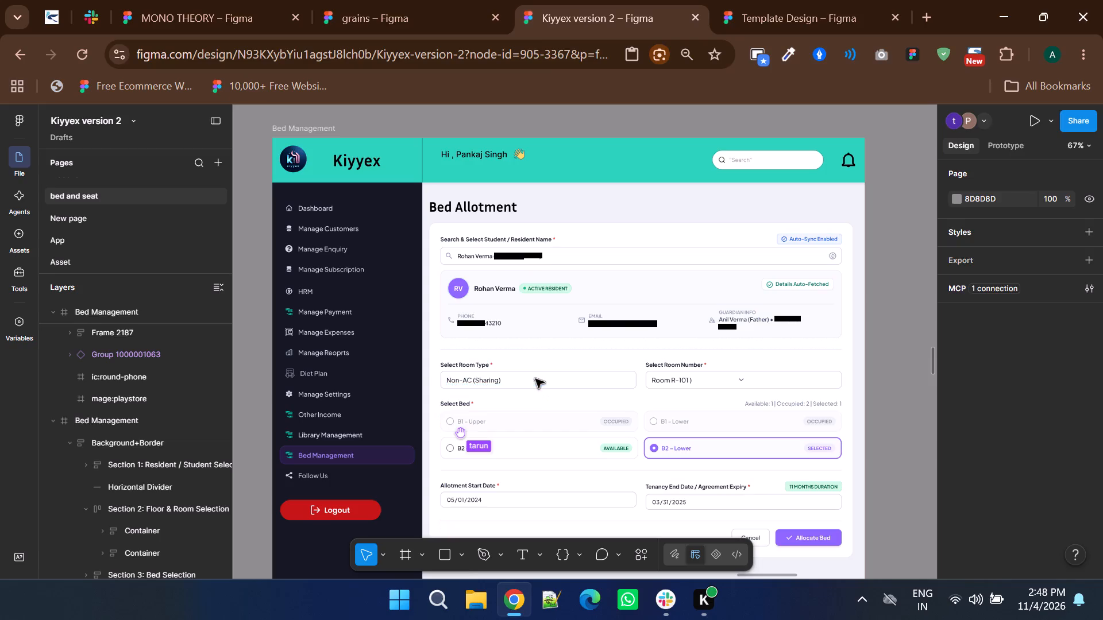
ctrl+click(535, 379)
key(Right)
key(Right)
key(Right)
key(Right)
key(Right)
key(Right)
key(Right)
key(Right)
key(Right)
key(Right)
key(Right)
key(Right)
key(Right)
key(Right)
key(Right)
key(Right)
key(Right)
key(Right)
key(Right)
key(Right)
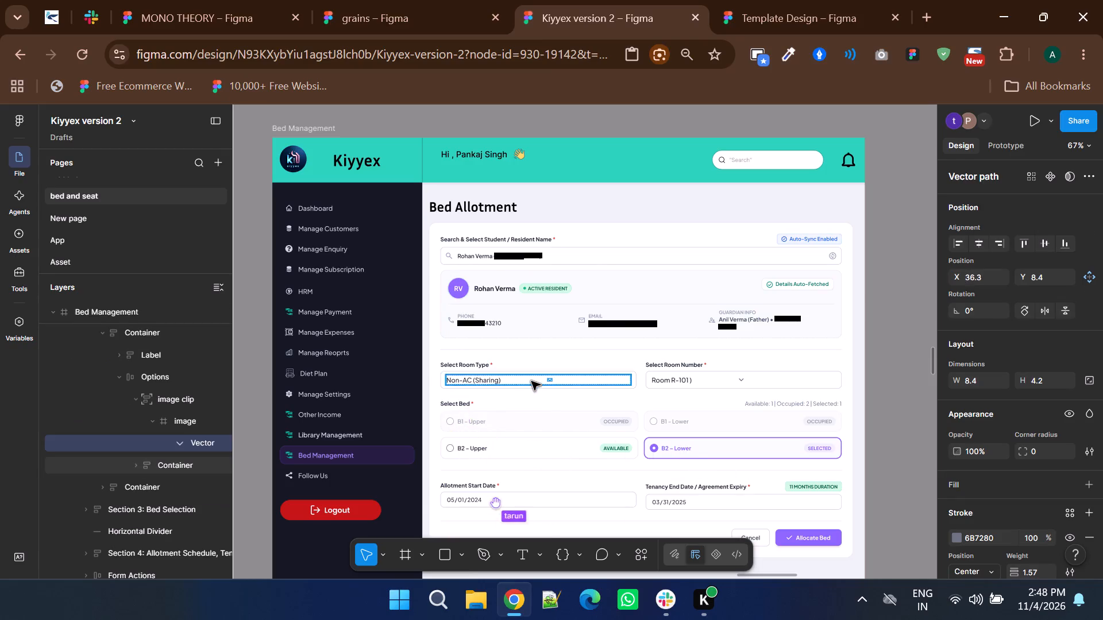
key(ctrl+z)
Delete the row with the Allotment Start Date and Tenancy End Date / Agreement Expiry fields from the Bed Allotment form.
scroll(531, 381, down, 1)
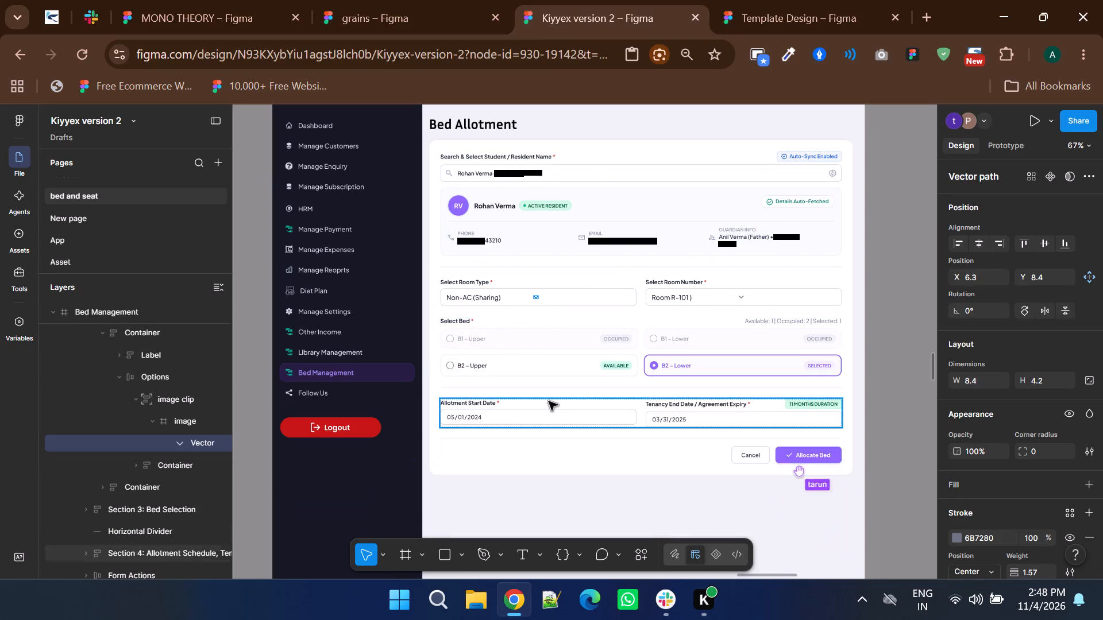
click(554, 409)
key(Delete)
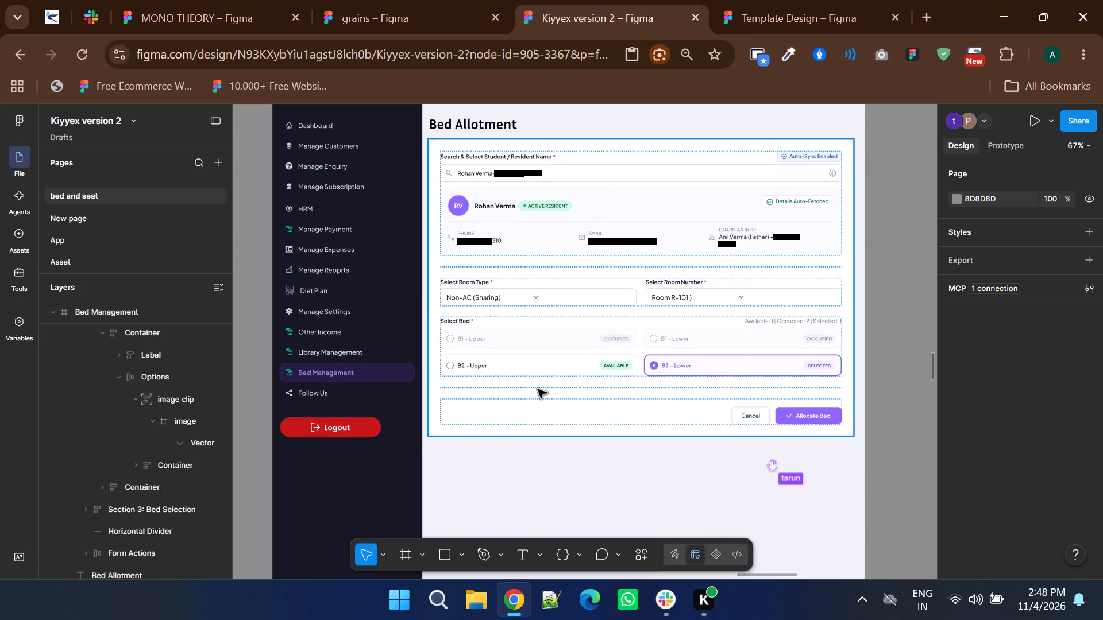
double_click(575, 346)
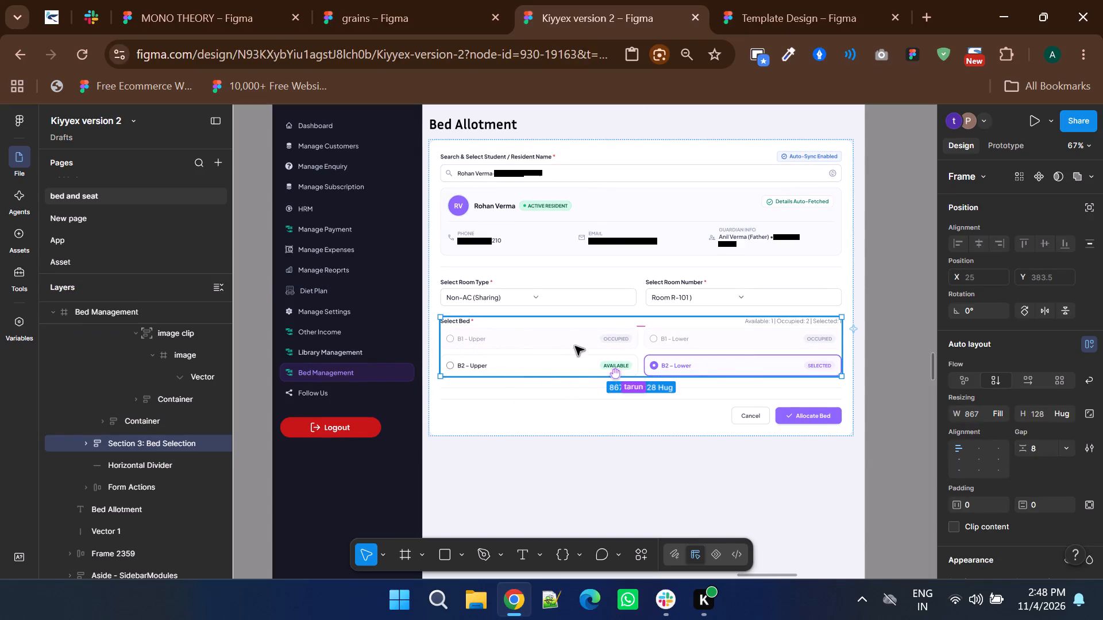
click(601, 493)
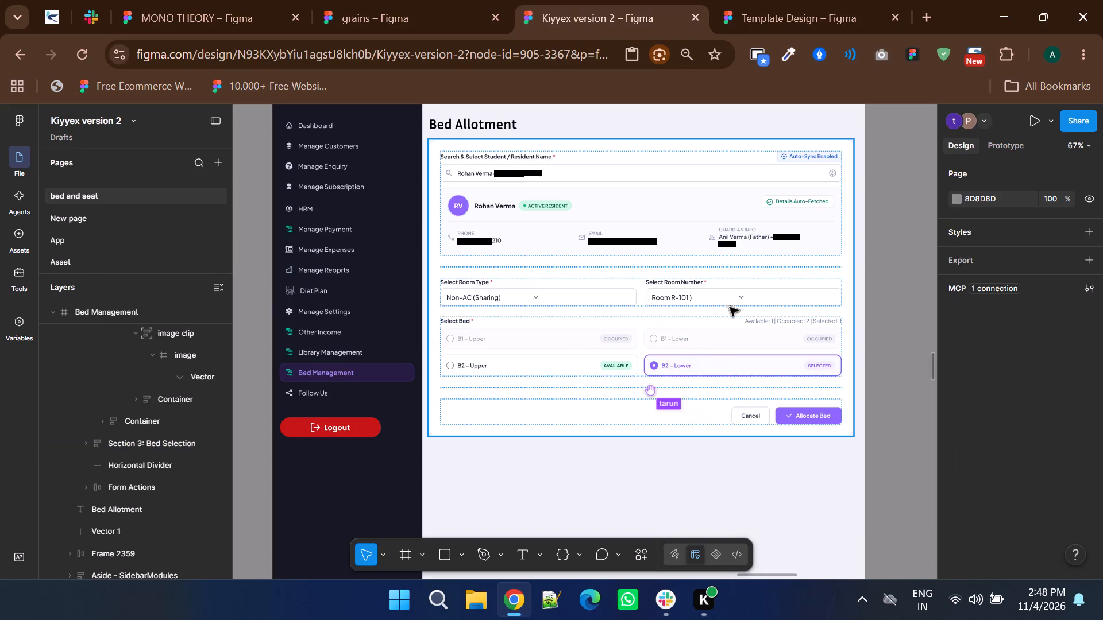
Move the dropdown arrow of the Select Room Number field to the field's right end.
ctrl+scroll(838, 296, up, 3)
ctrl+click(505, 297)
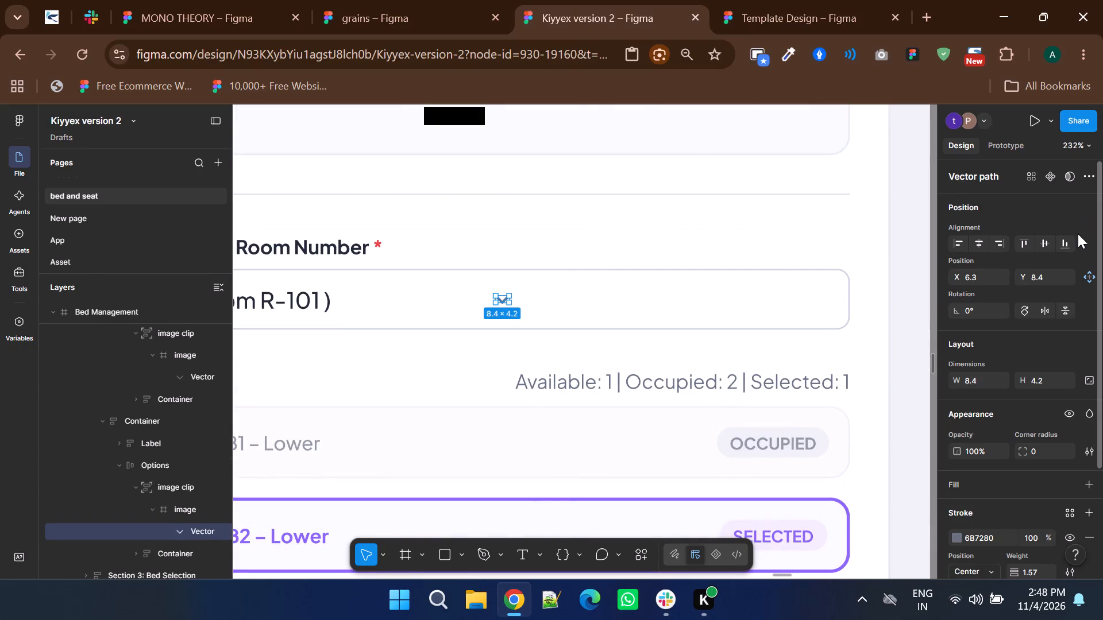
scroll(1078, 234, up, 3)
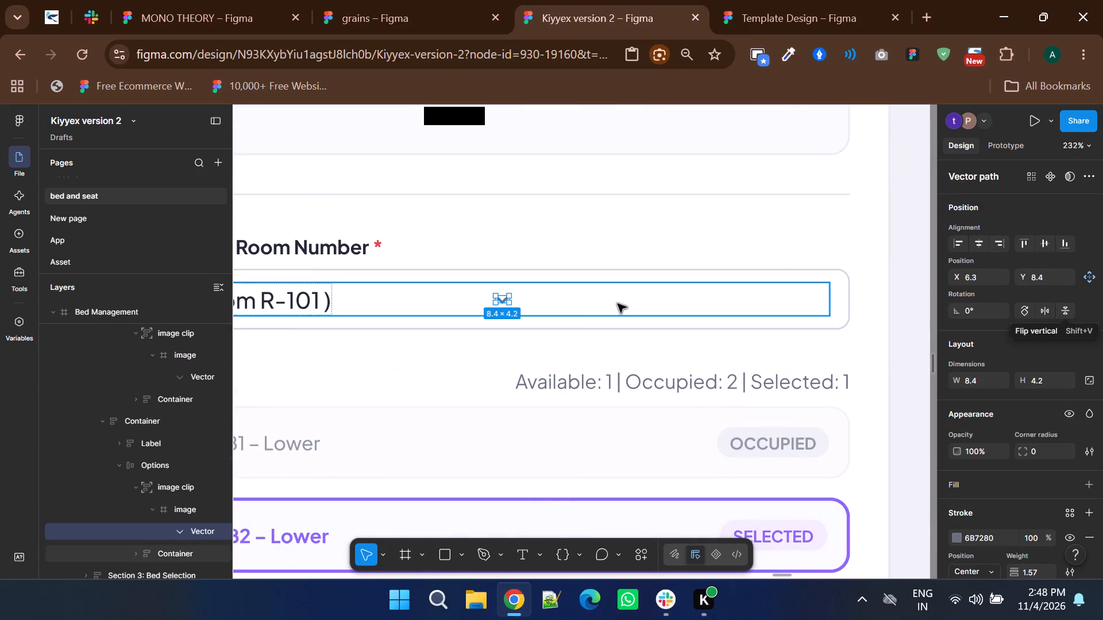
click(592, 292)
ctrl+click(505, 300)
drag(502, 299, 583, 297)
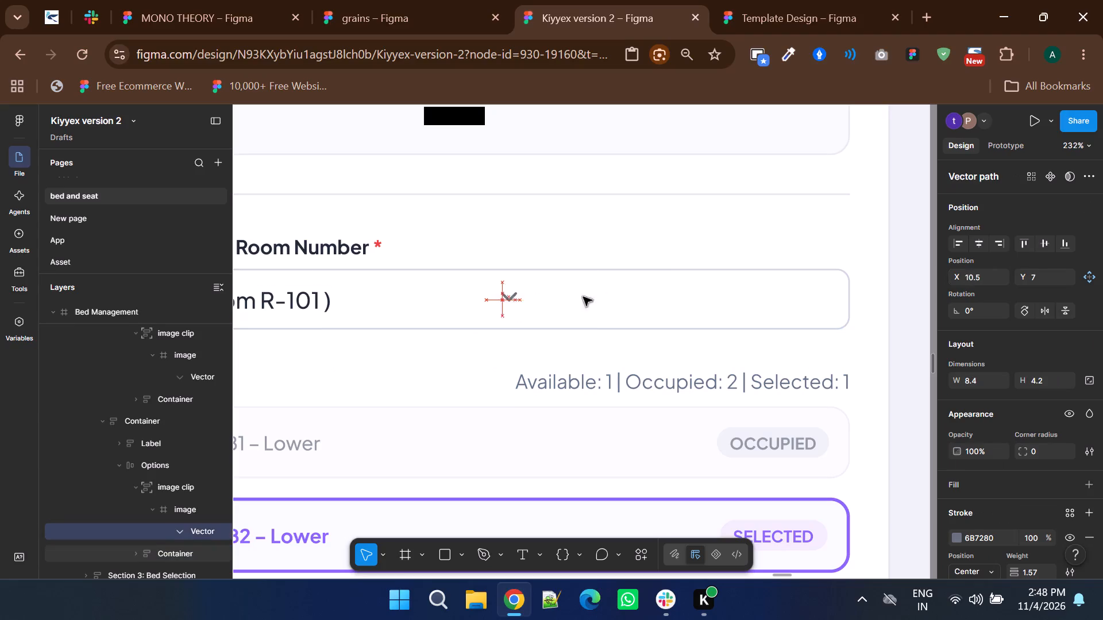
drag(583, 297, 827, 301)
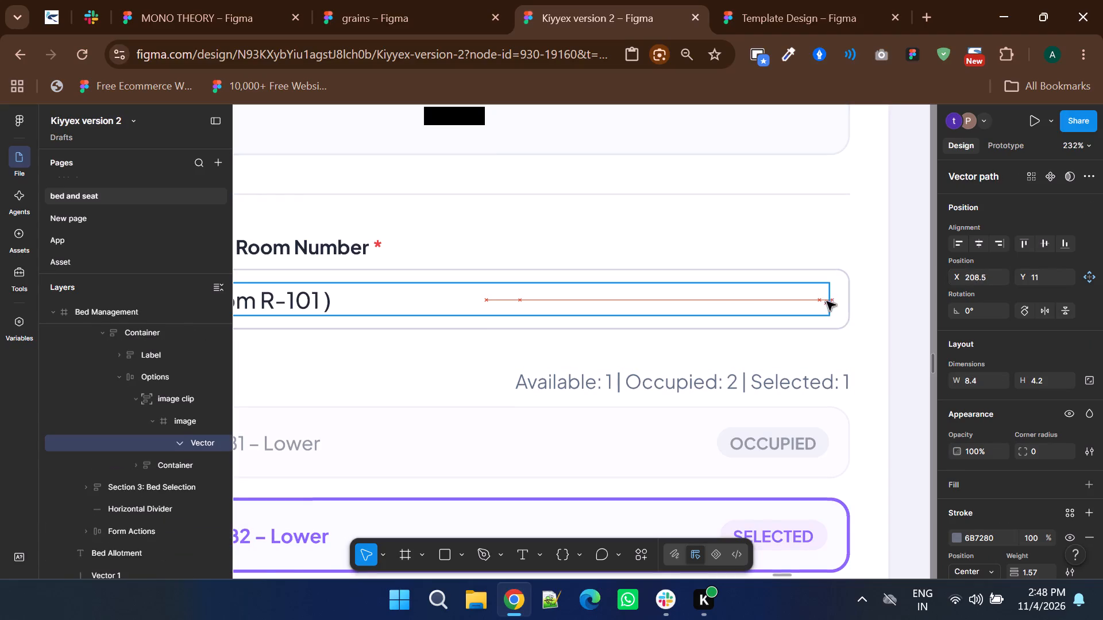
drag(827, 301, 844, 305)
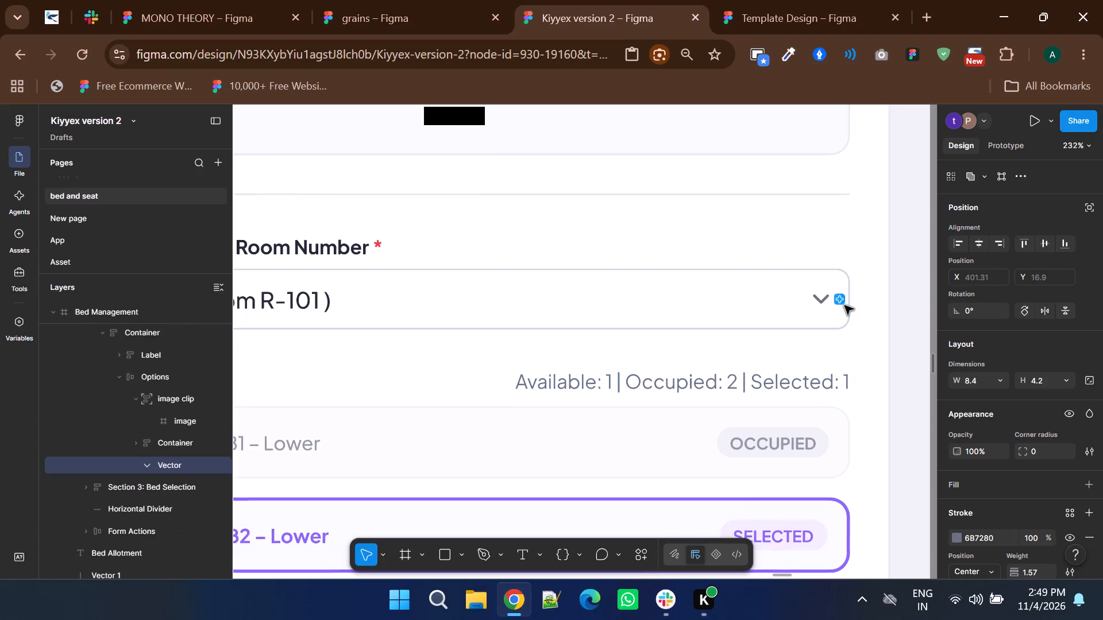
Move the dropdown arrow of the Select Room Type field to that field's right end.
ctrl+scroll(828, 311, down, 2)
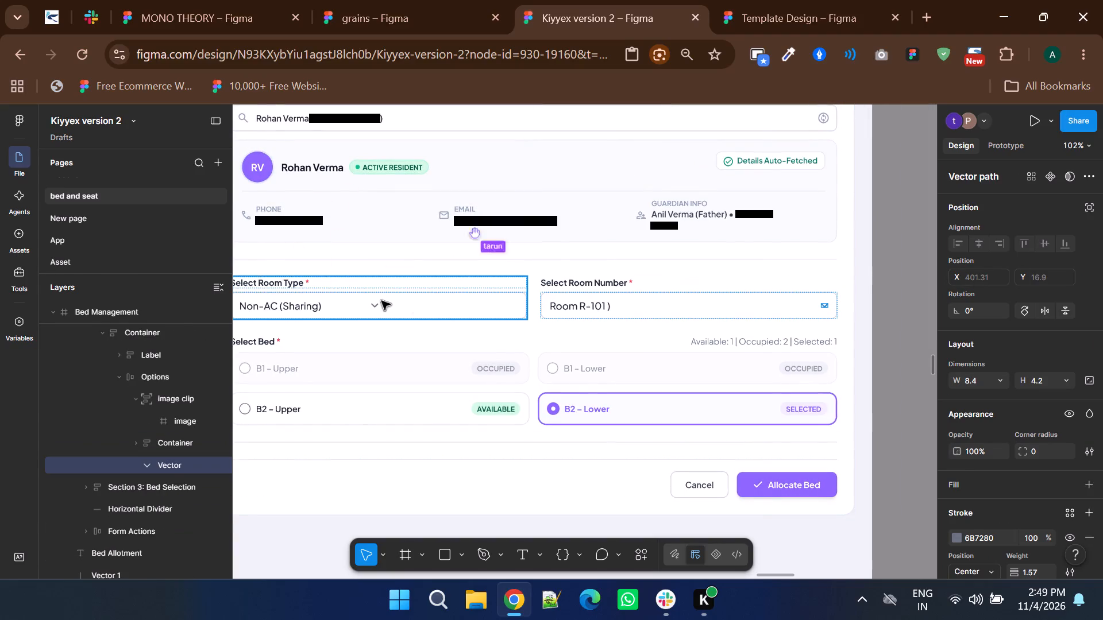
ctrl+click(375, 305)
drag(375, 305, 525, 308)
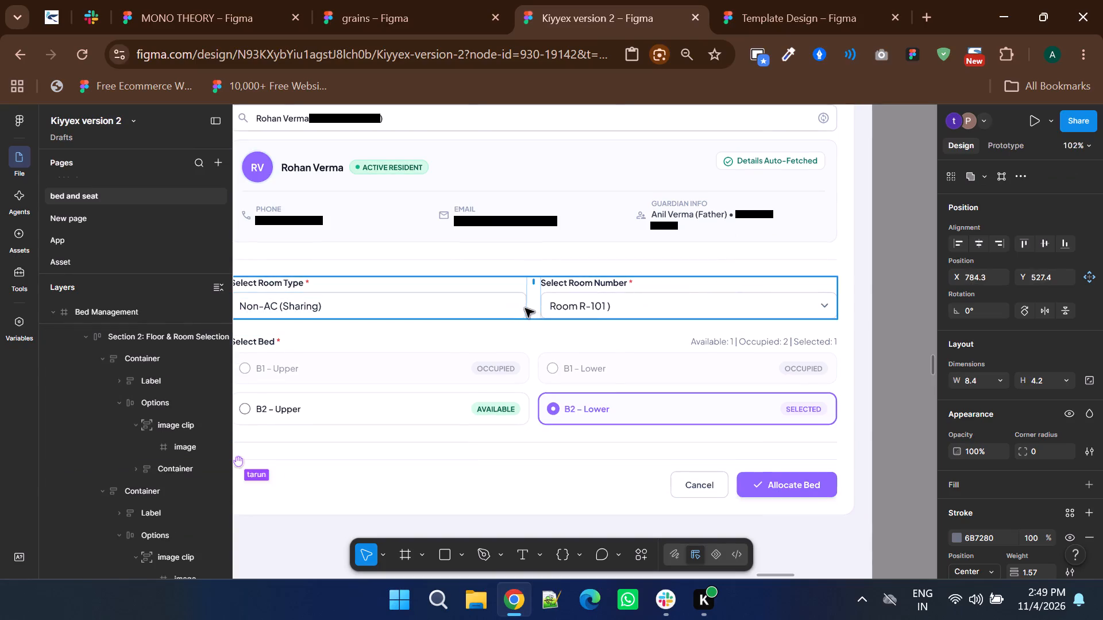
drag(525, 308, 522, 306)
ctrl+scroll(522, 306, down, 1)
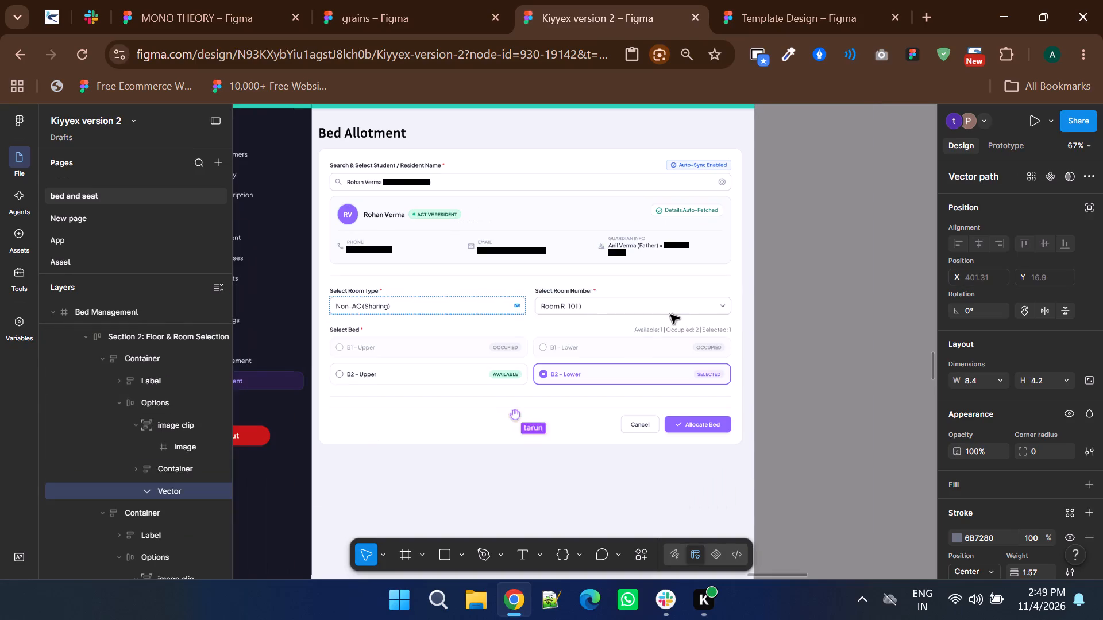
click(797, 313)
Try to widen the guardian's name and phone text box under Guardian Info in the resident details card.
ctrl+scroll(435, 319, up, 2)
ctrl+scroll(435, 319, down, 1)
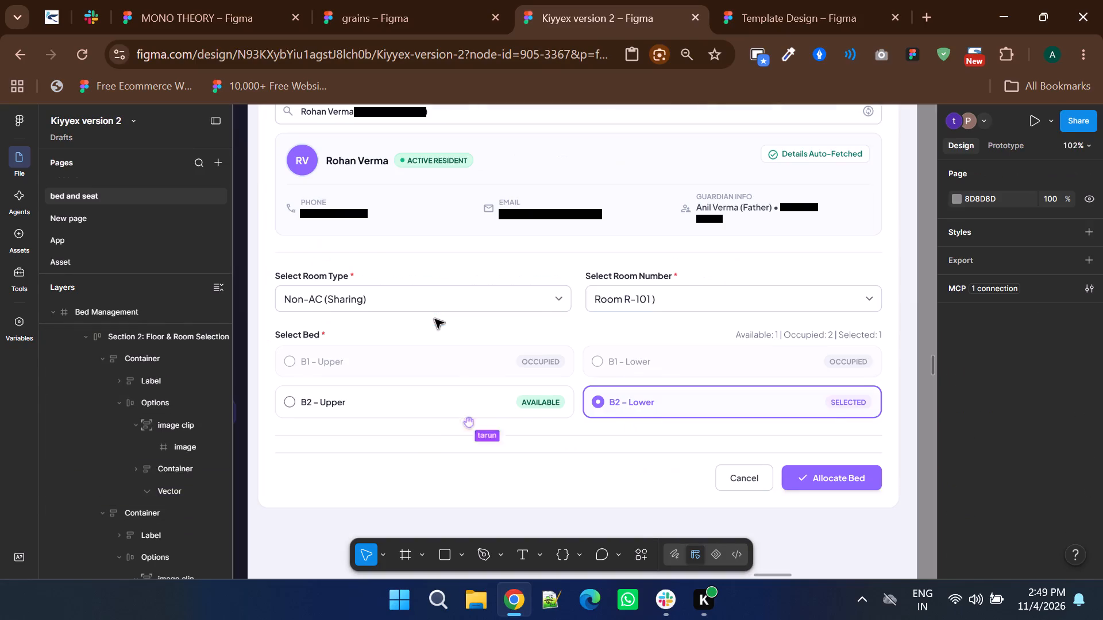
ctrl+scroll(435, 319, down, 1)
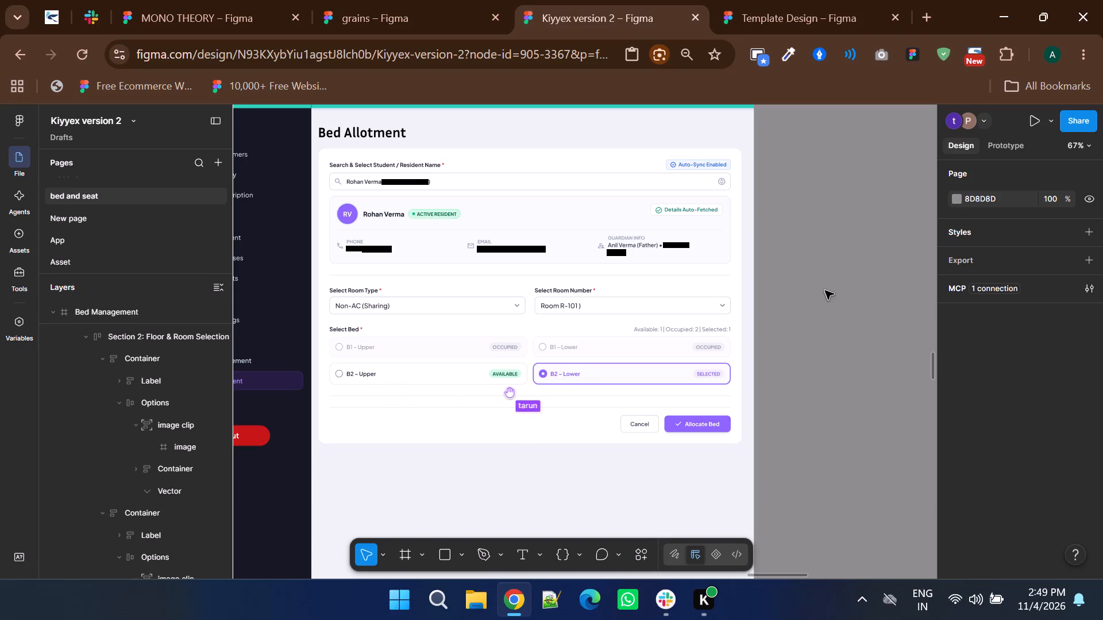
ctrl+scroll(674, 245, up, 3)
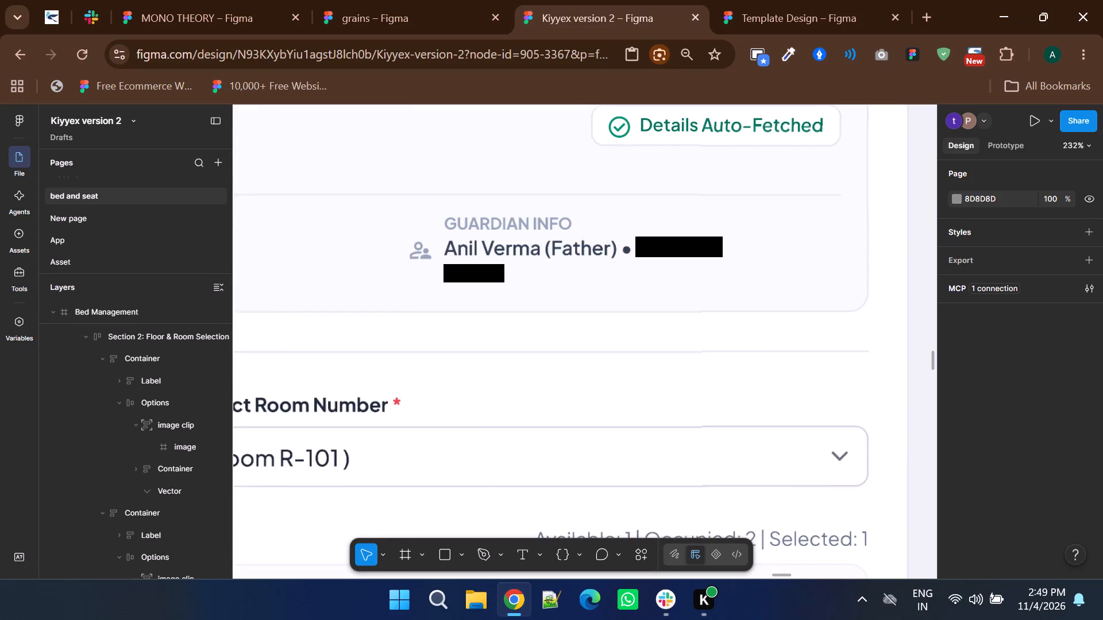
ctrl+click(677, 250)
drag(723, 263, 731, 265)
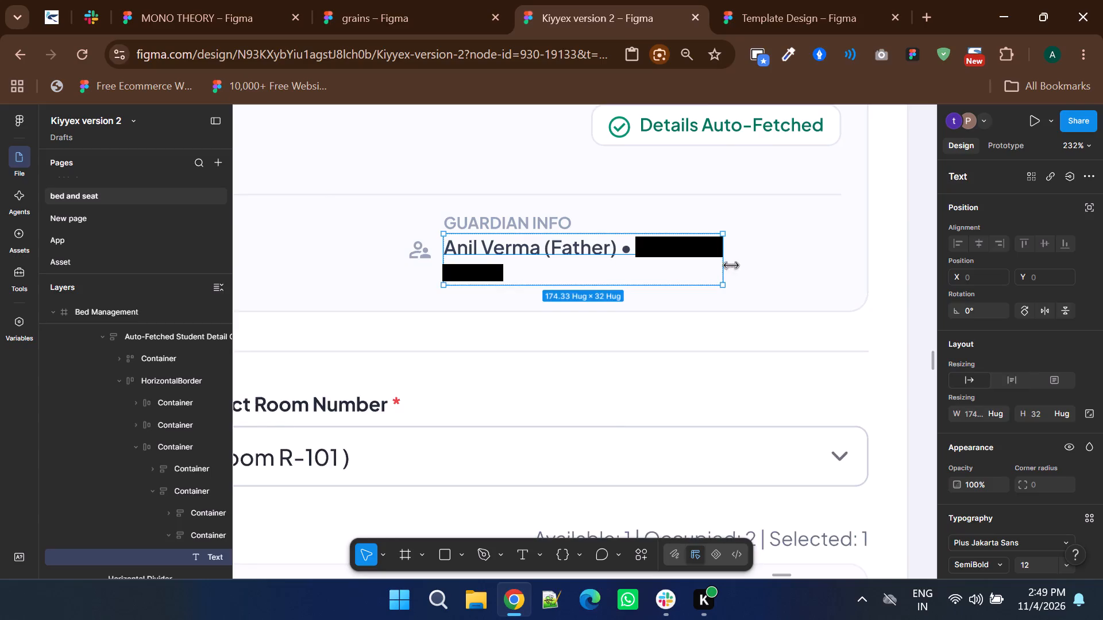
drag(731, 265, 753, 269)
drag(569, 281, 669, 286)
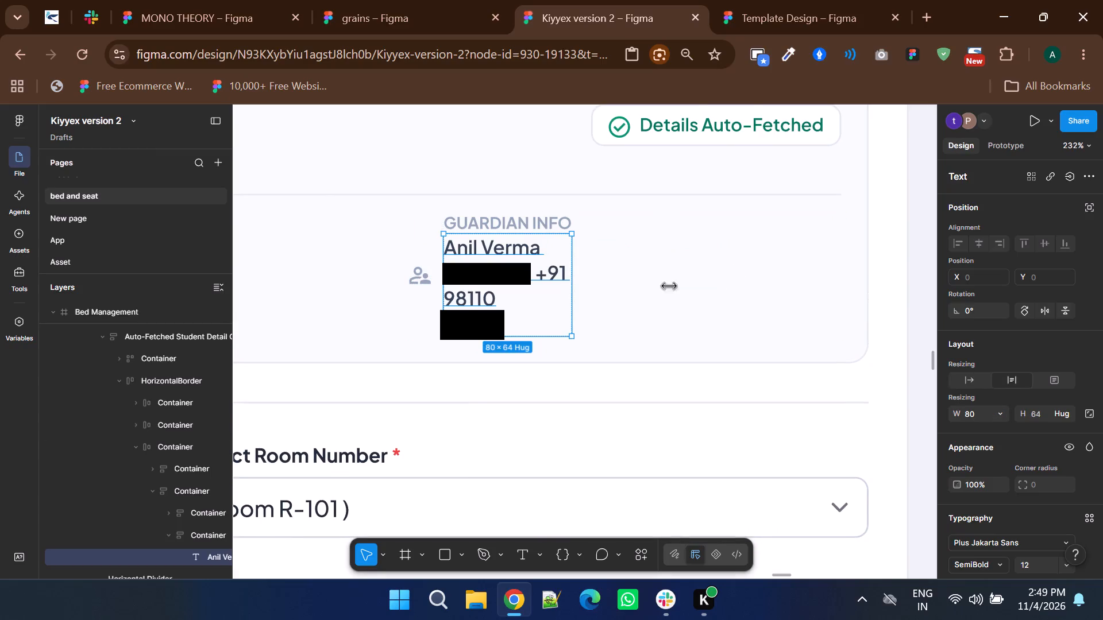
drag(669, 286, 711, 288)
Widen the Guardian Info text container to about 239 and the guardian's contact text box to about 229.
click(619, 294)
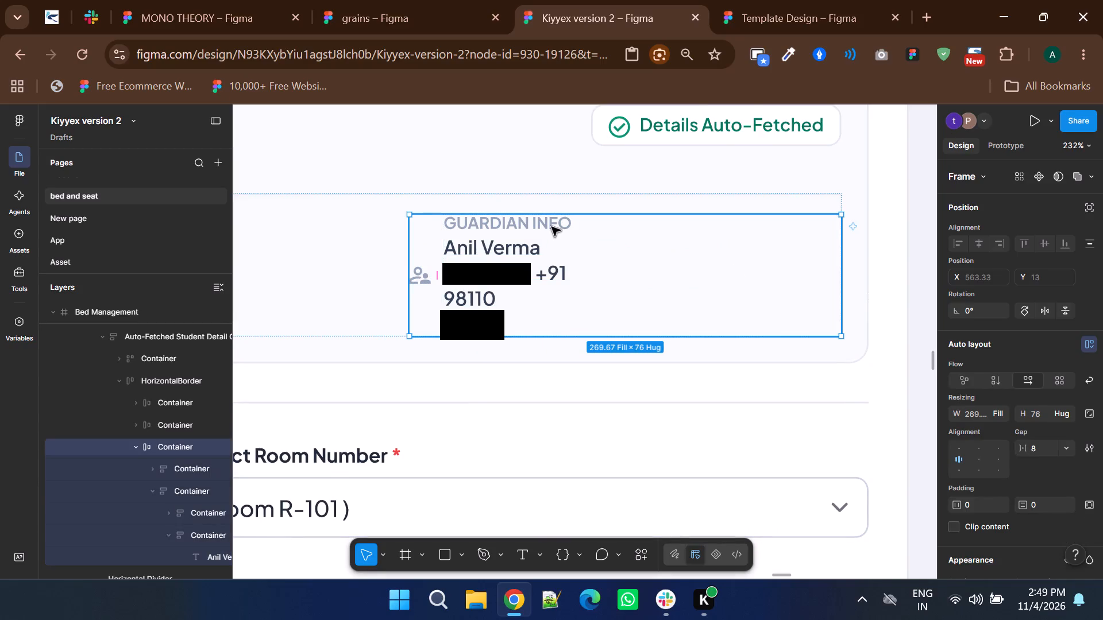
double_click(551, 227)
drag(571, 282, 690, 281)
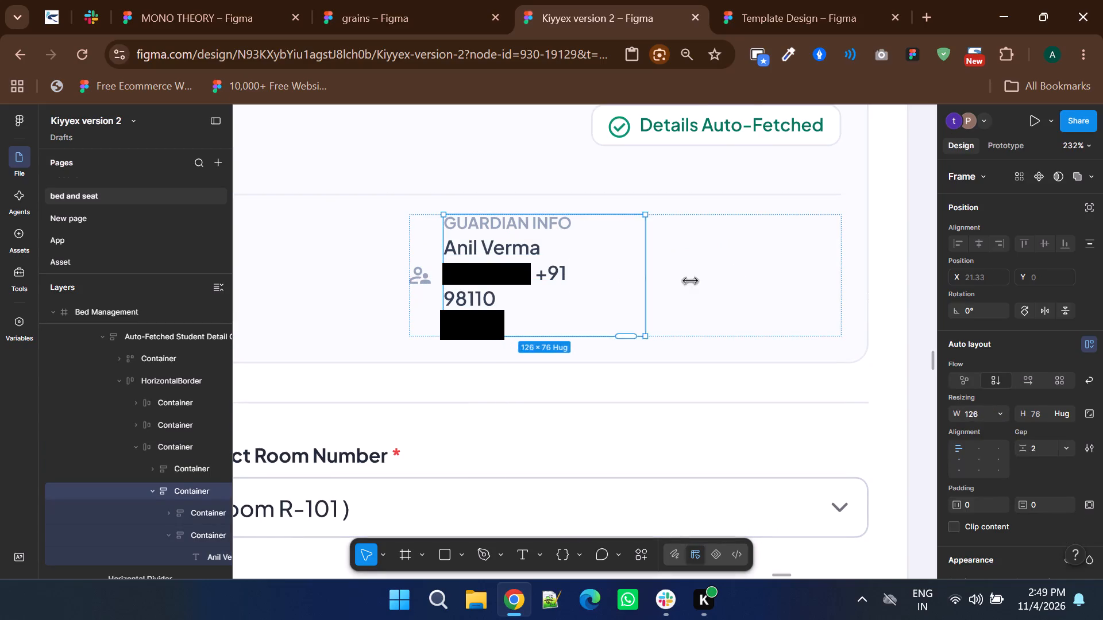
drag(690, 281, 826, 290)
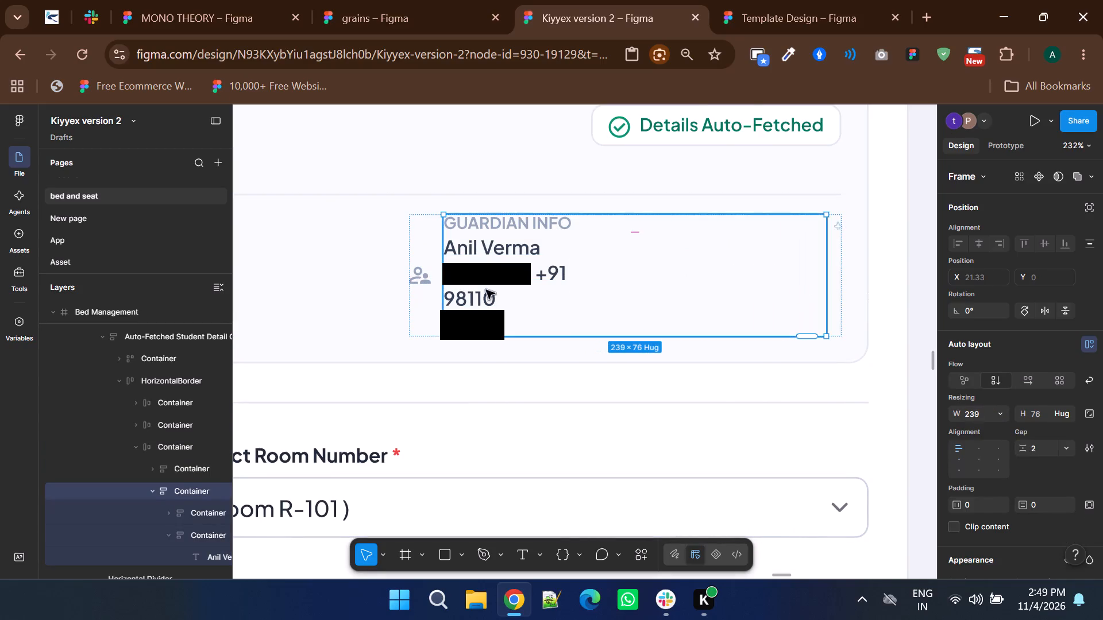
ctrl+click(486, 281)
drag(568, 284, 743, 299)
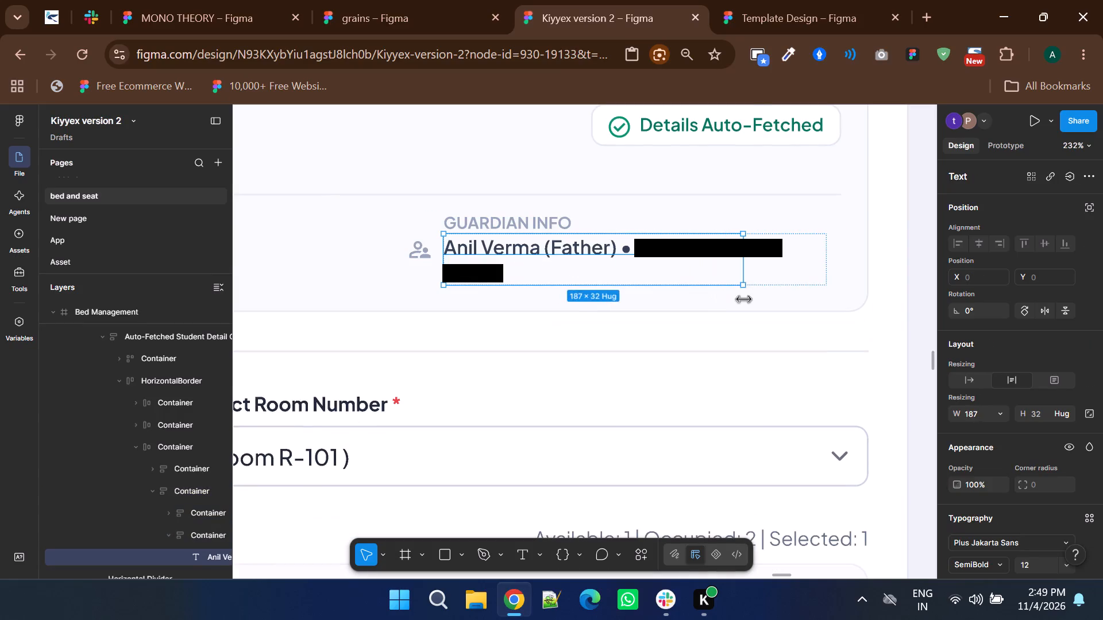
drag(743, 299, 810, 288)
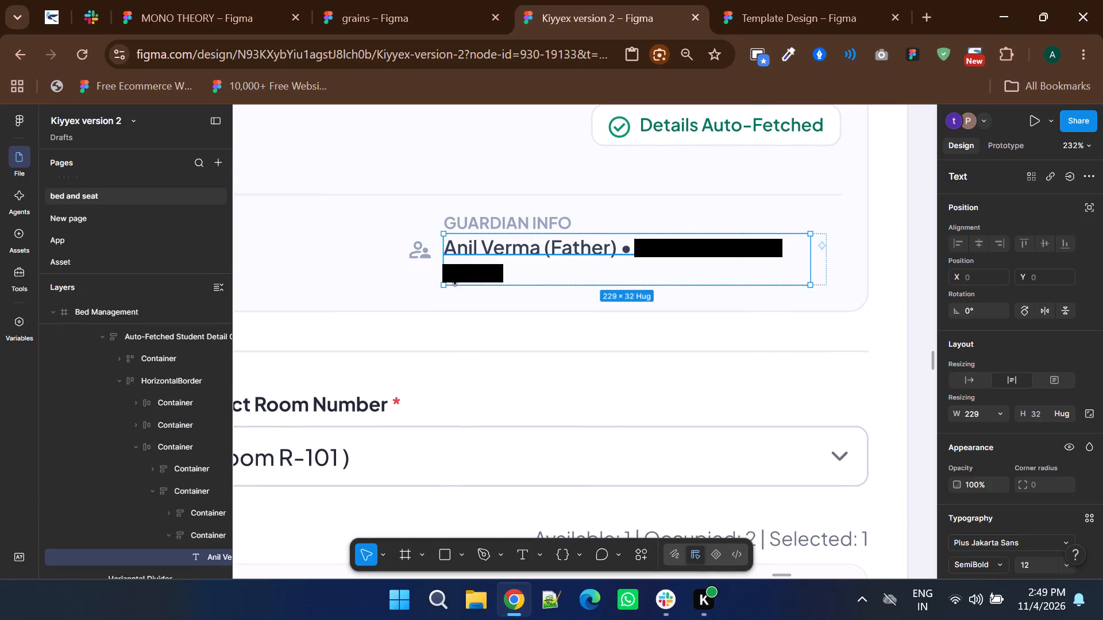
Remove the line break in the guardian's contact text so the name and phone number sit on one line.
double_click(452, 276)
click(446, 275)
key(BackSpace)
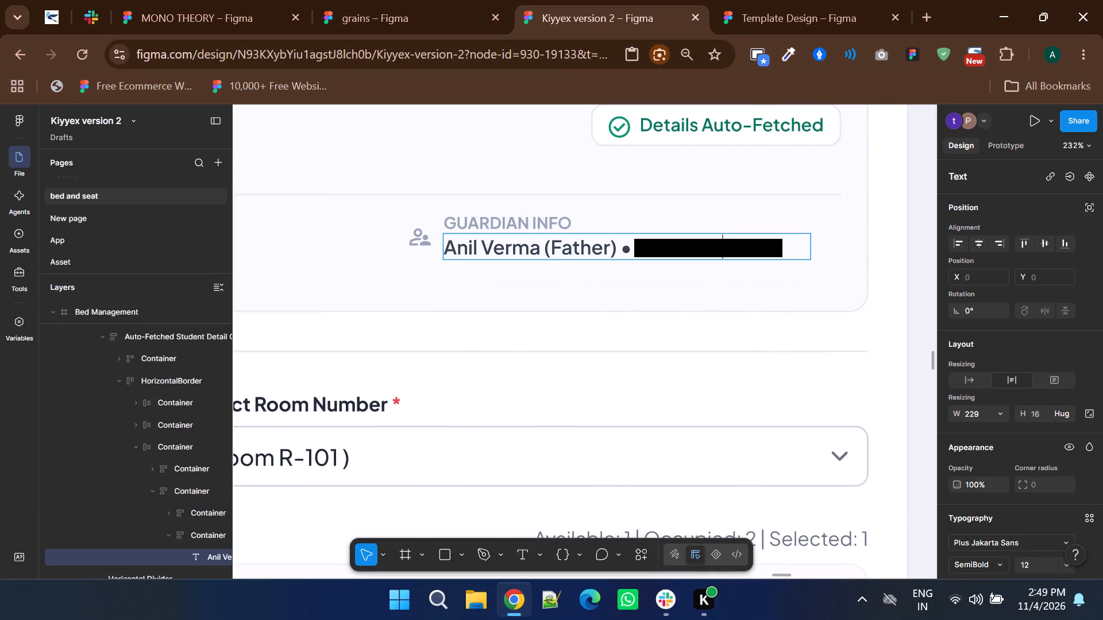
ctrl+scroll(522, 288, down, 2)
double_click(769, 300)
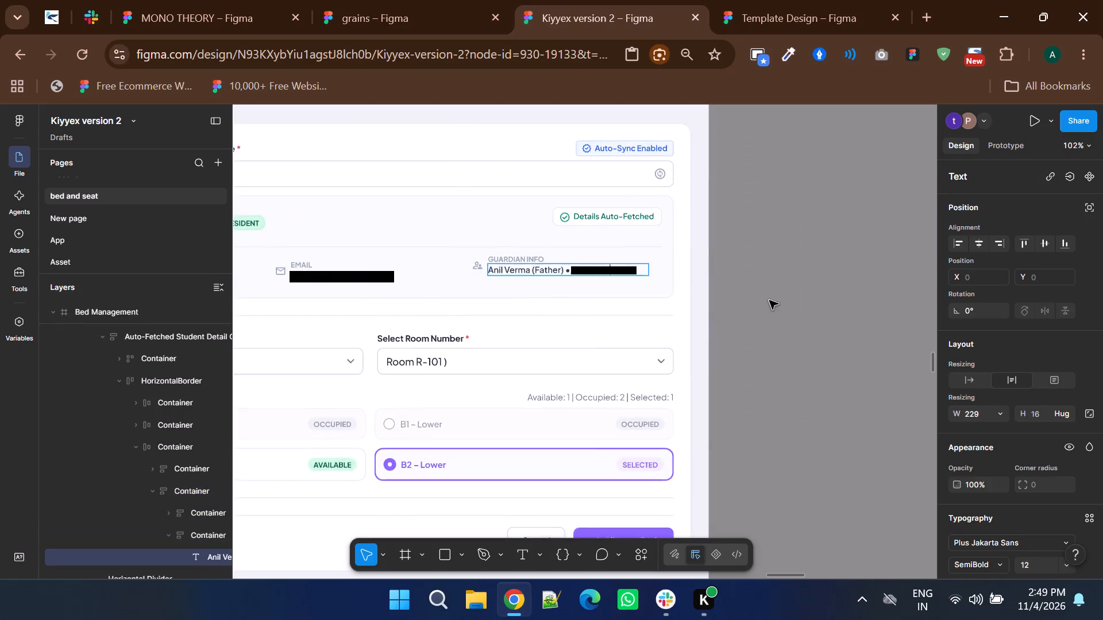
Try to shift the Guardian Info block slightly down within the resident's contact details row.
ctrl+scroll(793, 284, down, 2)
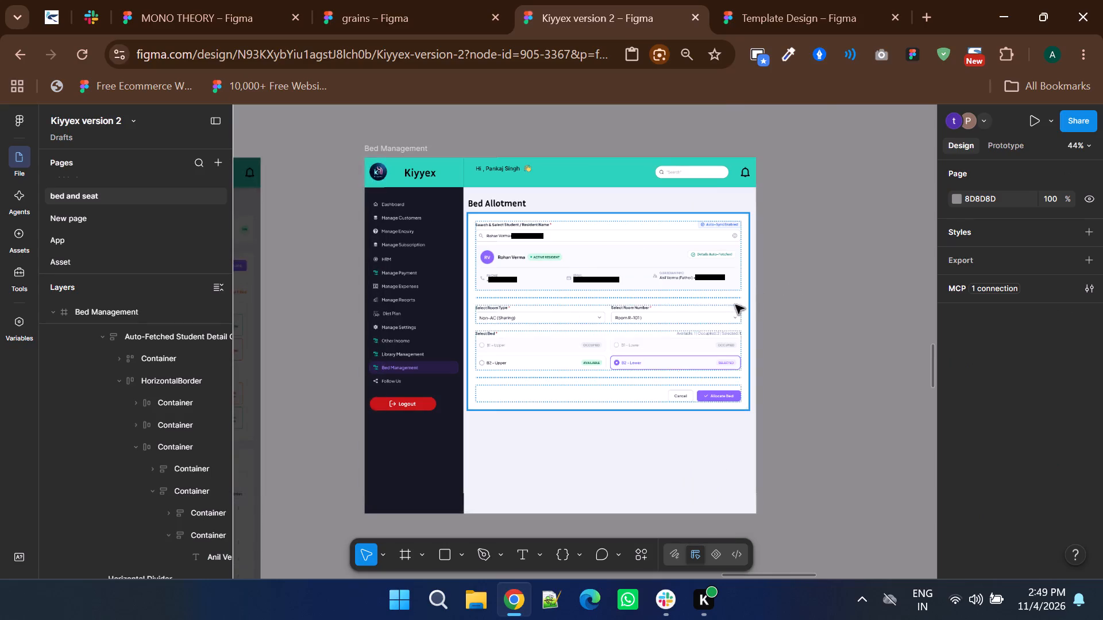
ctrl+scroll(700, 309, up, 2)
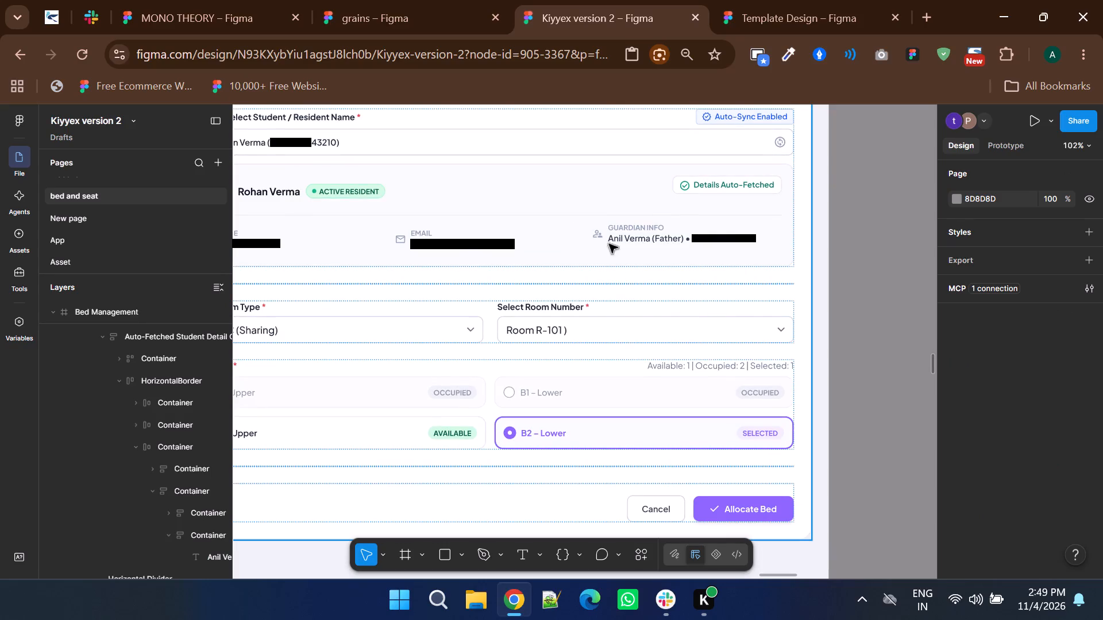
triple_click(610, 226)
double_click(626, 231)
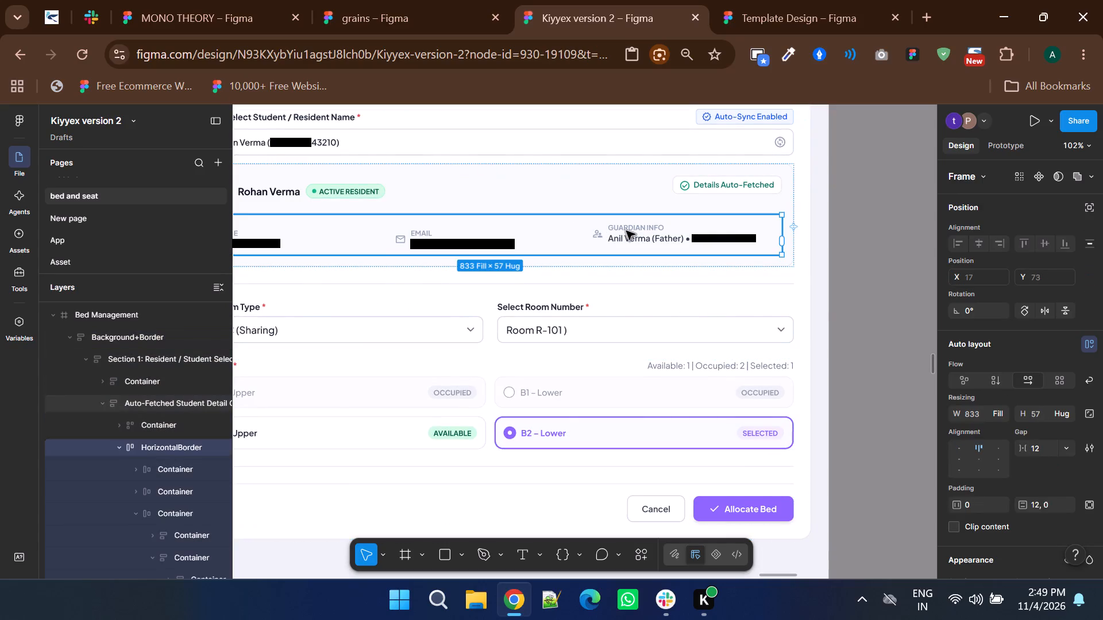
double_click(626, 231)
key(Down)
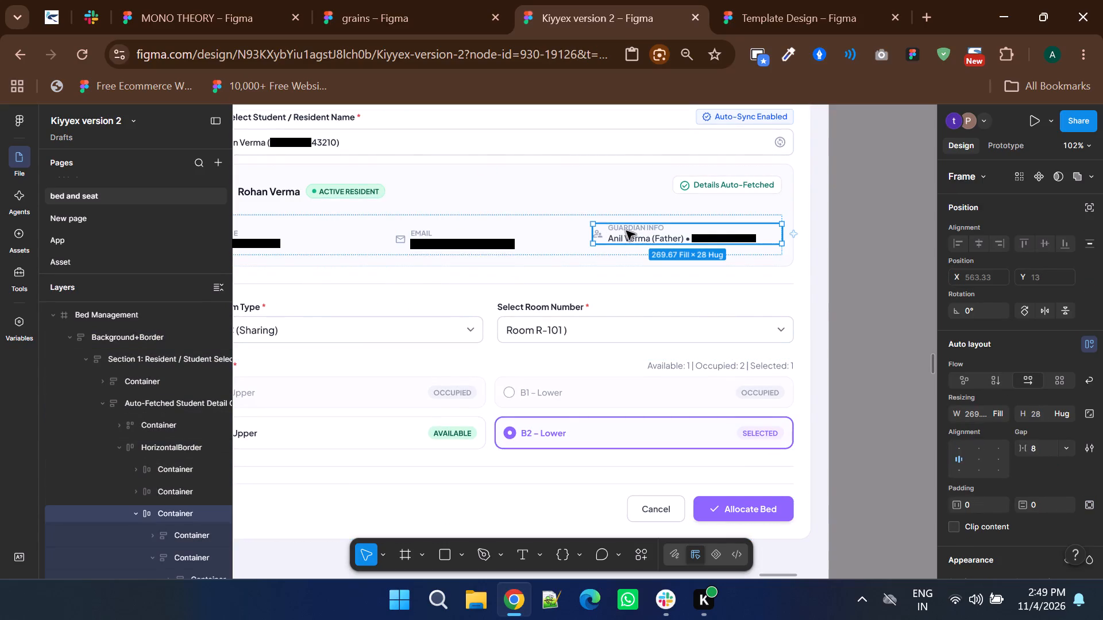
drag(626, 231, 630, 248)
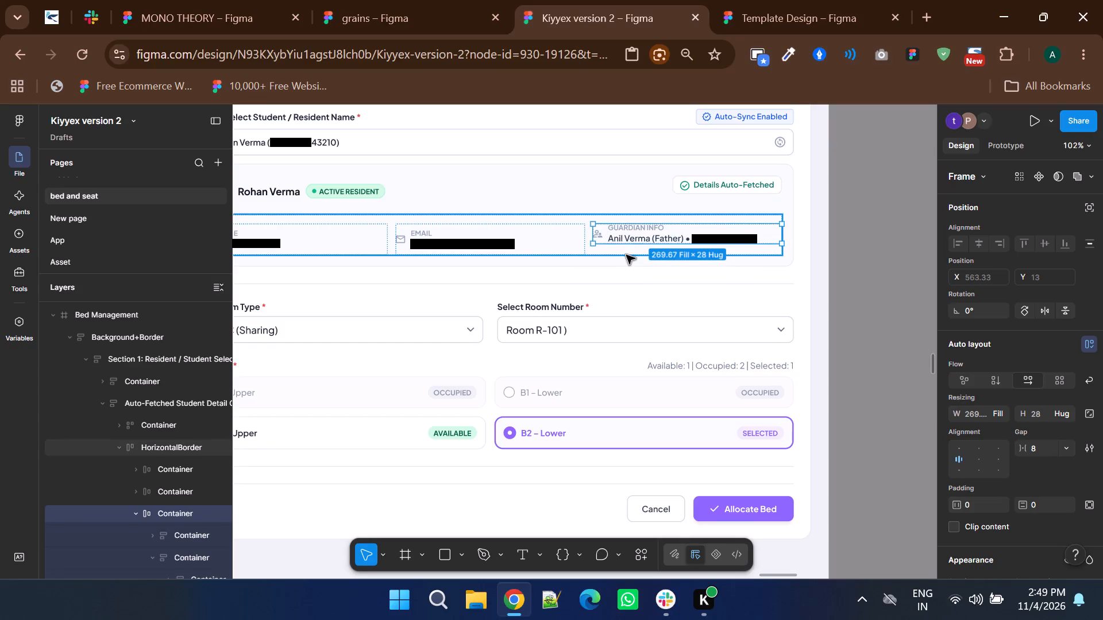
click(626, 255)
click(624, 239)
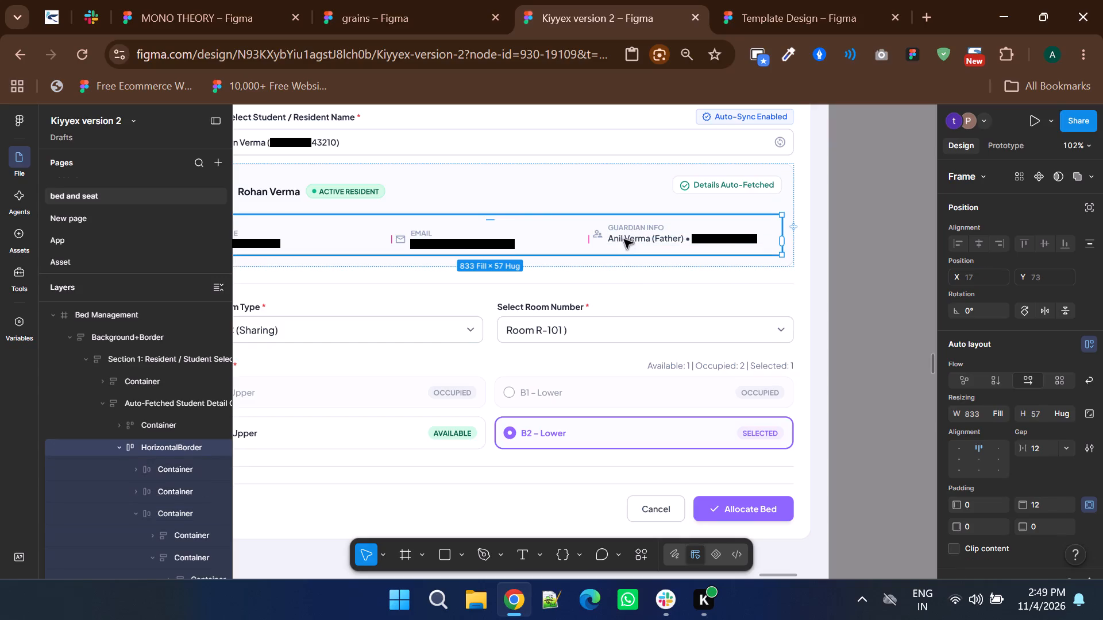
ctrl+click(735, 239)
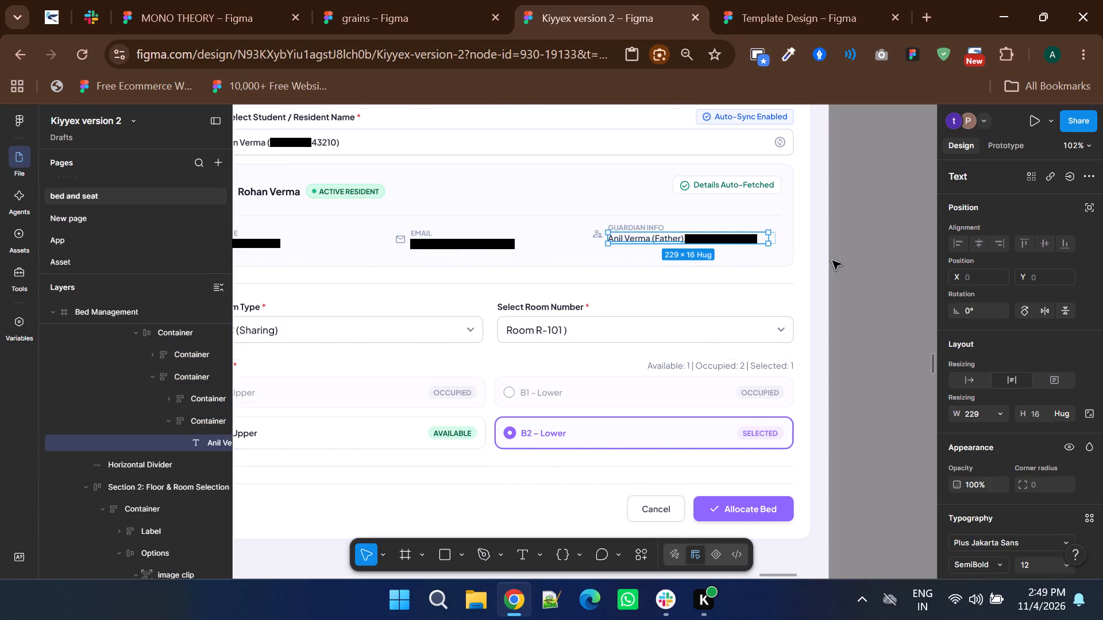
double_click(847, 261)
Delete the "Floor: 1st Floor" text and its empty container from the Room Details – R-101 dialog header.
ctrl+scroll(844, 261, down, 2)
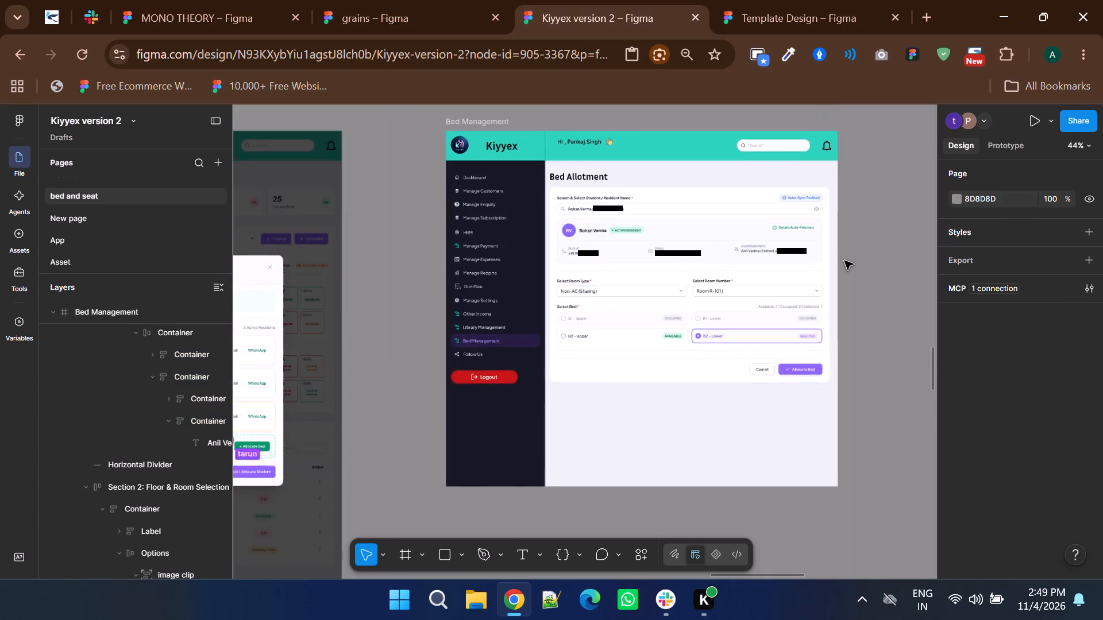
ctrl+scroll(627, 253, down, 3)
shift+scroll(576, 267, up, 1)
ctrl+scroll(554, 287, up, 3)
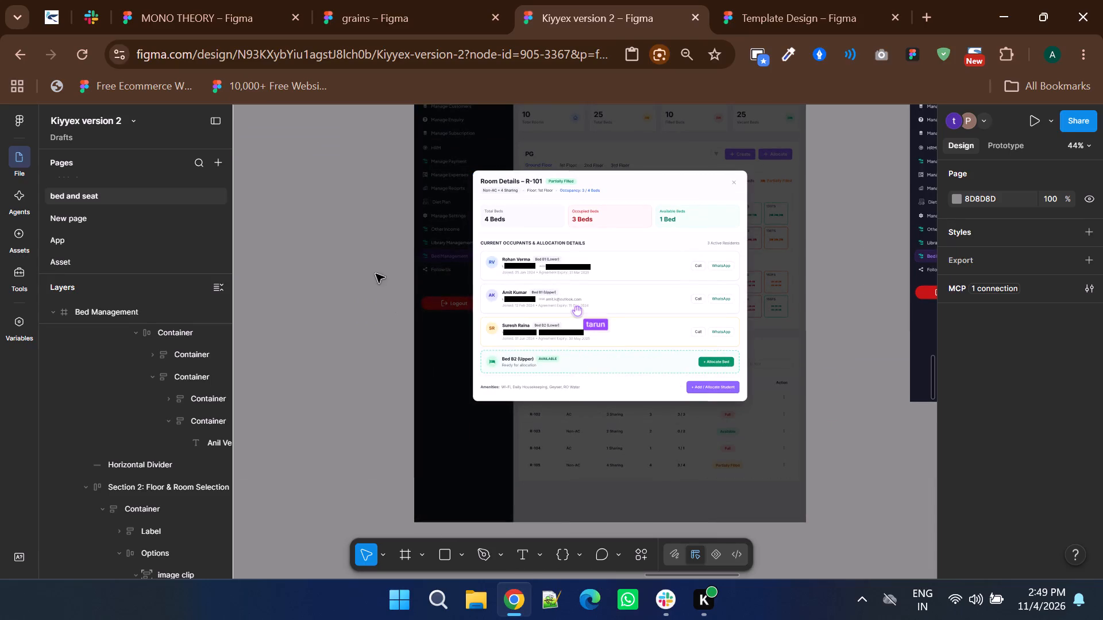
ctrl+scroll(532, 195, up, 4)
scroll(535, 238, up, 2)
ctrl+scroll(535, 238, down, 1)
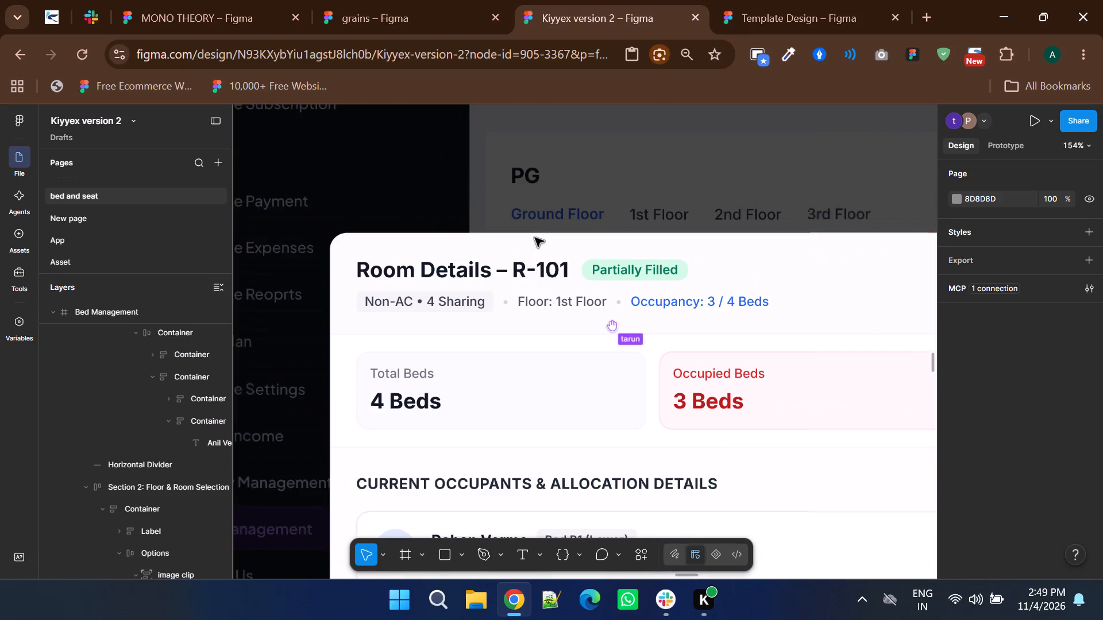
triple_click(562, 297)
triple_click(562, 297)
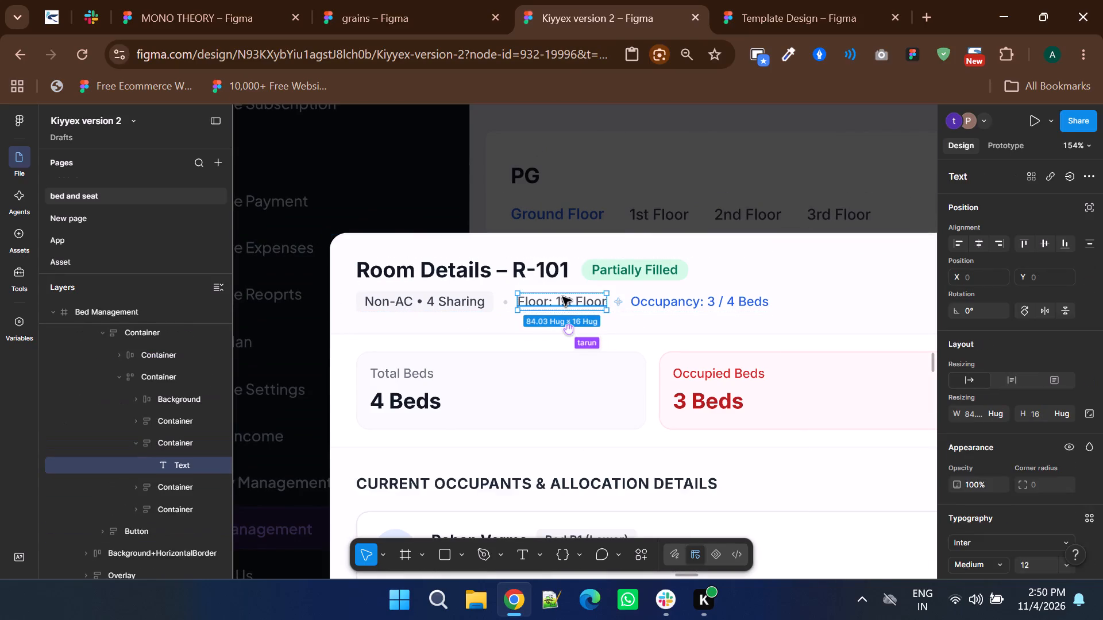
key(Delete)
triple_click(562, 297)
click(562, 297)
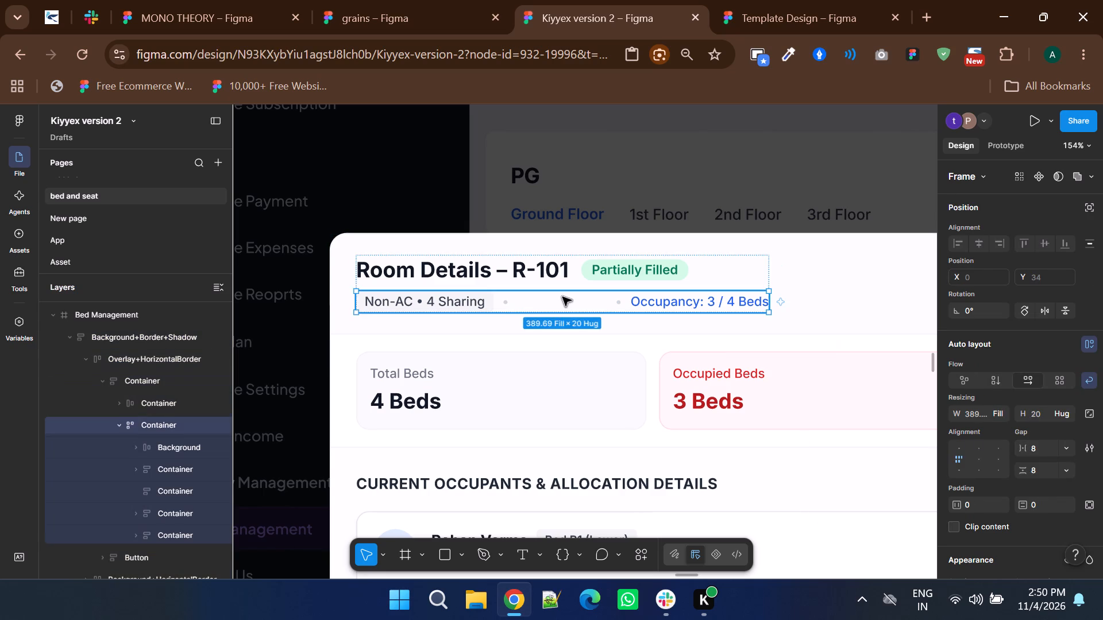
double_click(562, 297)
key(Delete)
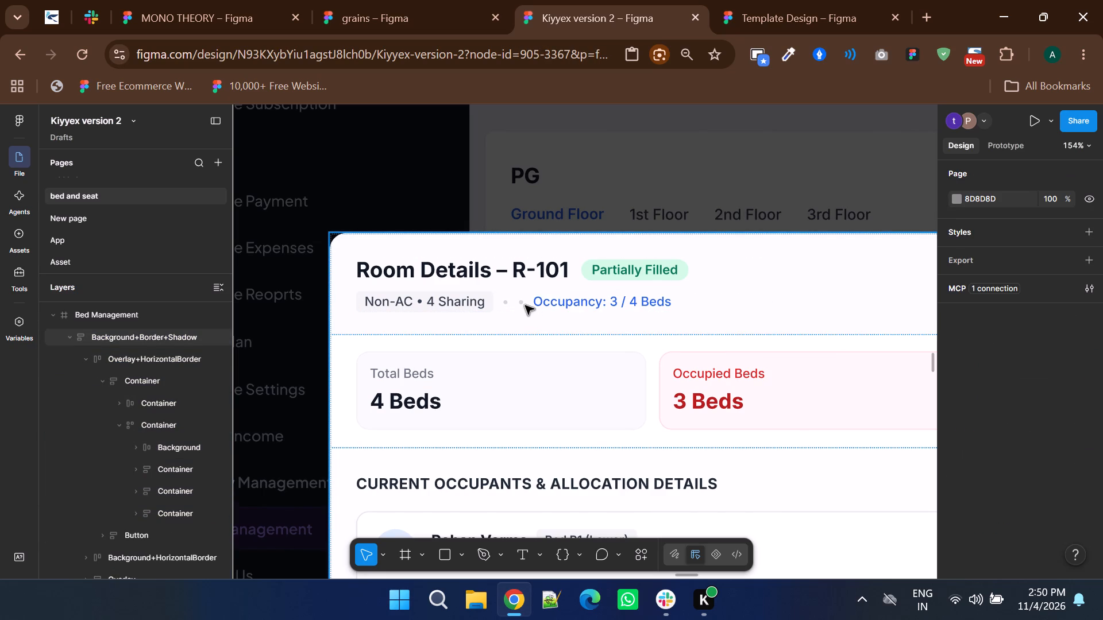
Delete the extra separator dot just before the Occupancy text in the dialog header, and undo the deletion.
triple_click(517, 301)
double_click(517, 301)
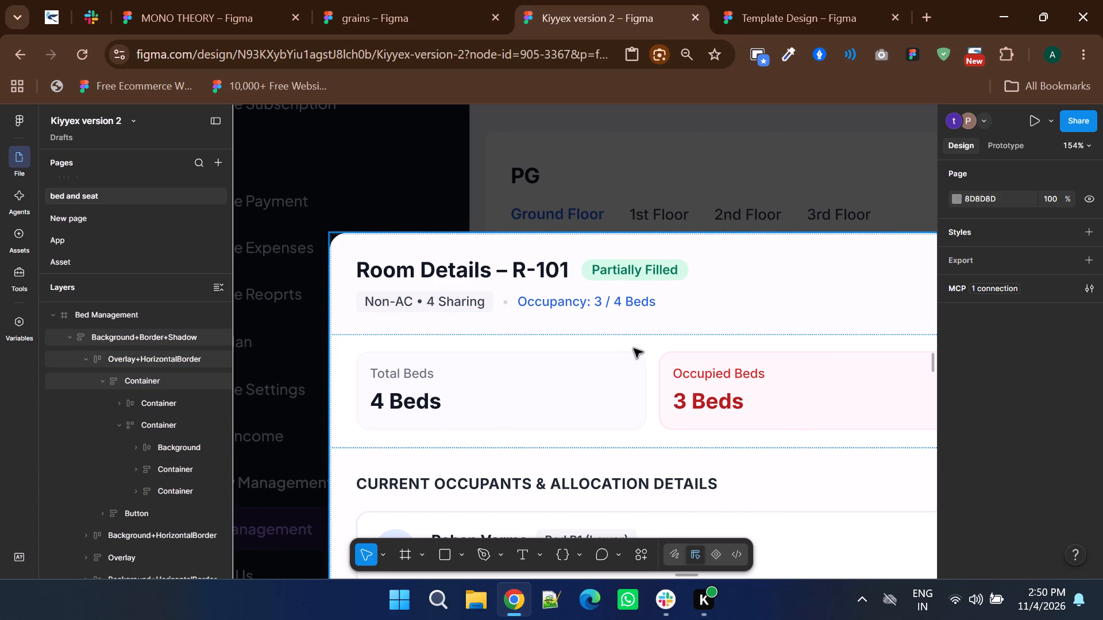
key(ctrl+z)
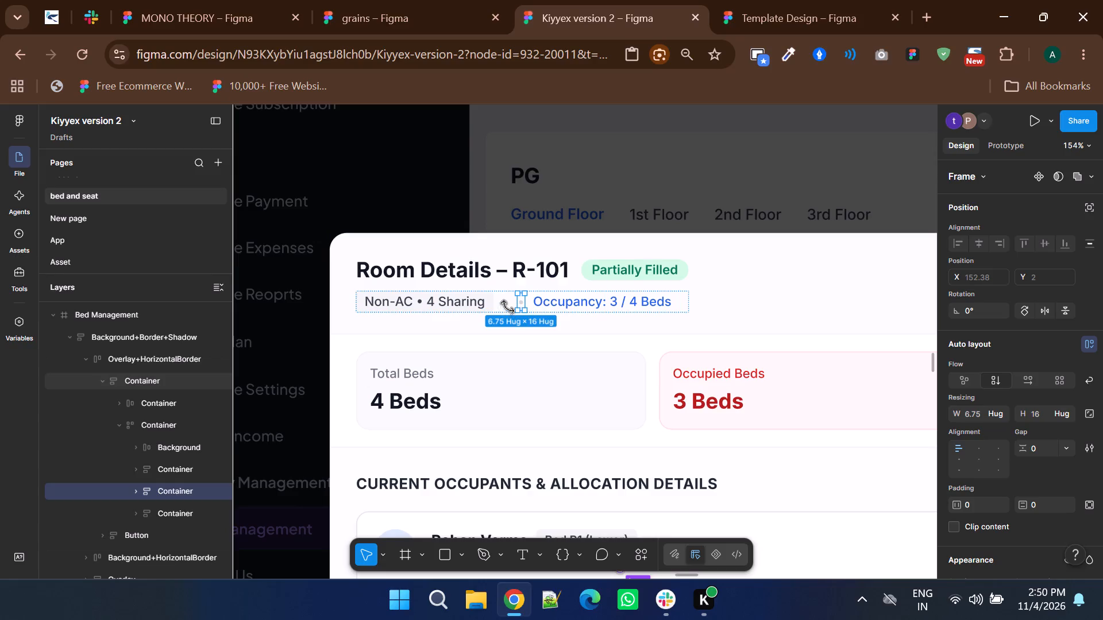
Delete the separator dot container just after "Non-AC • 4 Sharing" in the Room Details – R-101 dialog header.
click(504, 301)
key(Delete)
Remove the "(Lower)" and "(Upper)" suffixes from the bed badges of the three current occupants, keeping only the bed numbers.
ctrl+scroll(504, 301, down, 1)
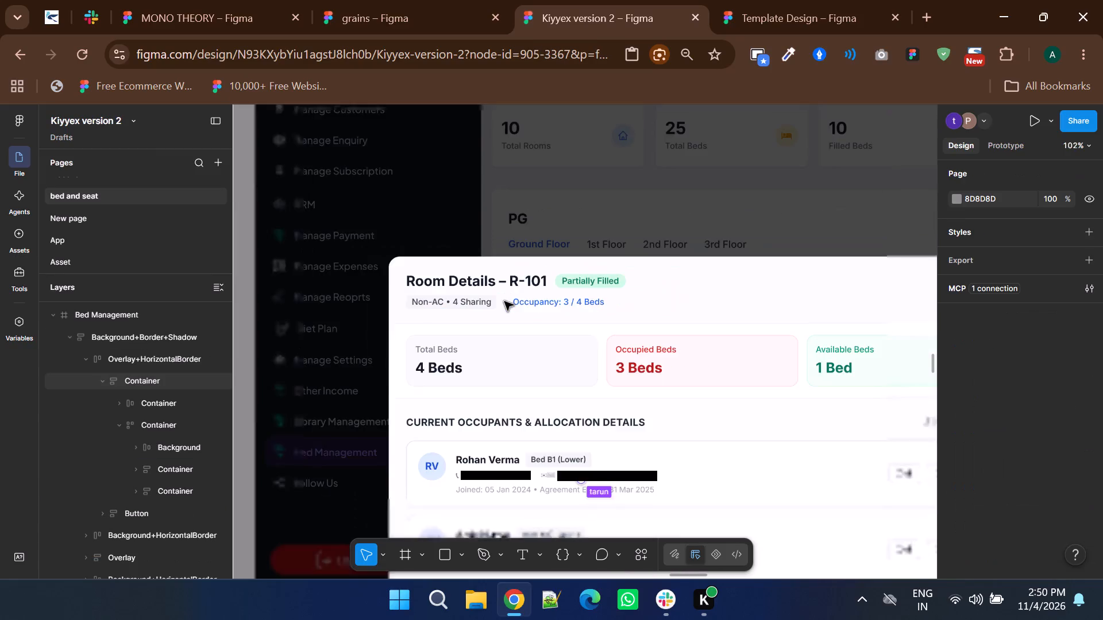
scroll(504, 301, down, 6)
ctrl+scroll(504, 301, down, 2)
ctrl+scroll(514, 274, up, 5)
scroll(492, 324, up, 3)
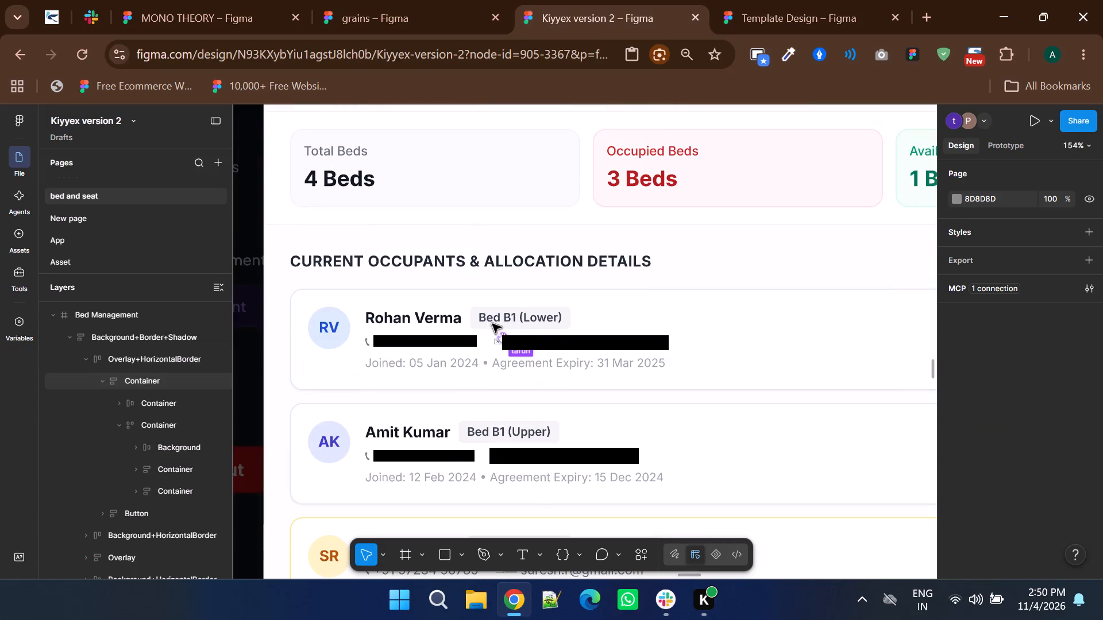
ctrl+scroll(502, 313, up, 3)
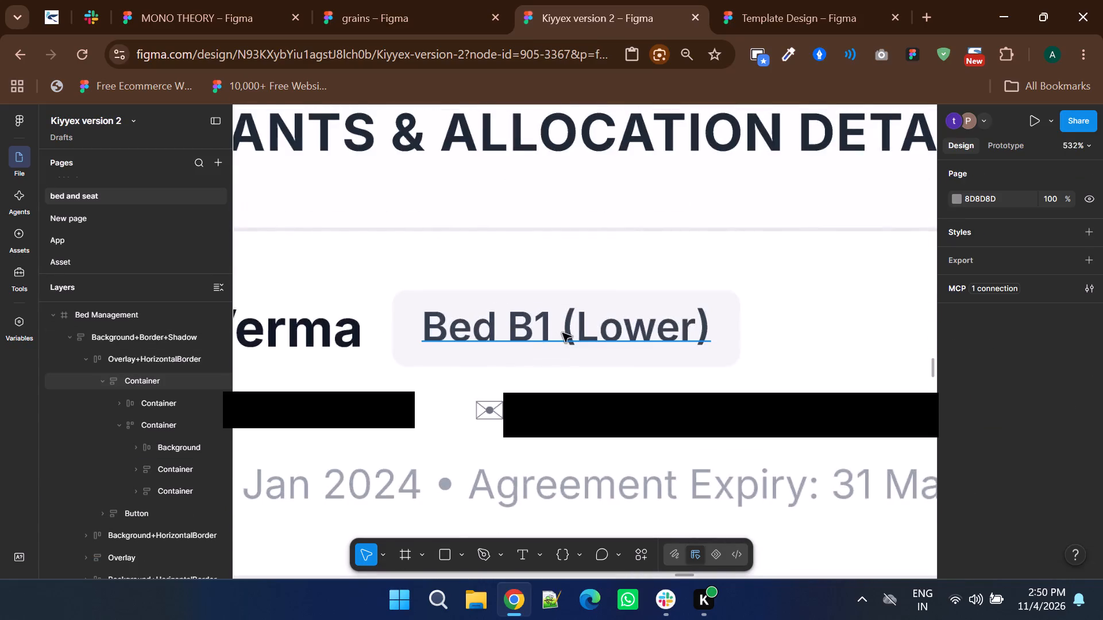
ctrl+double_click(562, 333)
drag(564, 333, 739, 351)
key(BackSpace)
ctrl+scroll(557, 281, down, 2)
scroll(549, 291, down, 2)
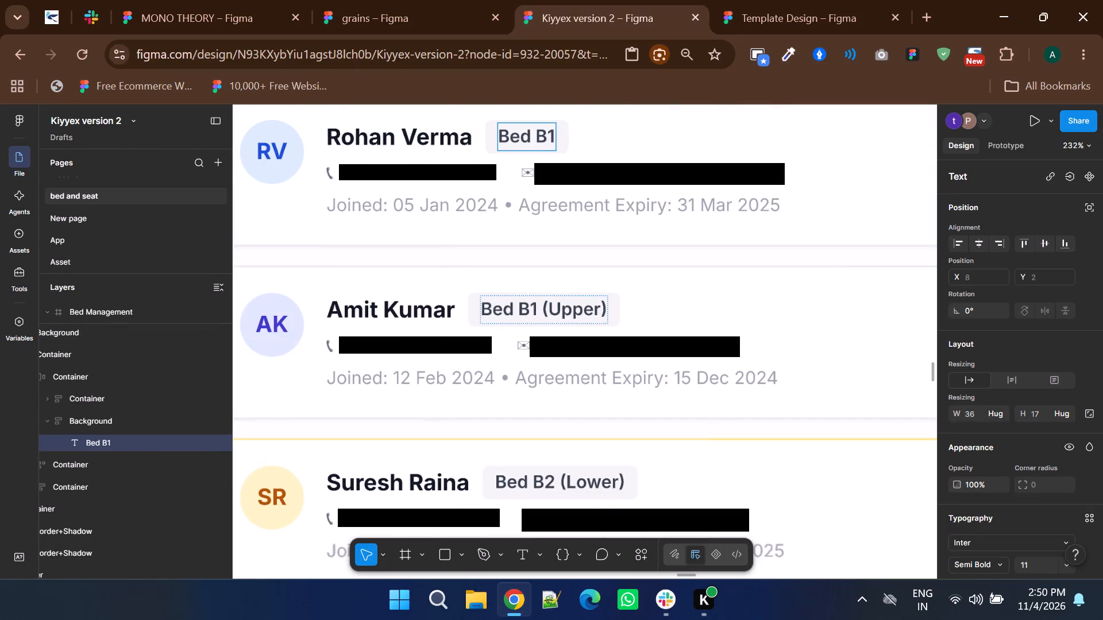
drag(540, 312, 675, 334)
key(BackSpace)
scroll(529, 286, down, 2)
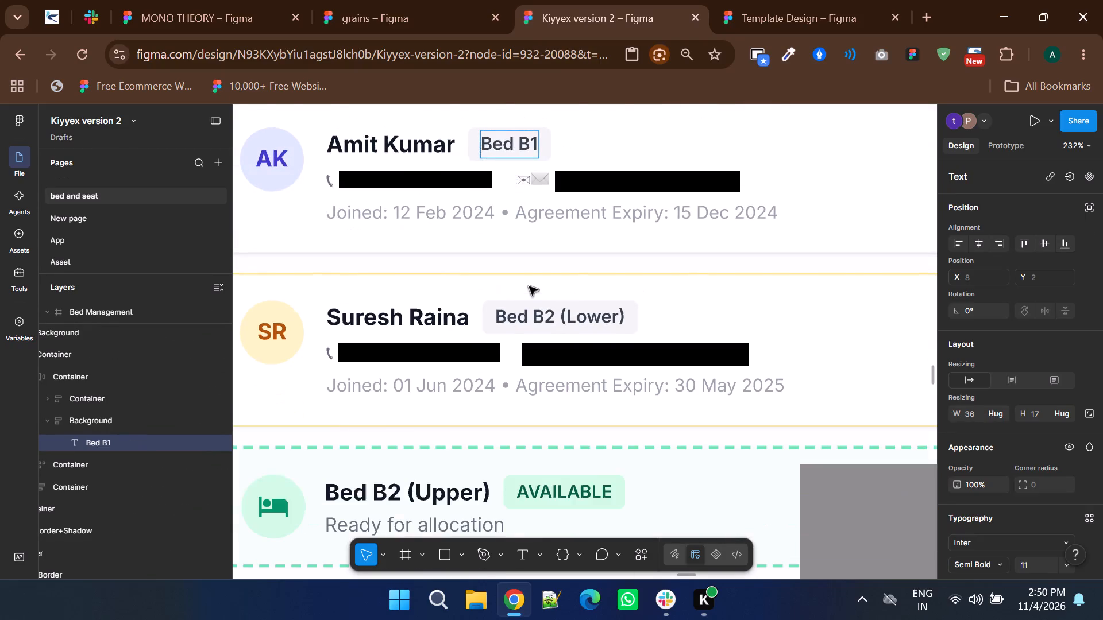
drag(561, 320, 652, 343)
key(BackSpace)
Renumber the second occupant's bed badge as "Bed B2" and the third occupant's as "Bed B3".
scroll(560, 313, down, 2)
ctrl+scroll(541, 335, down, 2)
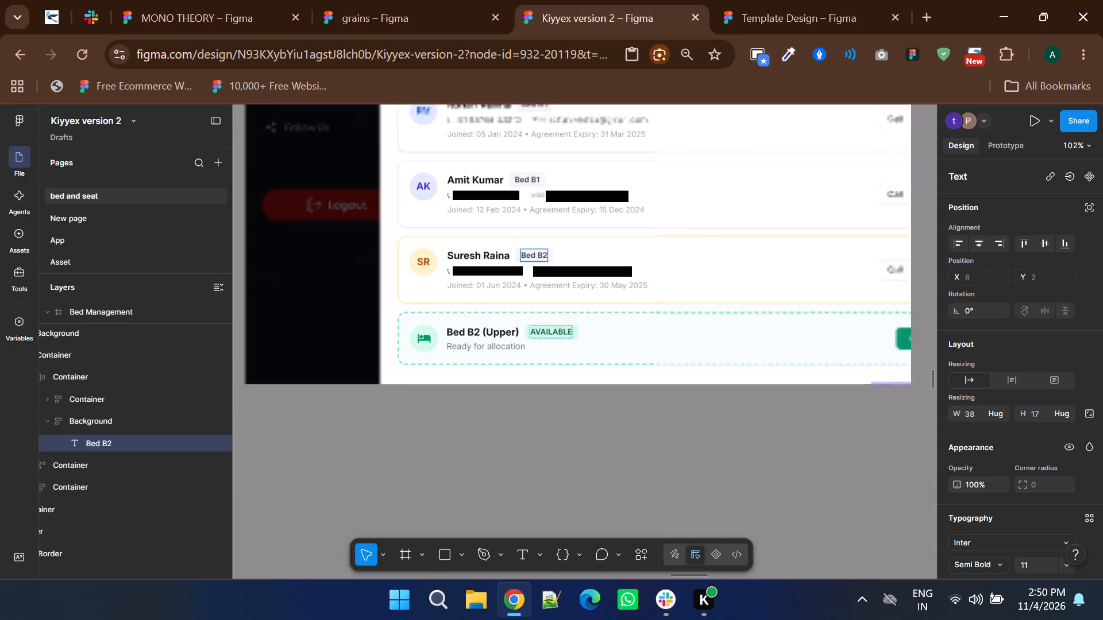
scroll(535, 248, up, 1)
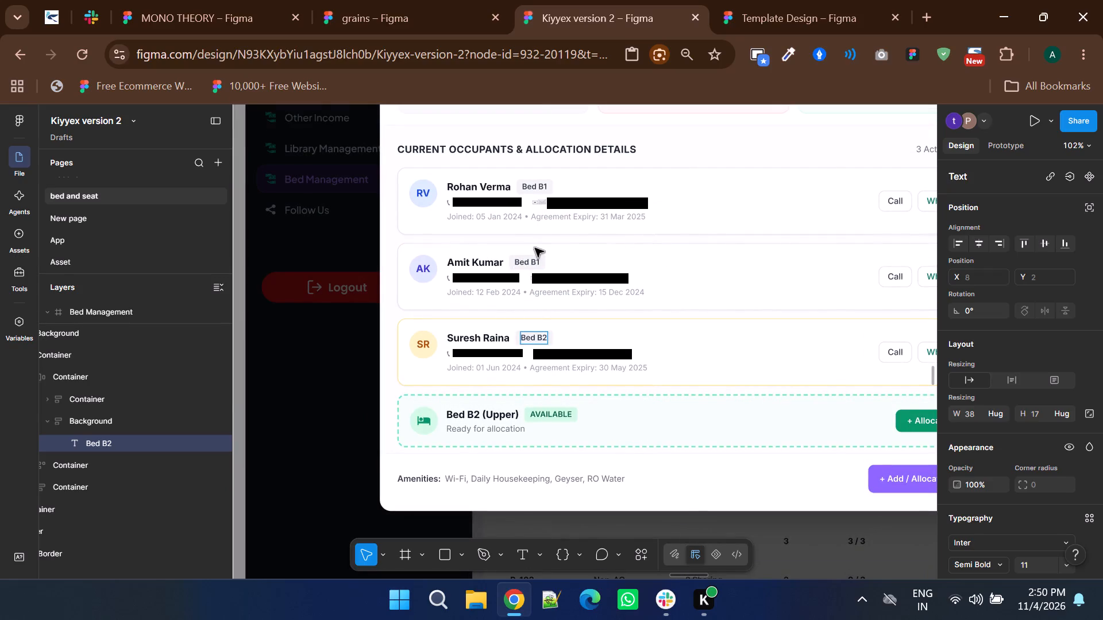
ctrl+scroll(541, 183, up, 3)
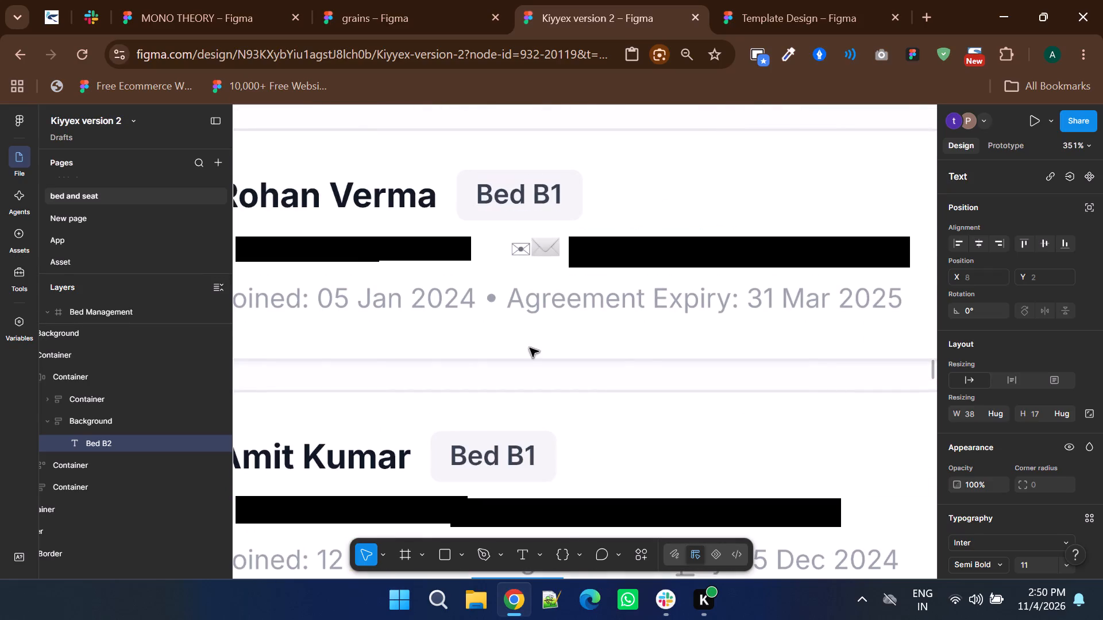
scroll(530, 348, down, 2)
drag(528, 286, 549, 293)
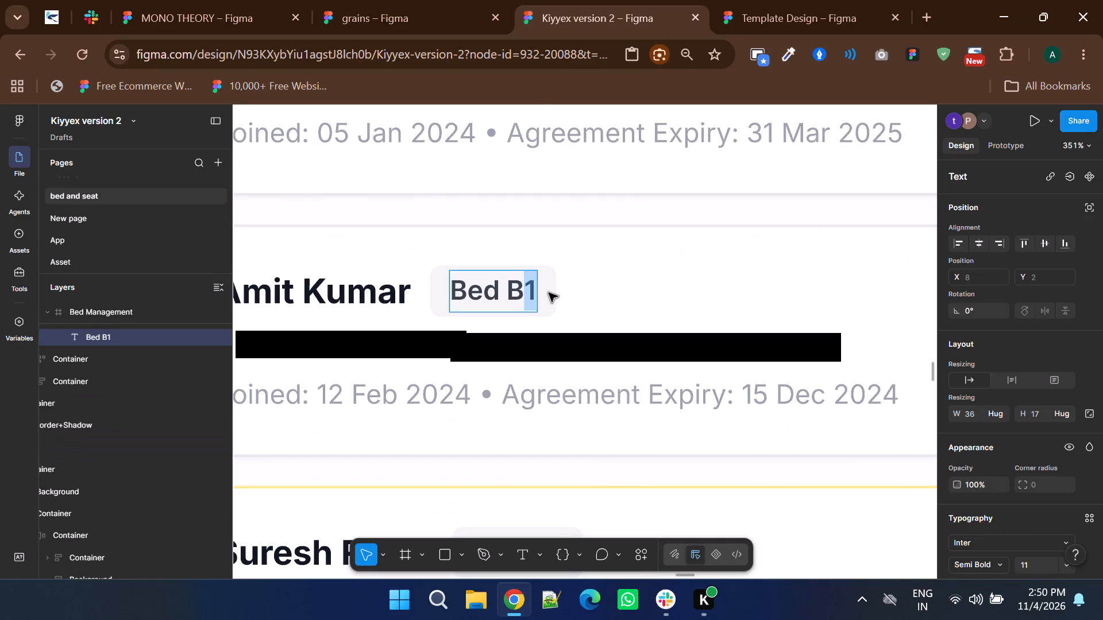
key(2)
scroll(549, 293, down, 2)
drag(545, 385, 552, 389)
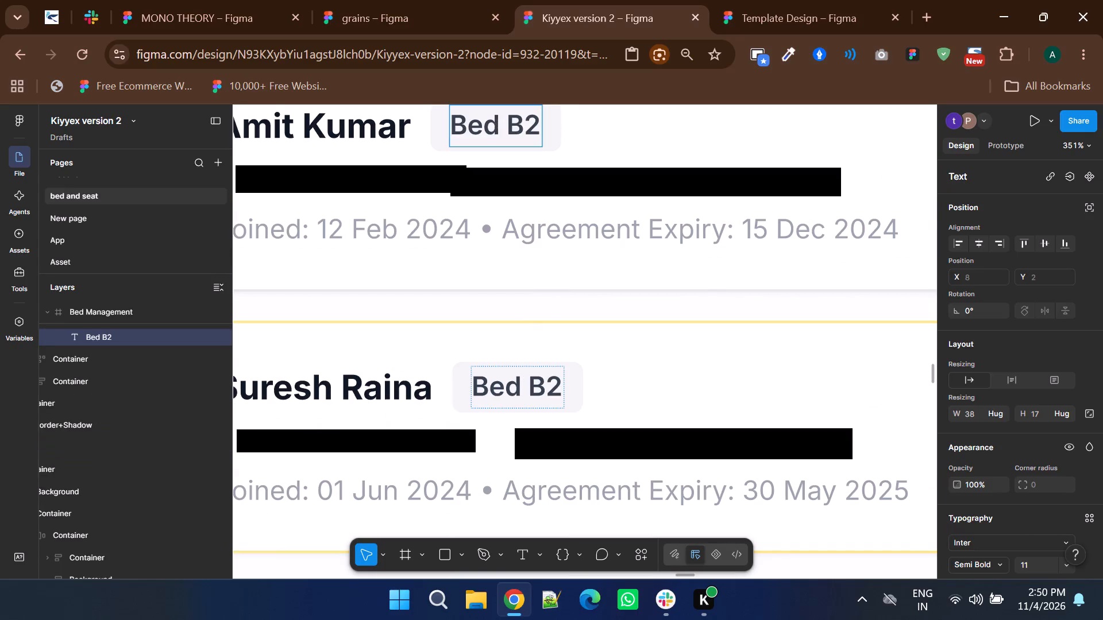
drag(552, 389, 561, 389)
key(3)
Change the available bed row's title to "Bed B4", dropping the "(Upper)" suffix.
ctrl+scroll(526, 303, down, 2)
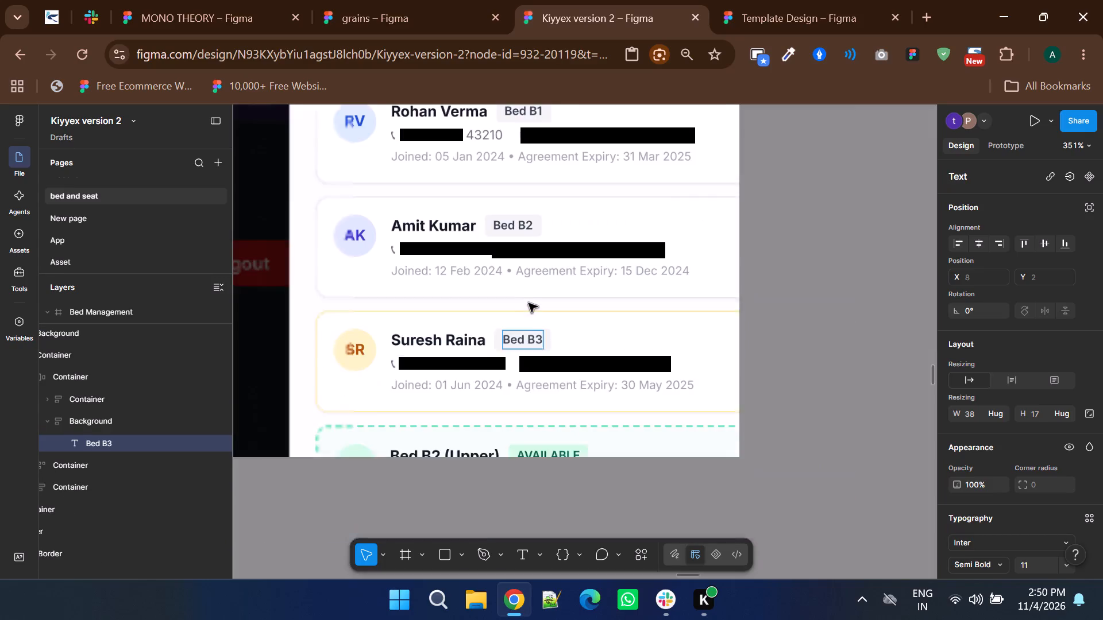
ctrl+scroll(529, 303, down, 3)
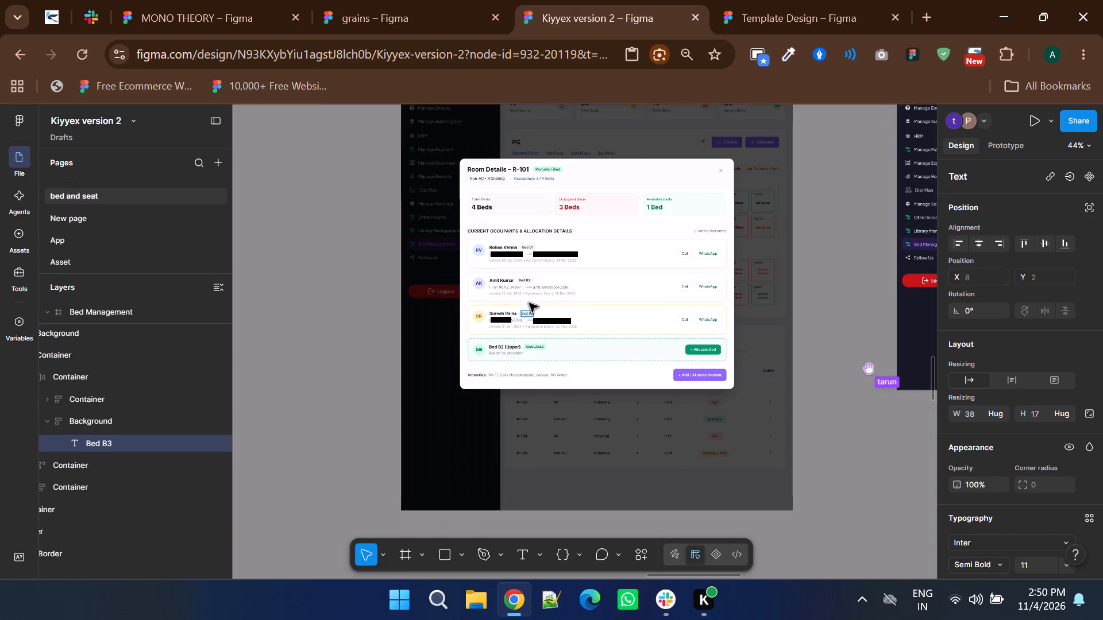
ctrl+scroll(510, 355, up, 4)
ctrl+drag(464, 313, 476, 320)
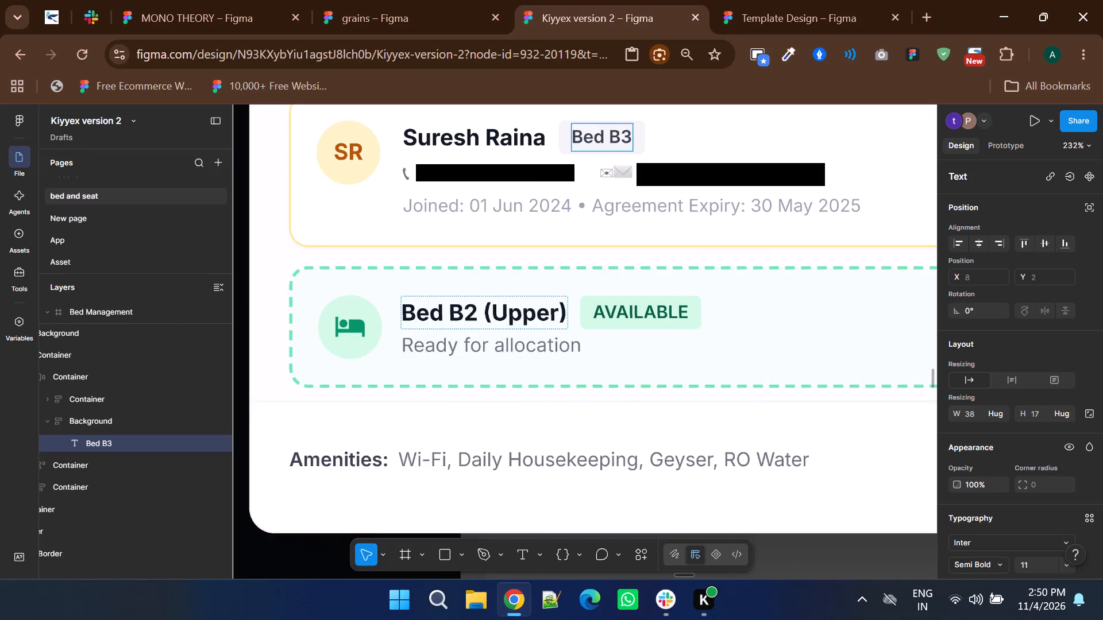
ctrl+drag(476, 320, 476, 322)
key(4)
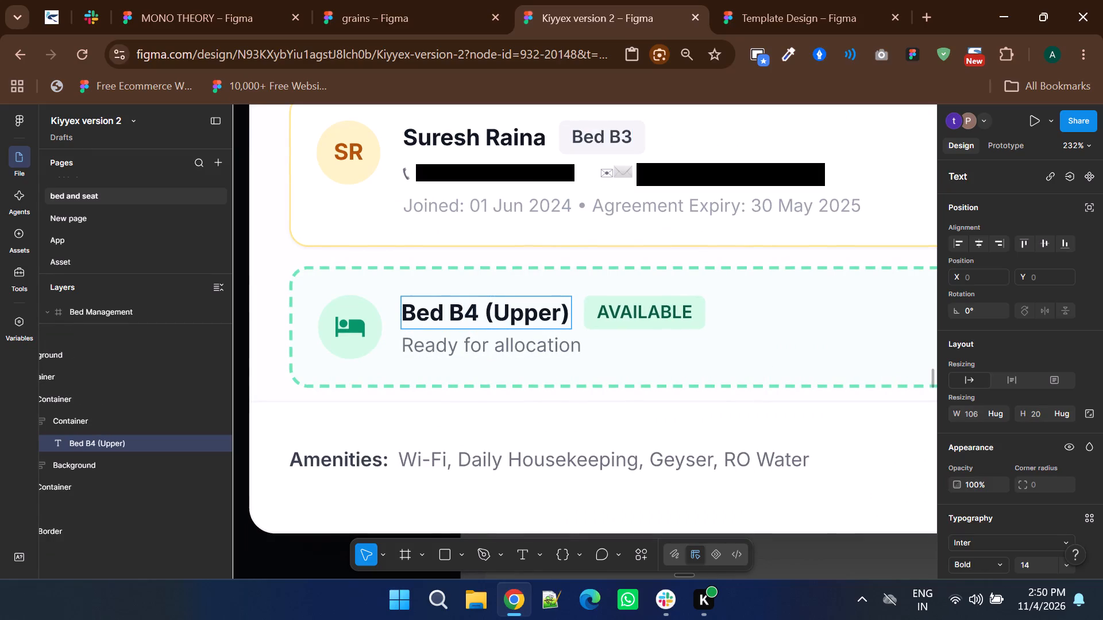
drag(488, 311, 569, 330)
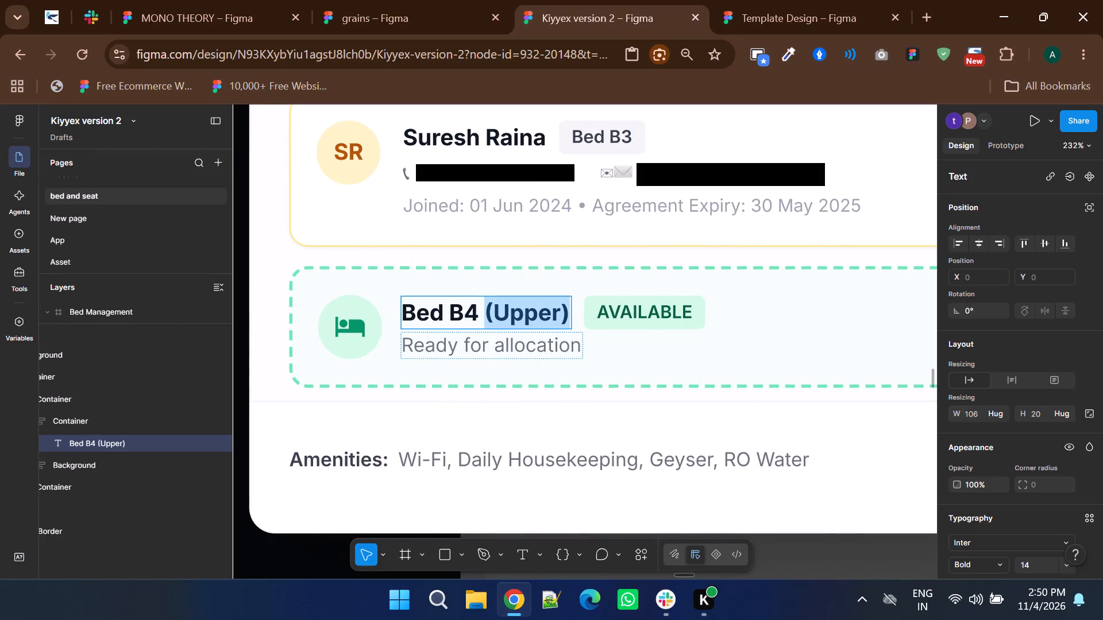
key(BackSpace)
Shorten the first Select Bed option, "B1 – Upper", to "B1" in the Bed Allotment form.
ctrl+scroll(488, 299, down, 4)
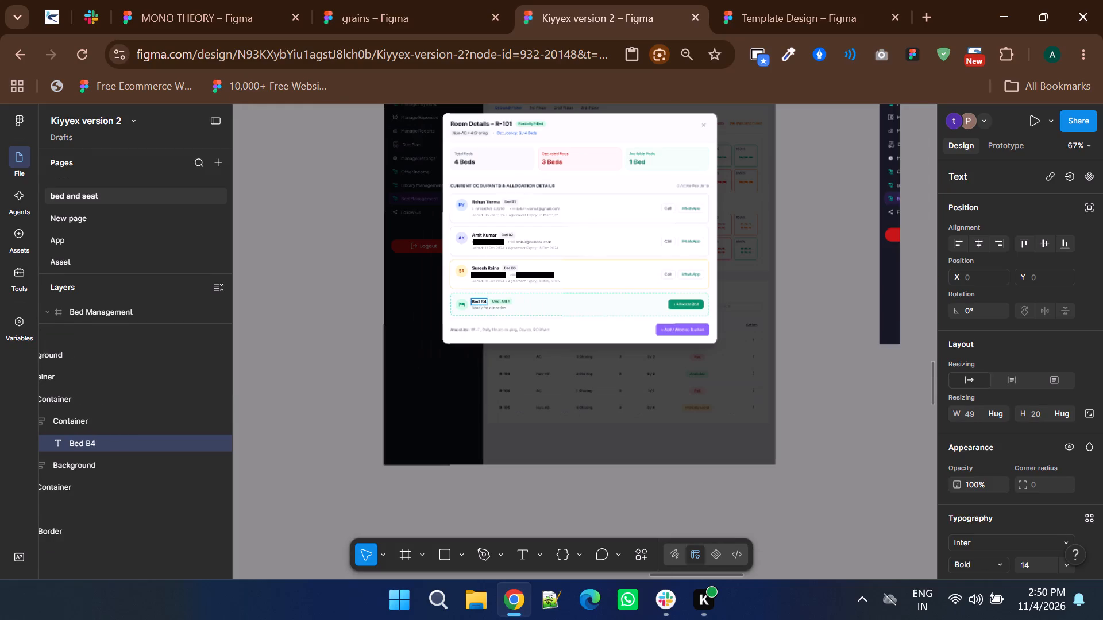
double_click(321, 308)
ctrl+scroll(321, 308, down, 2)
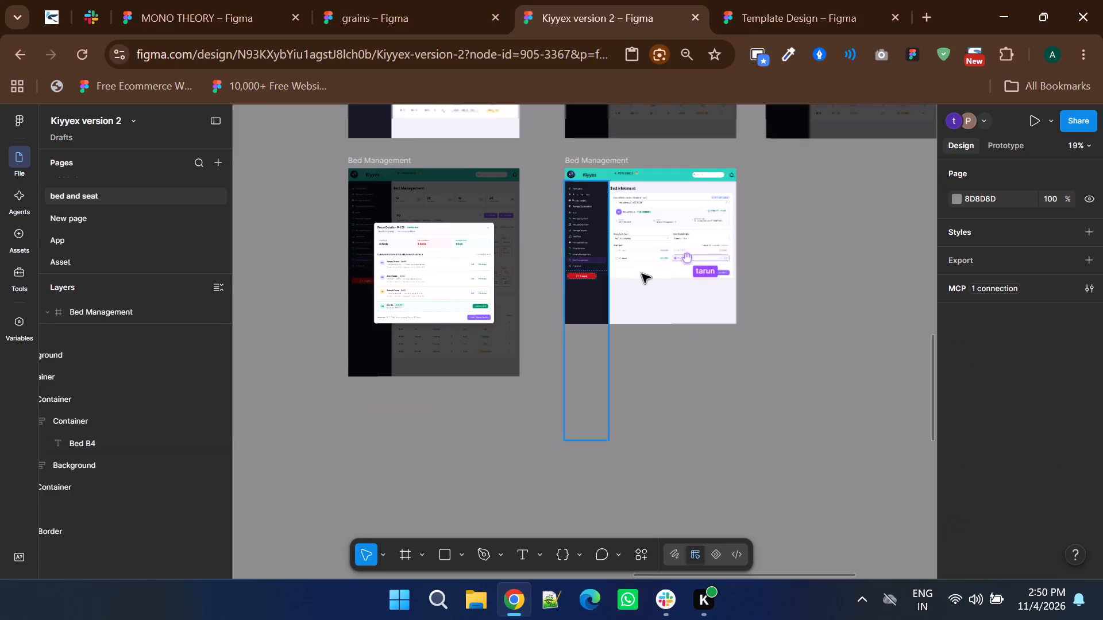
ctrl+scroll(686, 249, up, 4)
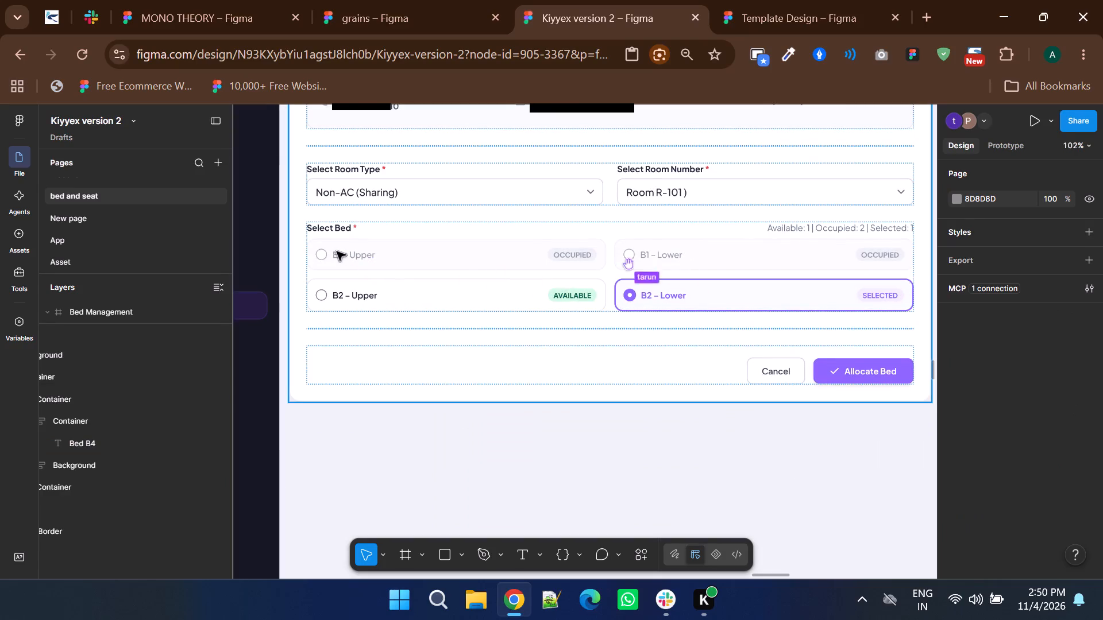
ctrl+scroll(326, 255, up, 2)
ctrl+double_click(373, 256)
drag(364, 256, 390, 263)
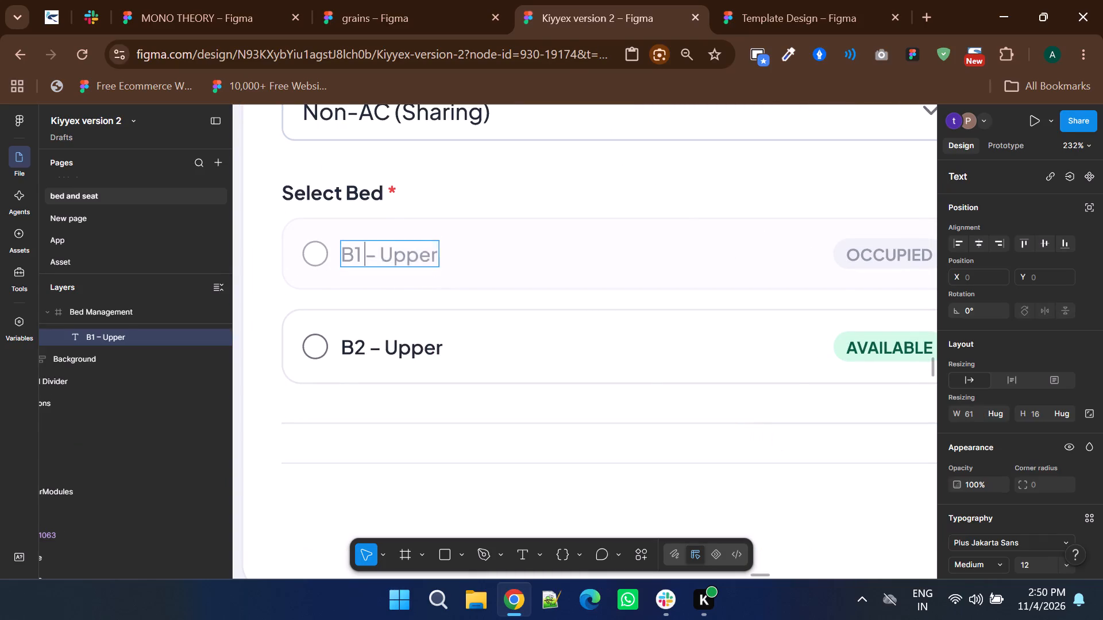
drag(390, 263, 481, 282)
key(BackSpace)
Change the bed number in the second Select Bed option to B2, so its label reads "B2 – Lower".
shift+scroll(481, 282, down, 6)
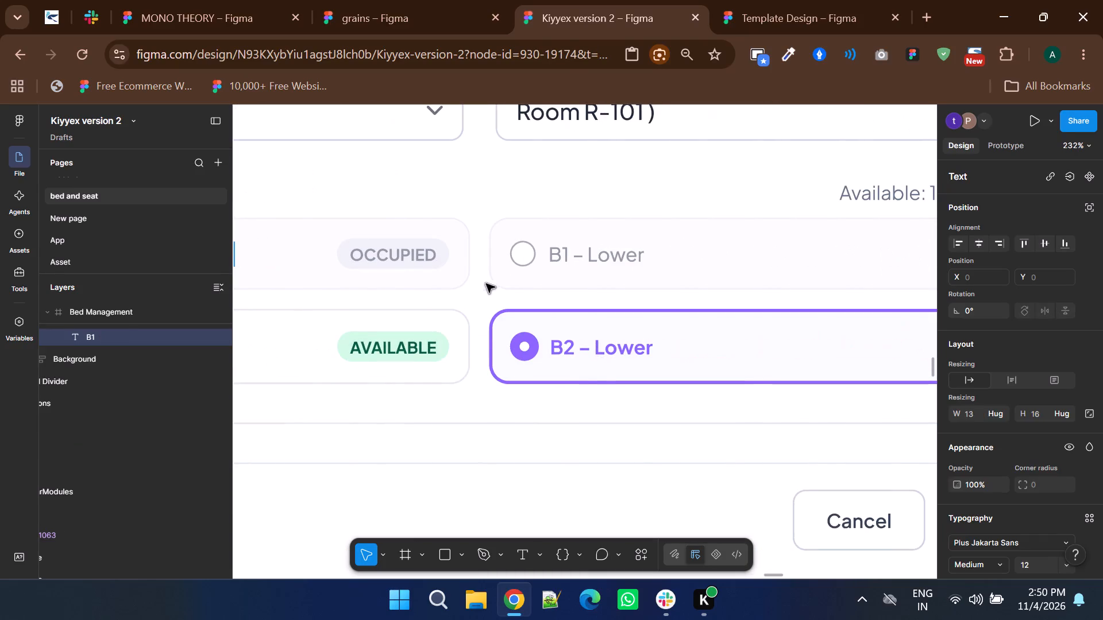
drag(565, 255, 566, 258)
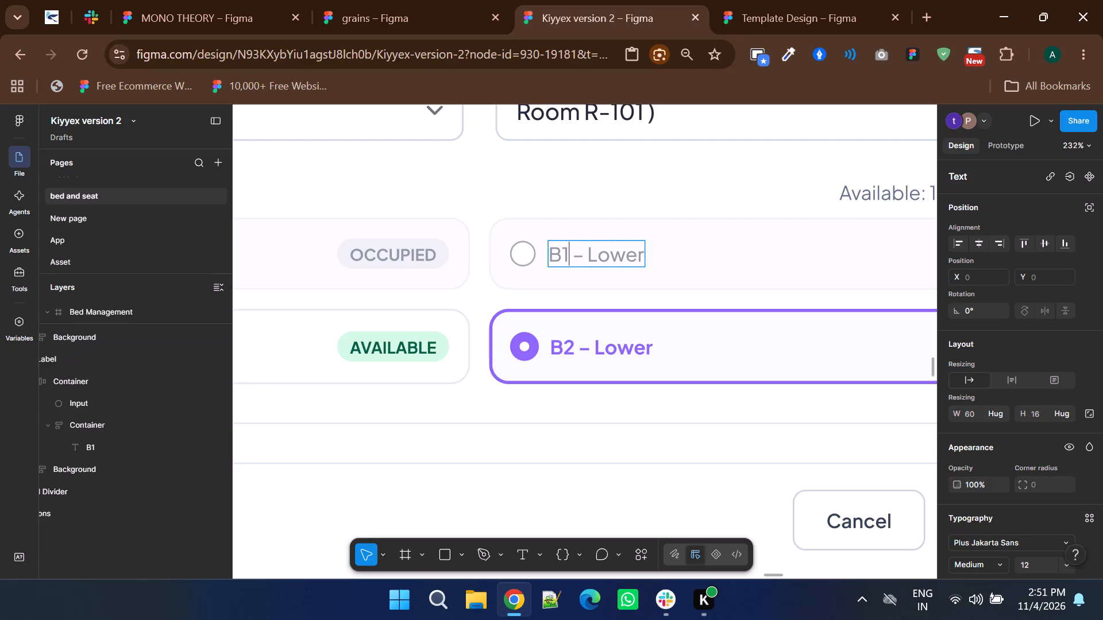
drag(566, 258, 560, 259)
key(2)
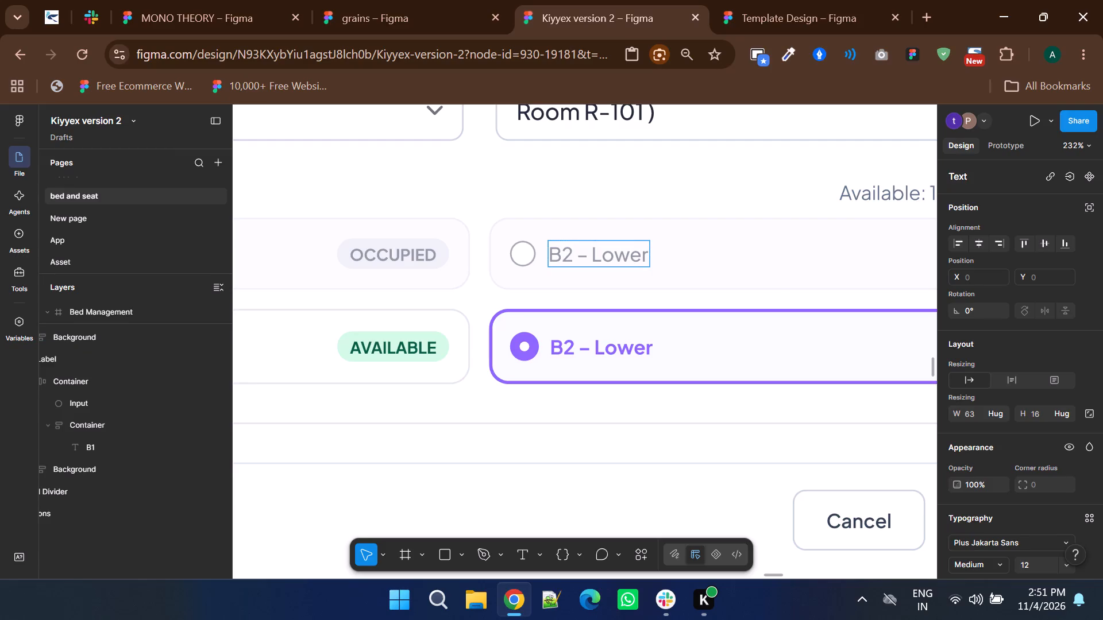
Remove the "B" prefix from the first Select Bed option so its label is just "1".
ctrl+scroll(769, 282, down, 2)
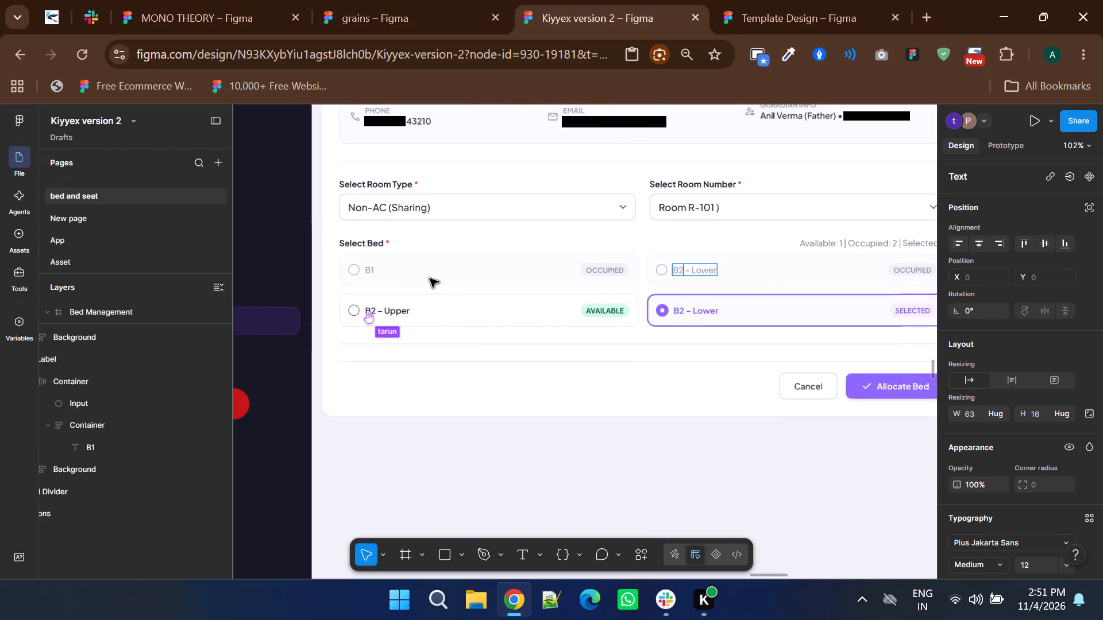
ctrl+scroll(365, 270, up, 3)
ctrl+click(381, 274)
drag(381, 274, 372, 269)
key(BackSpace)
Reduce the second, occupied Select Bed option's label to just "2".
ctrl+scroll(460, 286, down, 2)
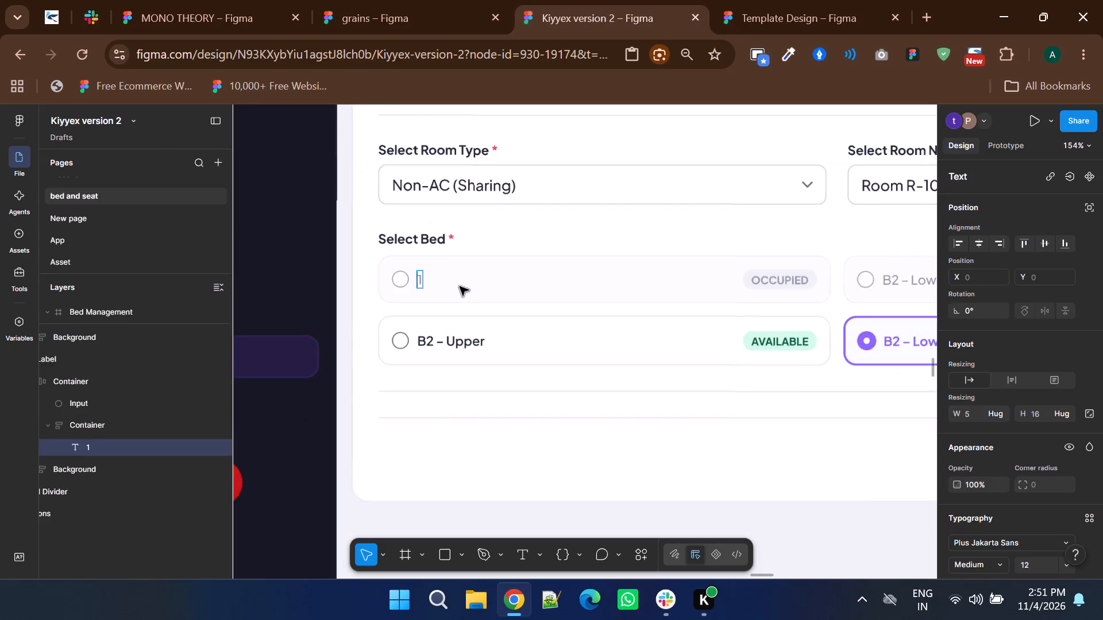
shift+scroll(588, 309, down, 3)
drag(645, 280, 639, 276)
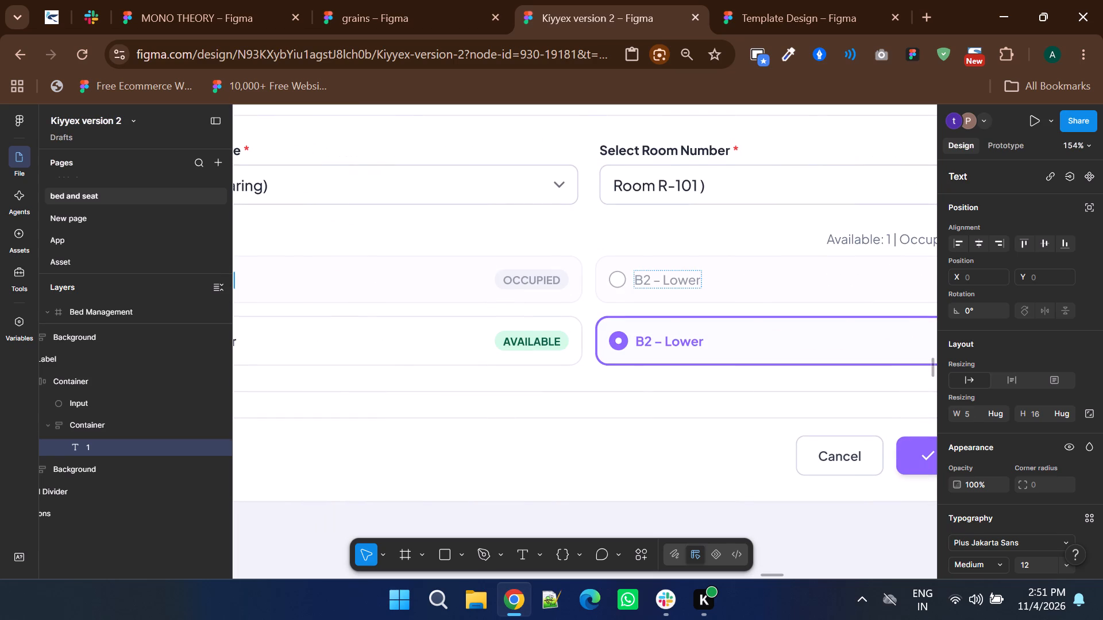
drag(639, 276, 633, 276)
key(BackSpace)
drag(641, 283, 688, 296)
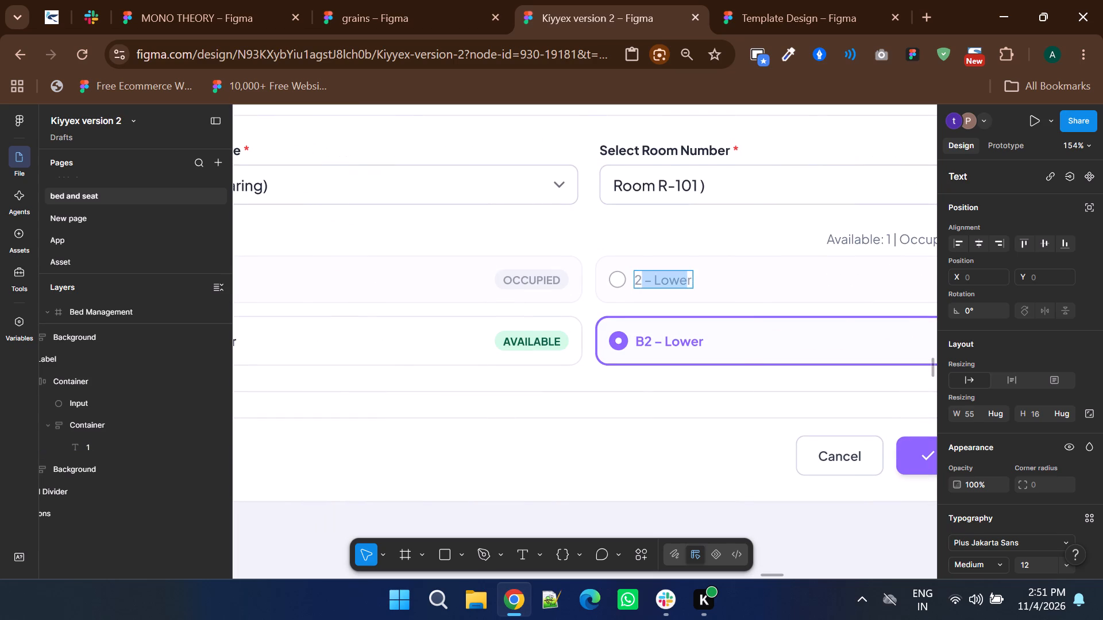
drag(688, 296, 699, 297)
key(BackSpace)
Change the available "B2 – Upper" option's label under Select Bed to just "3".
shift+scroll(699, 297, up, 4)
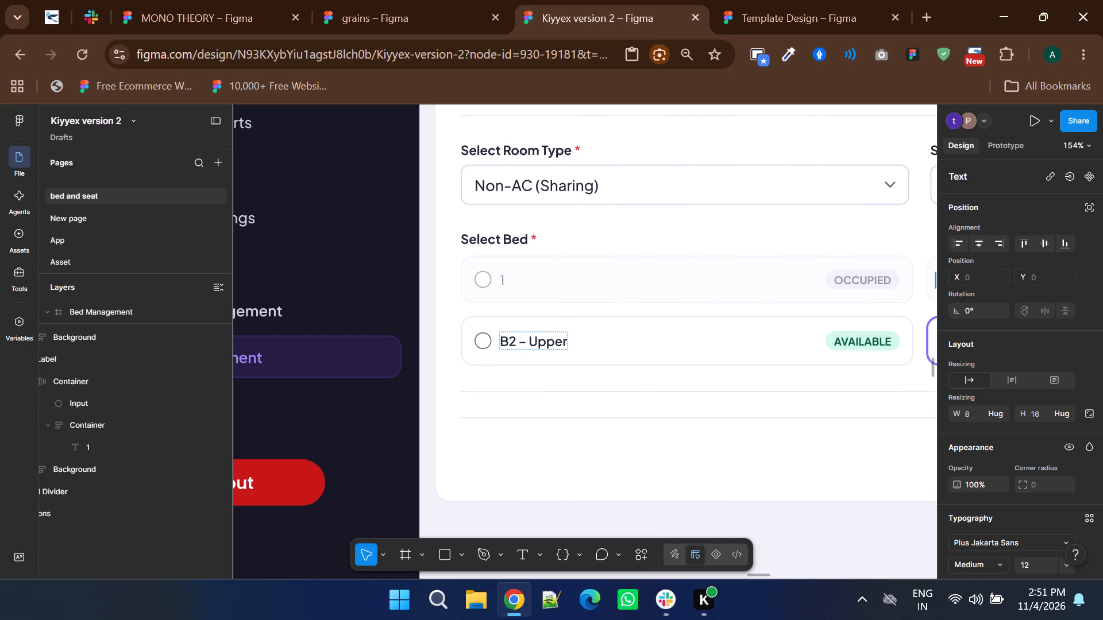
drag(514, 344, 508, 343)
key(3)
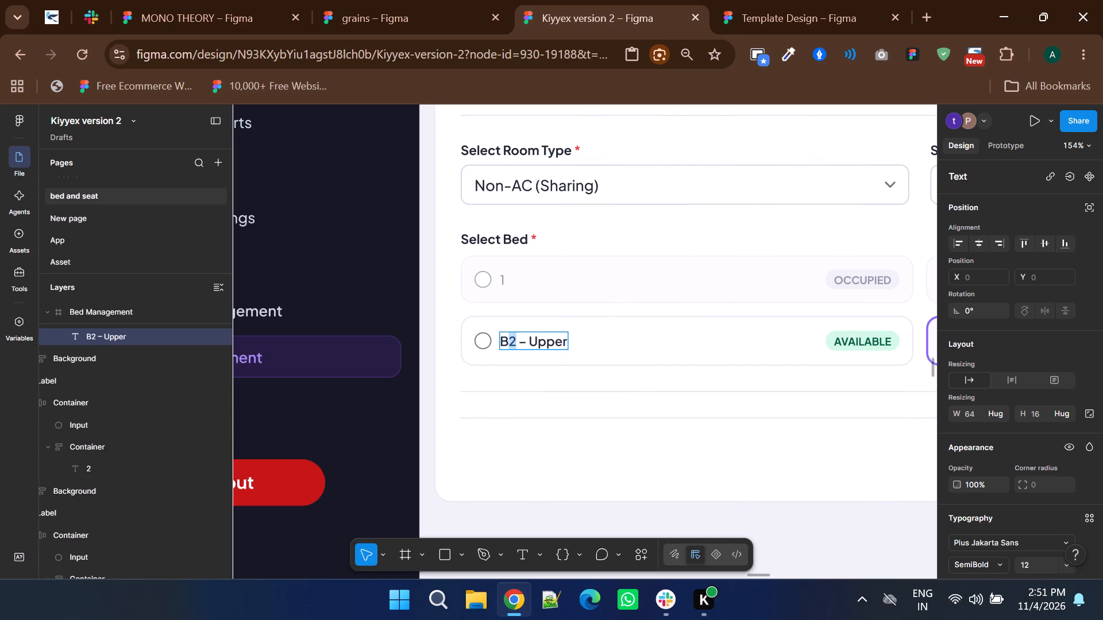
click(506, 343)
key(BackSpace)
drag(512, 346, 542, 350)
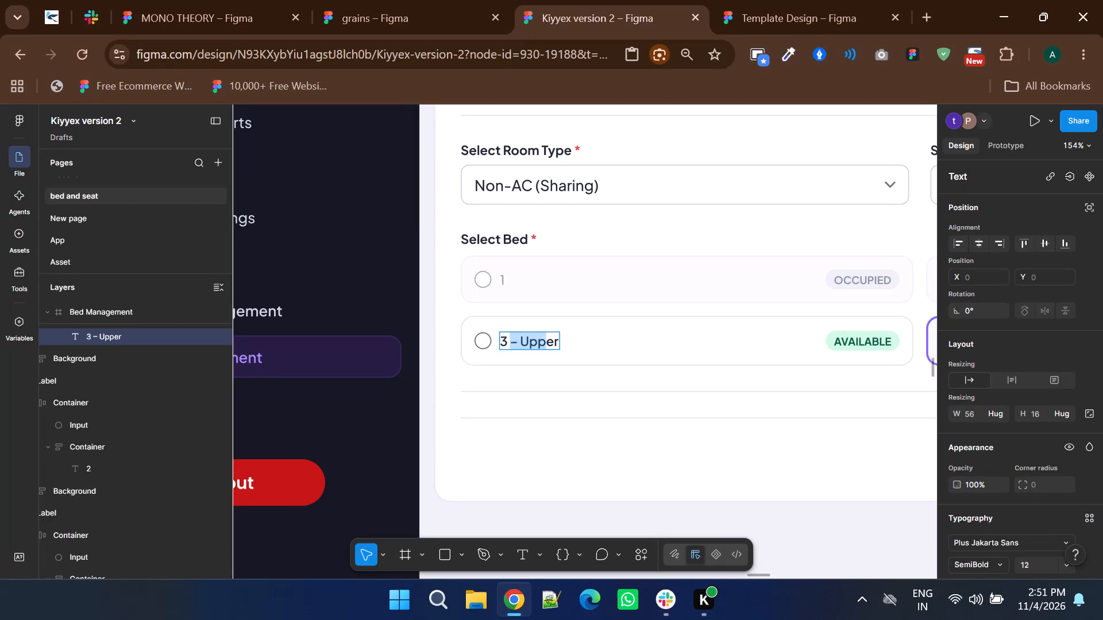
drag(542, 350, 553, 353)
key(BackSpace)
click(540, 346)
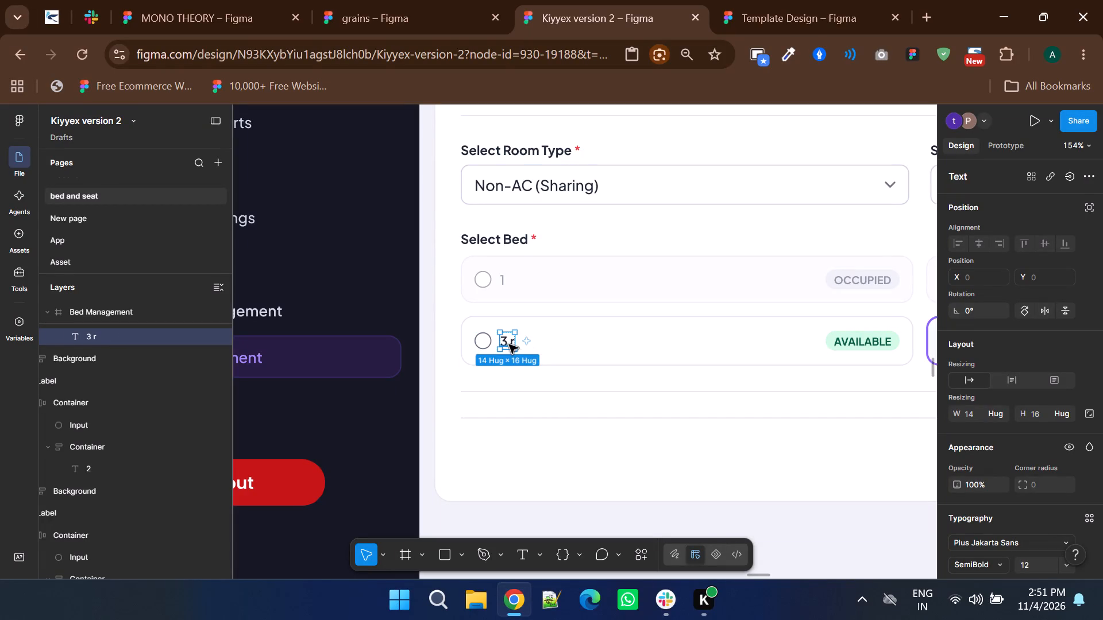
double_click(509, 344)
drag(509, 344, 519, 348)
click(518, 347)
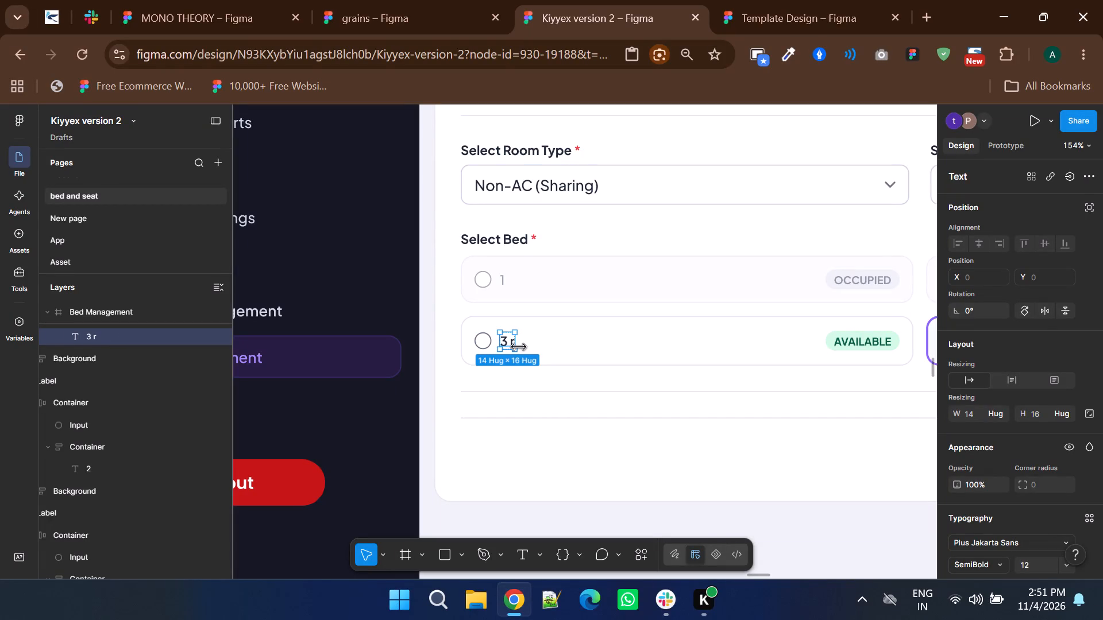
ctrl+scroll(513, 346, up, 4)
double_click(506, 346)
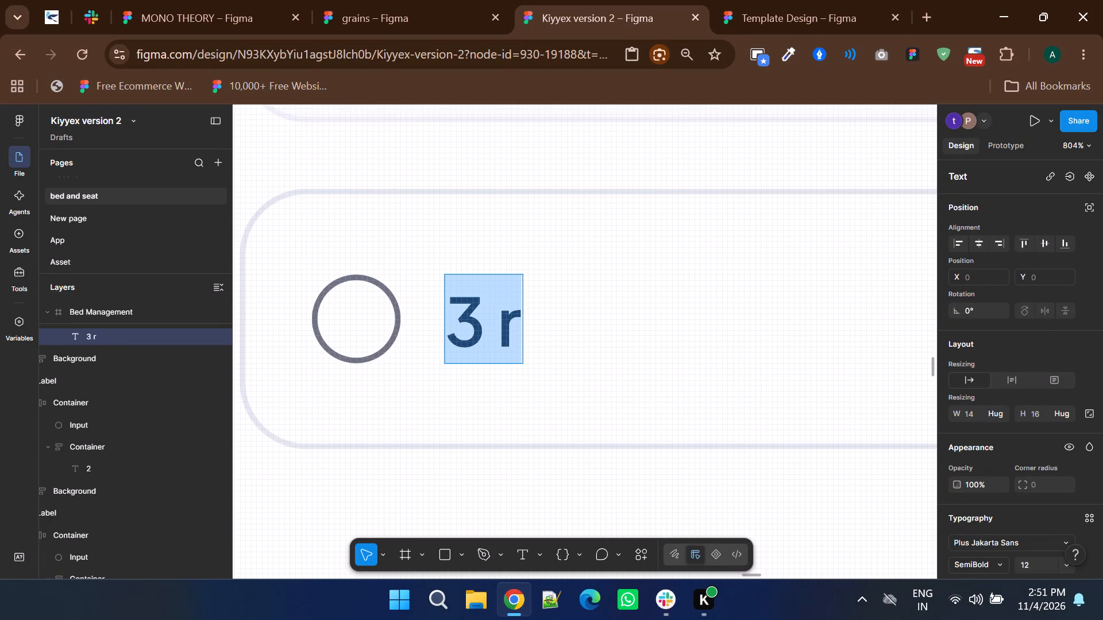
drag(491, 328, 541, 343)
key(Delete)
Change the selected "B2 – Lower" option's label under Select Bed to just "4".
ctrl+scroll(517, 348, down, 6)
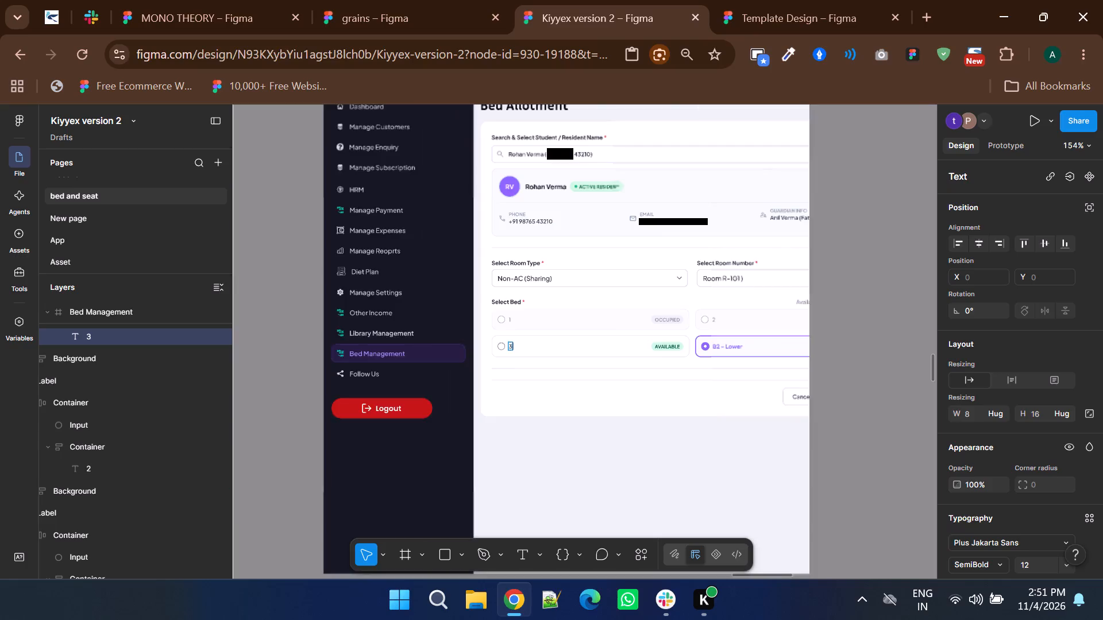
shift+scroll(514, 348, down, 3)
ctrl+scroll(473, 355, up, 1)
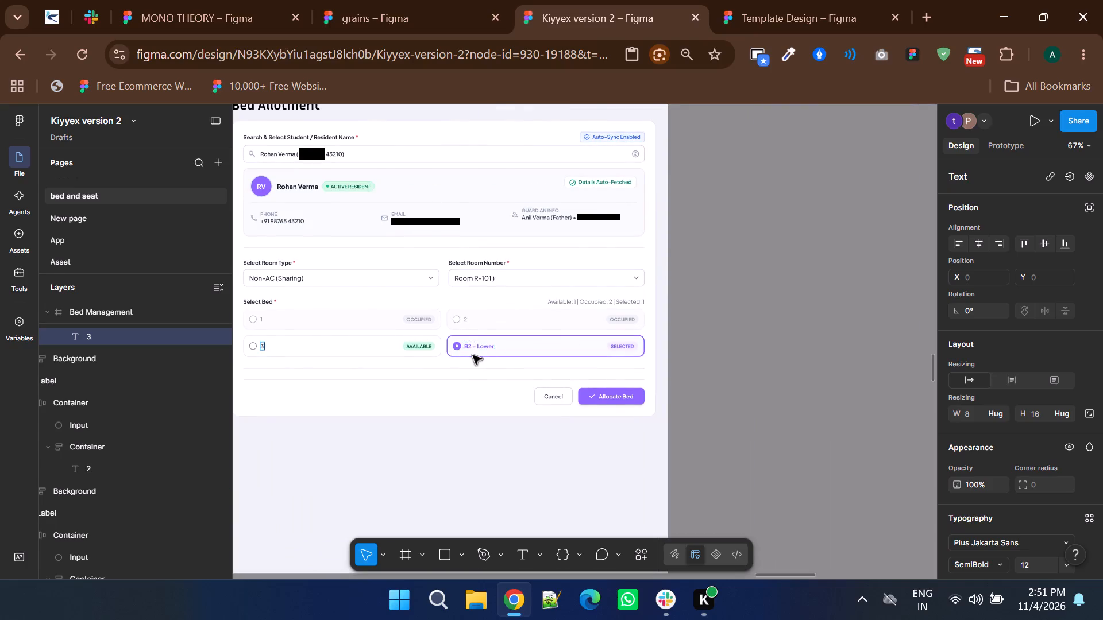
ctrl+scroll(473, 355, up, 3)
ctrl+double_click(454, 315)
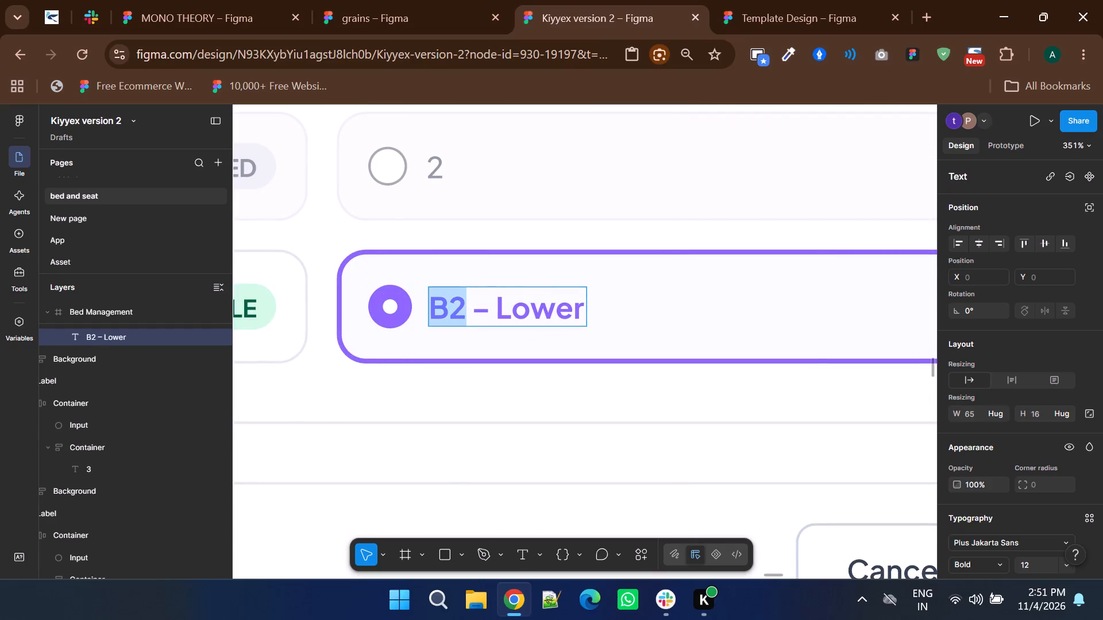
drag(465, 314, 434, 312)
key(4)
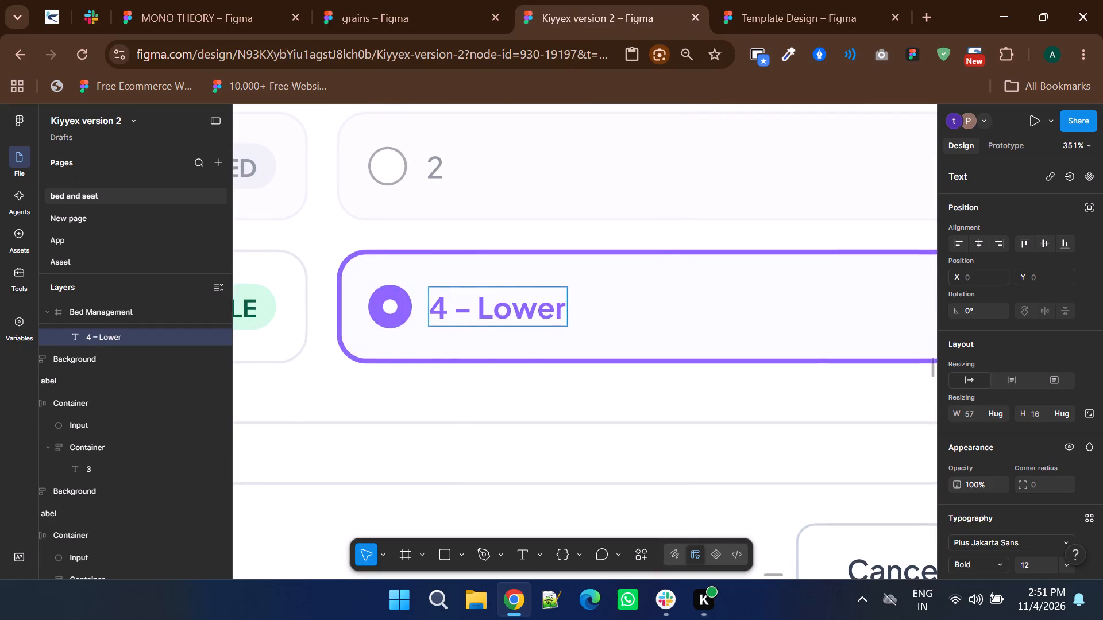
drag(457, 313, 614, 330)
key(BackSpace)
ctrl+scroll(499, 328, down, 3)
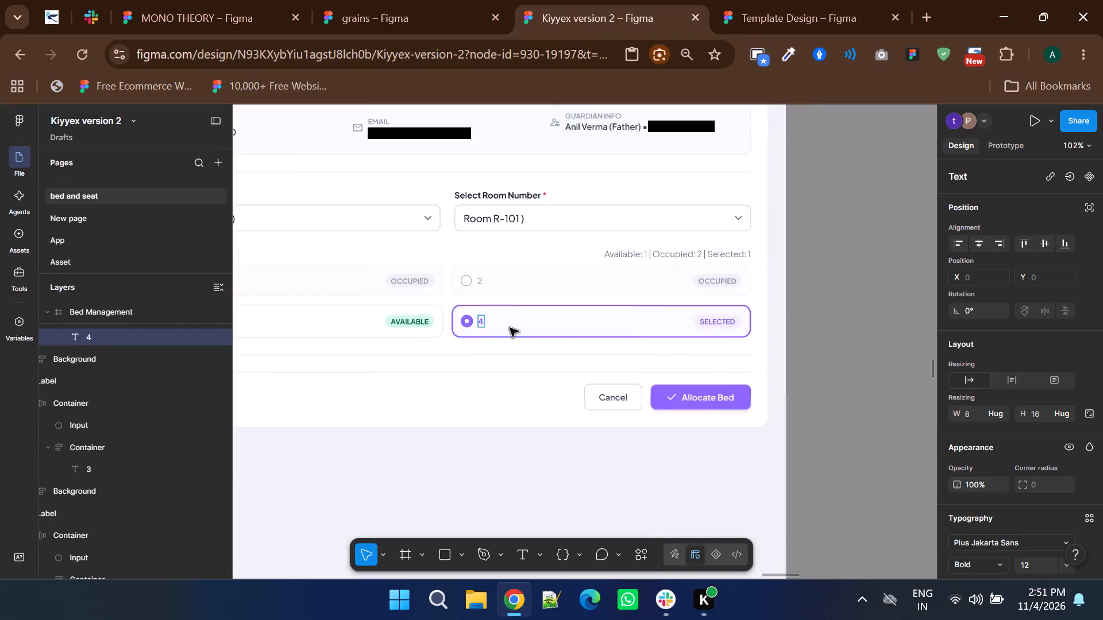
double_click(835, 350)
Delete the Room and Floor rows from the seat details on the My Seat mobile screen showing seat A-003.
ctrl+scroll(868, 296, down, 2)
scroll(868, 296, down, 2)
ctrl+scroll(868, 296, down, 2)
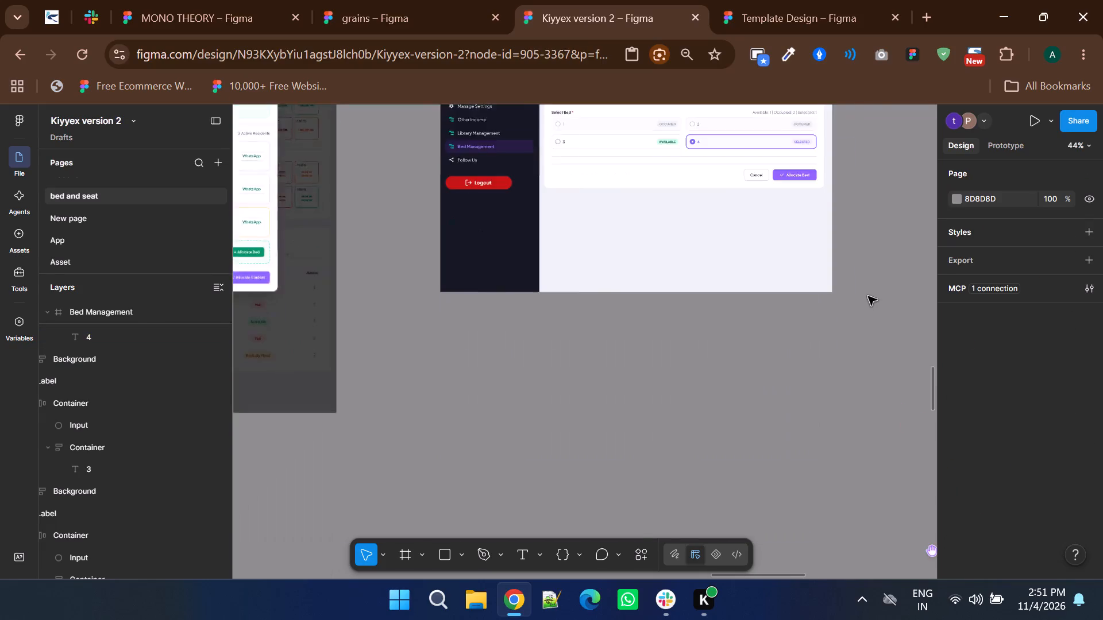
ctrl+scroll(868, 296, down, 1)
scroll(855, 299, down, 1)
scroll(720, 320, up, 2)
ctrl+scroll(854, 340, up, 3)
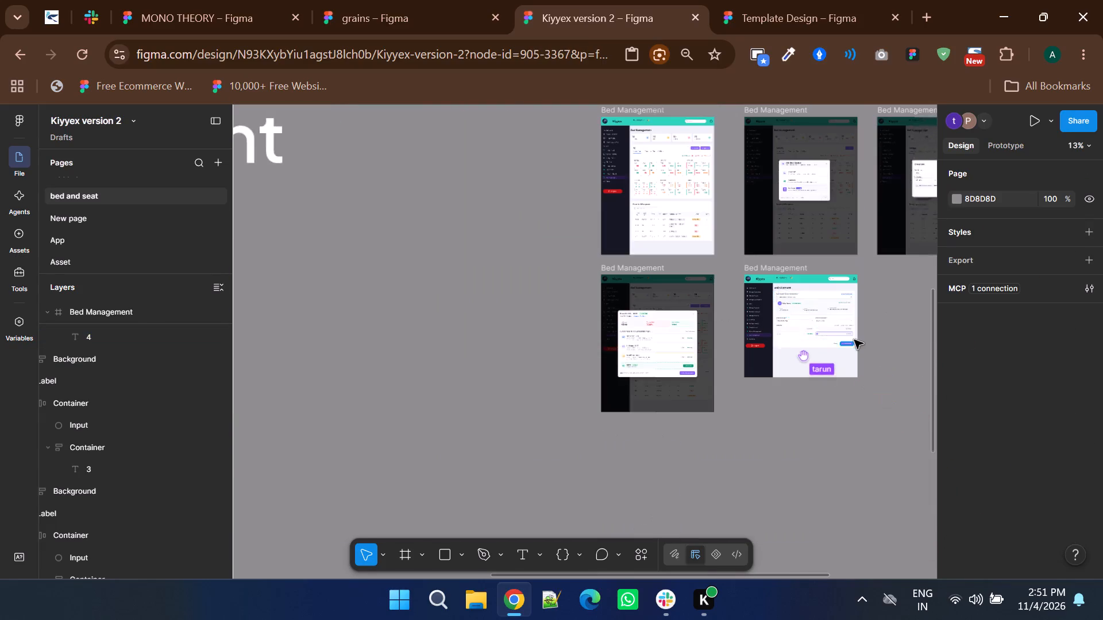
ctrl+scroll(691, 344, down, 7)
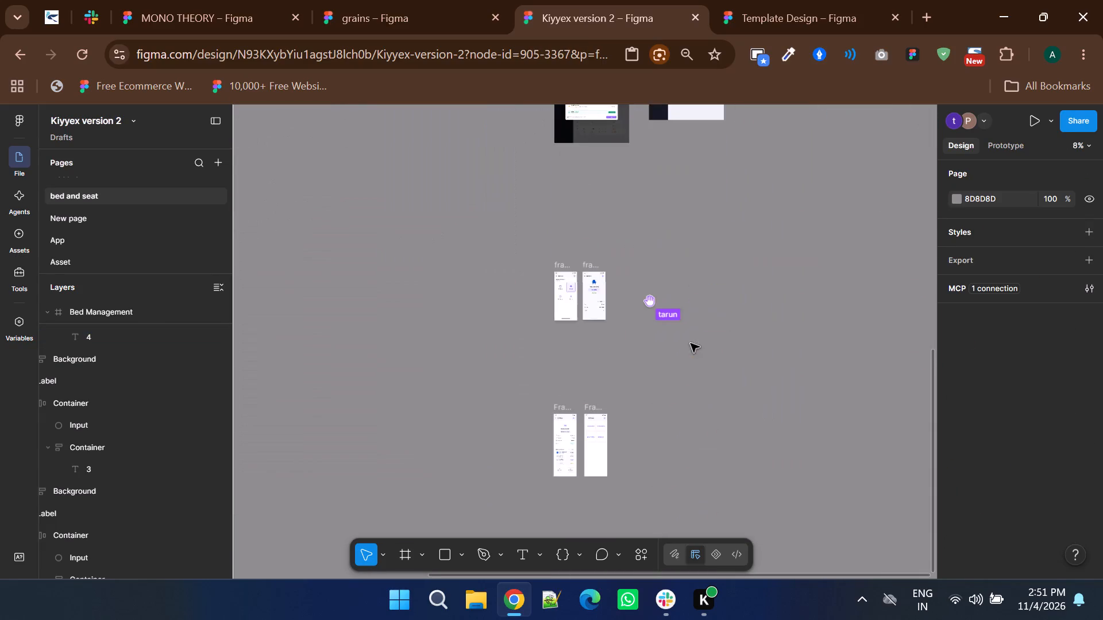
ctrl+scroll(585, 303, up, 5)
ctrl+scroll(583, 297, down, 2)
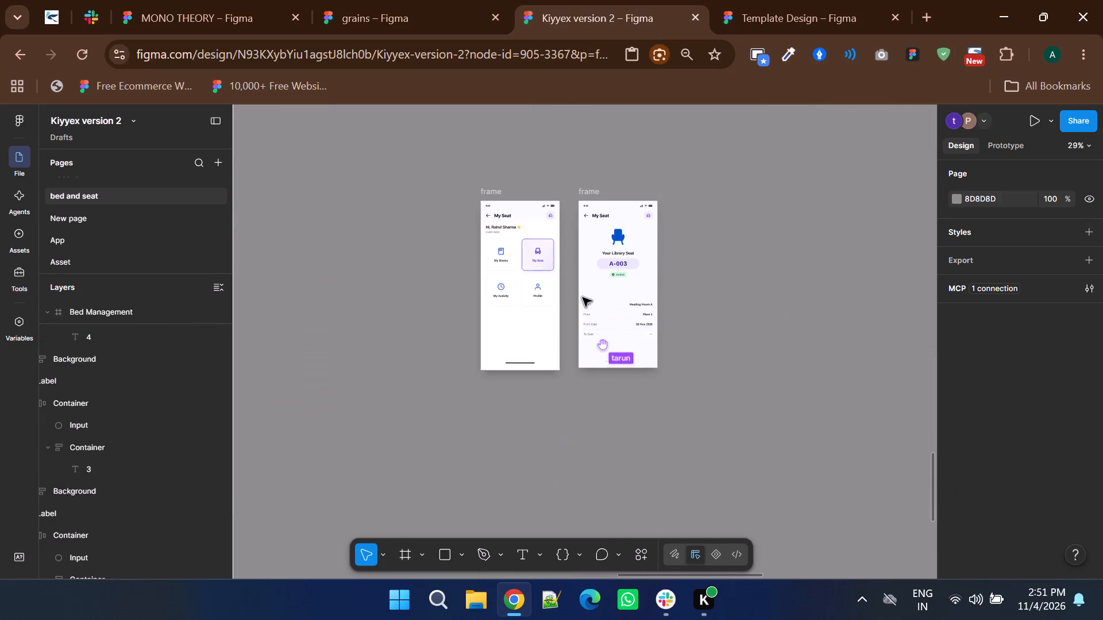
ctrl+scroll(625, 313, up, 4)
scroll(626, 313, down, 1)
scroll(530, 352, up, 1)
triple_click(504, 320)
click(504, 320)
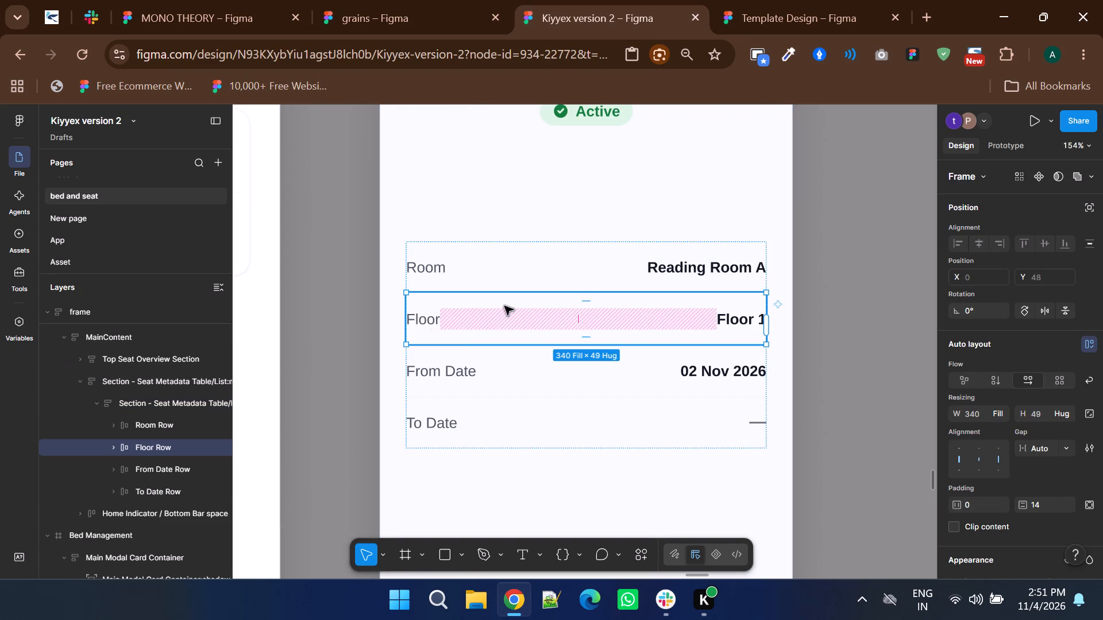
shift+click(518, 261)
key(Delete)
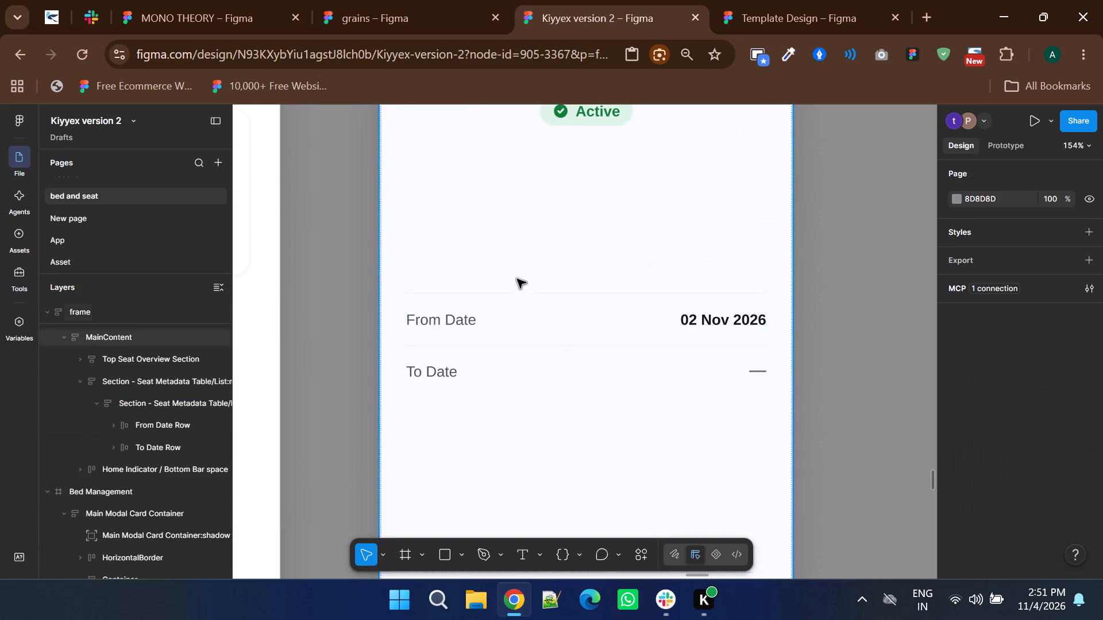
ctrl+scroll(518, 283, down, 2)
click(702, 303)
Delete the second My Room mobile frame, the one with the My Bookings, My Activities and My Profile tiles.
ctrl+scroll(743, 281, down, 1)
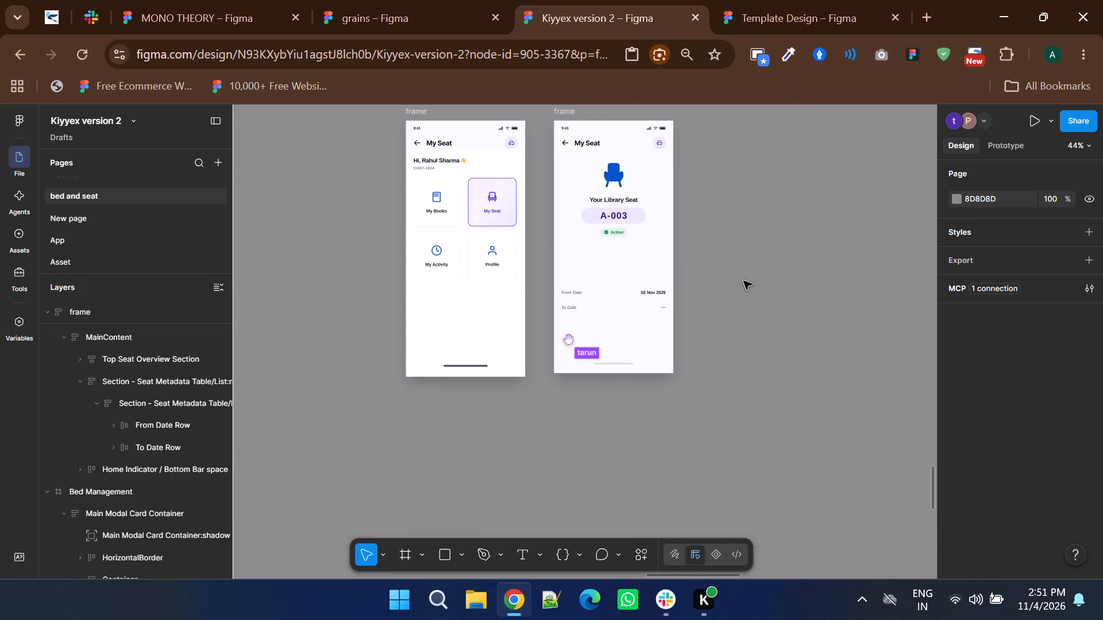
scroll(743, 281, down, 4)
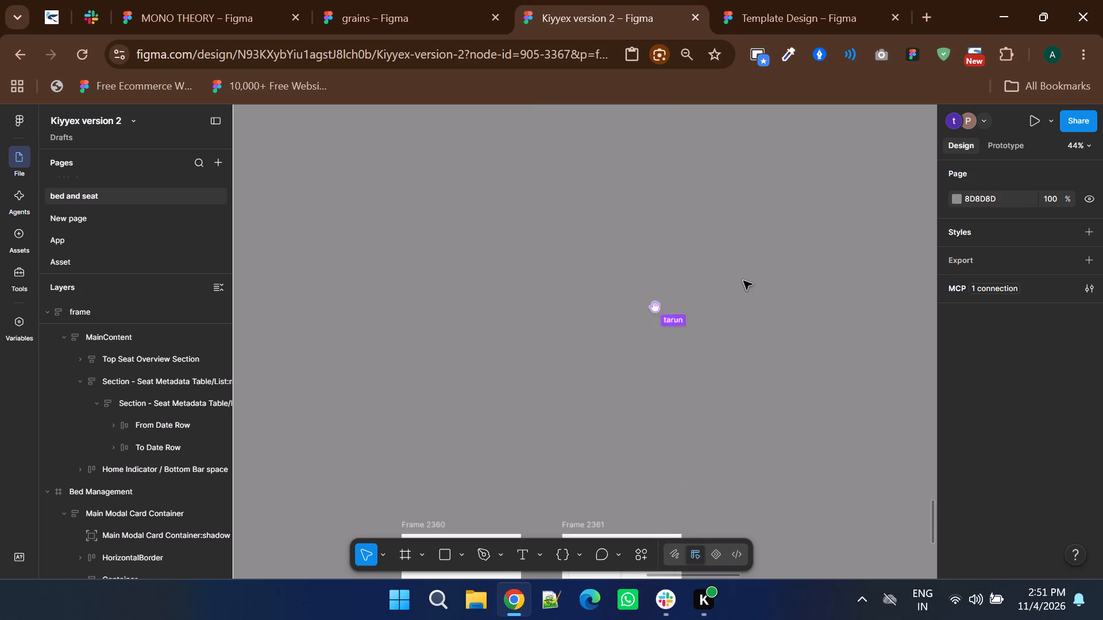
scroll(743, 281, down, 5)
scroll(743, 281, up, 1)
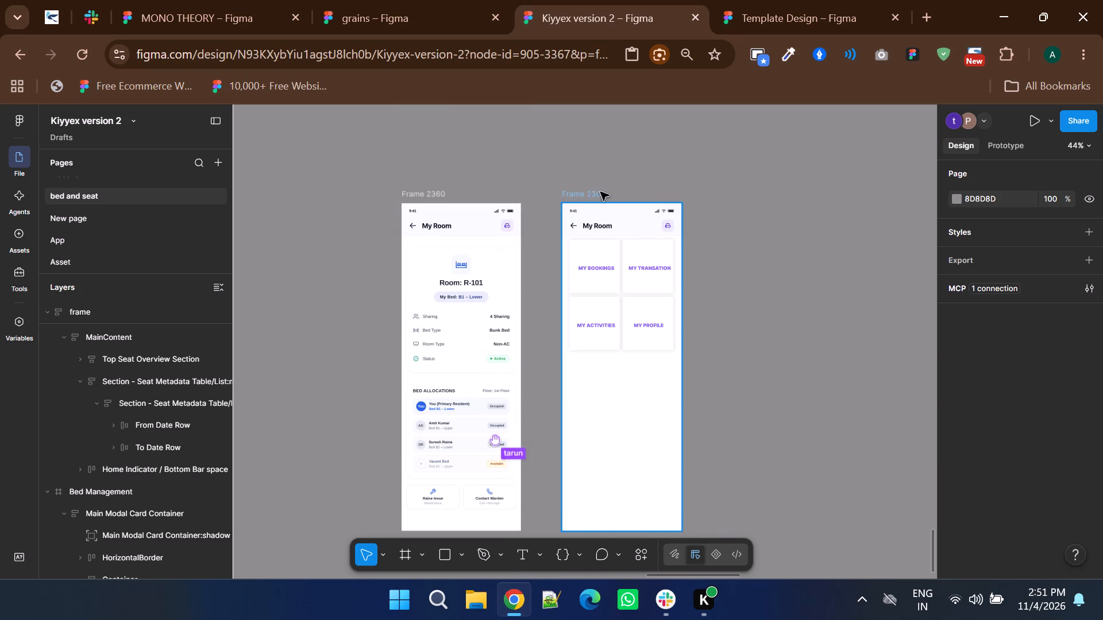
click(571, 198)
key(Delete)
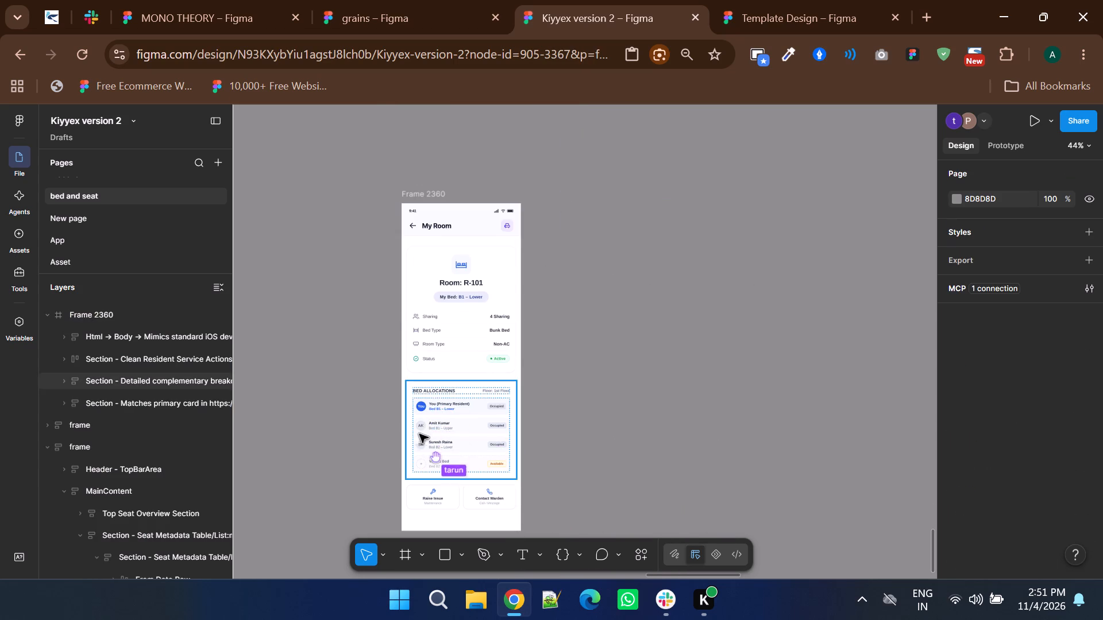
Replace the missing Liberation Sans font with Plus Jakarta Sans on the primary resident's bed label under Bed Allocations.
ctrl+scroll(412, 443, up, 3)
scroll(488, 355, down, 1)
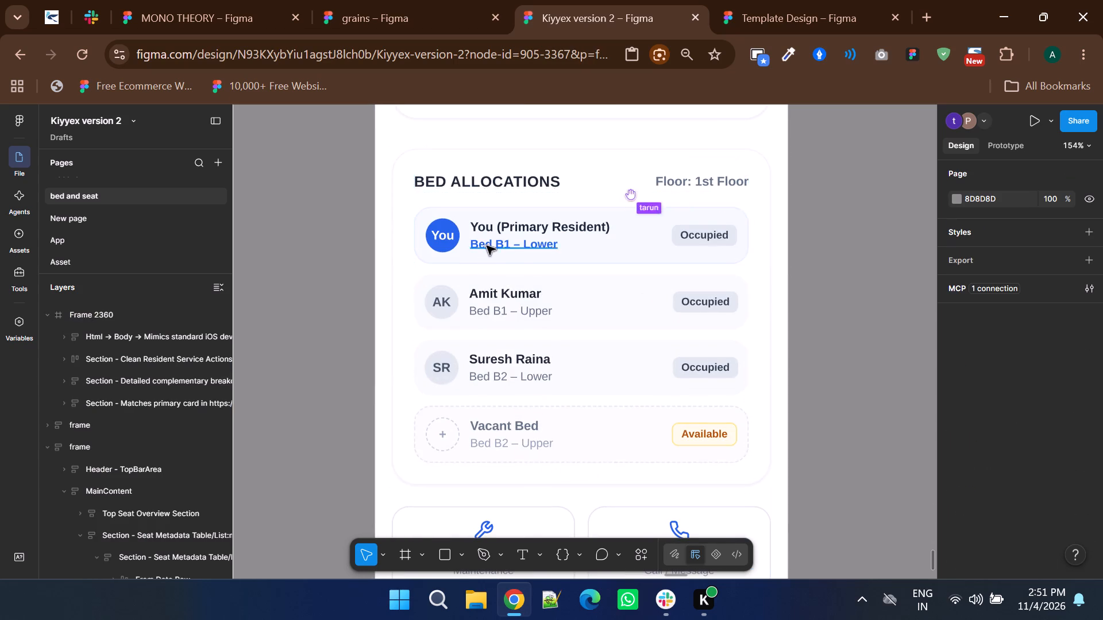
ctrl+scroll(487, 246, up, 2)
ctrl+triple_click(507, 246)
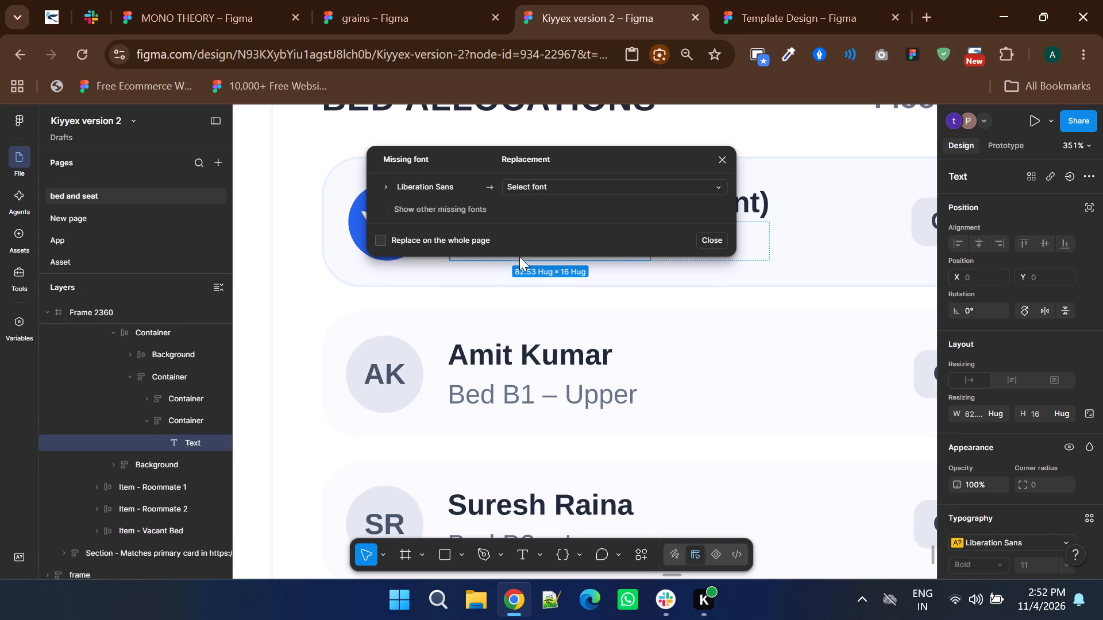
click(604, 191)
click(567, 258)
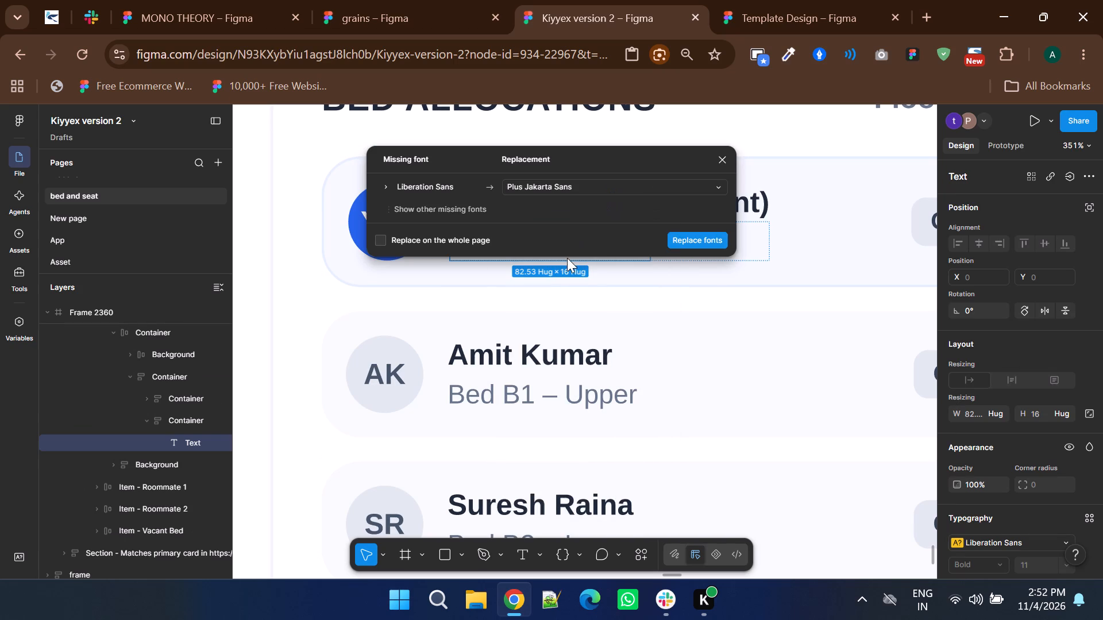
click(685, 247)
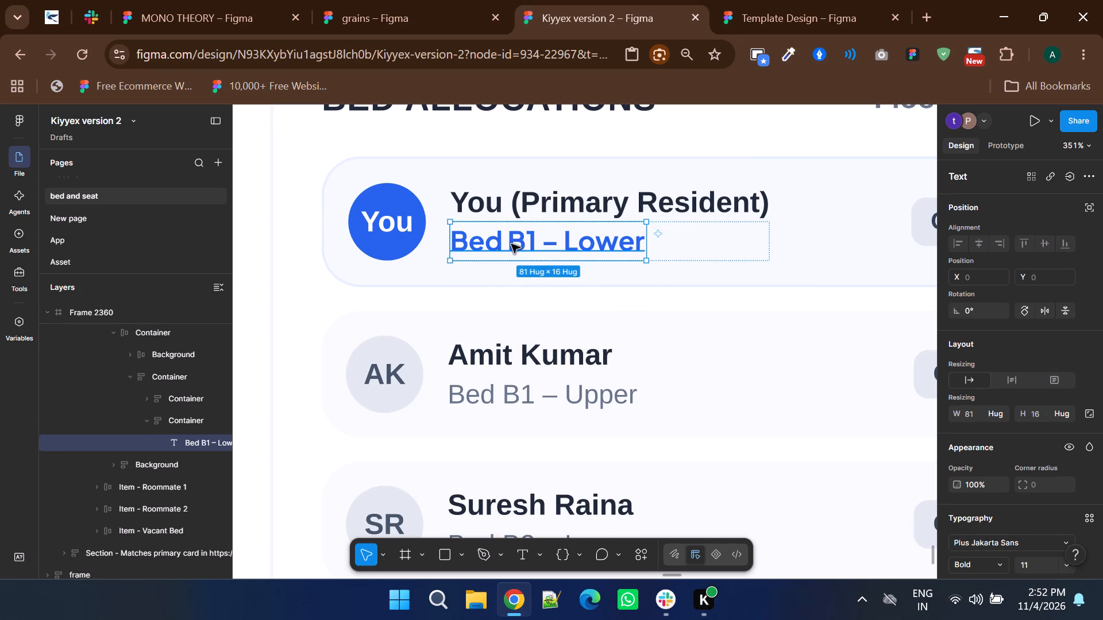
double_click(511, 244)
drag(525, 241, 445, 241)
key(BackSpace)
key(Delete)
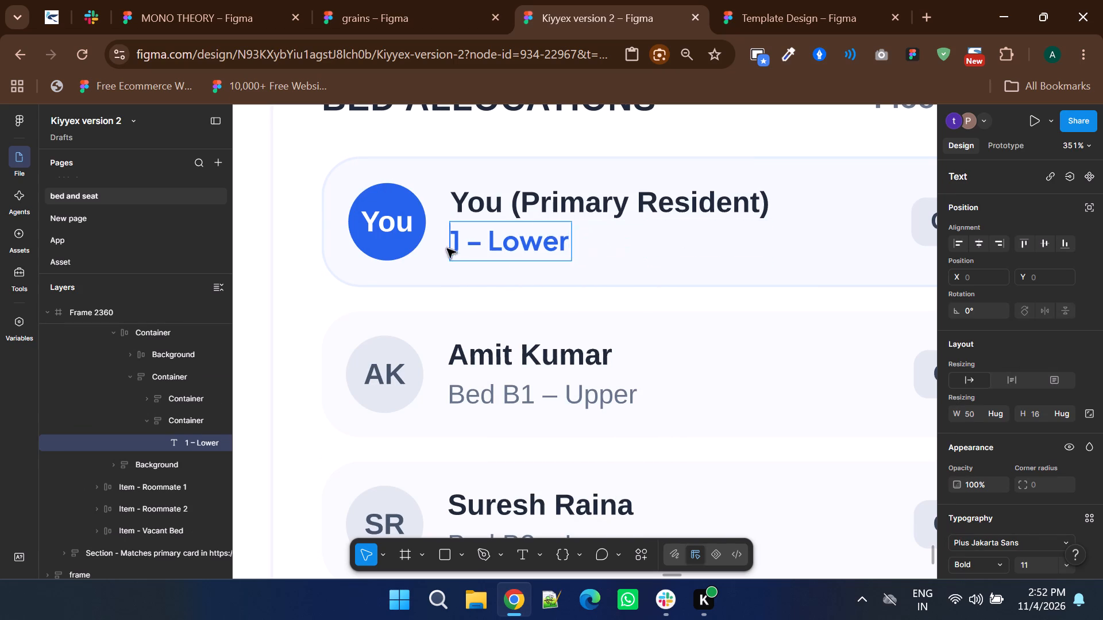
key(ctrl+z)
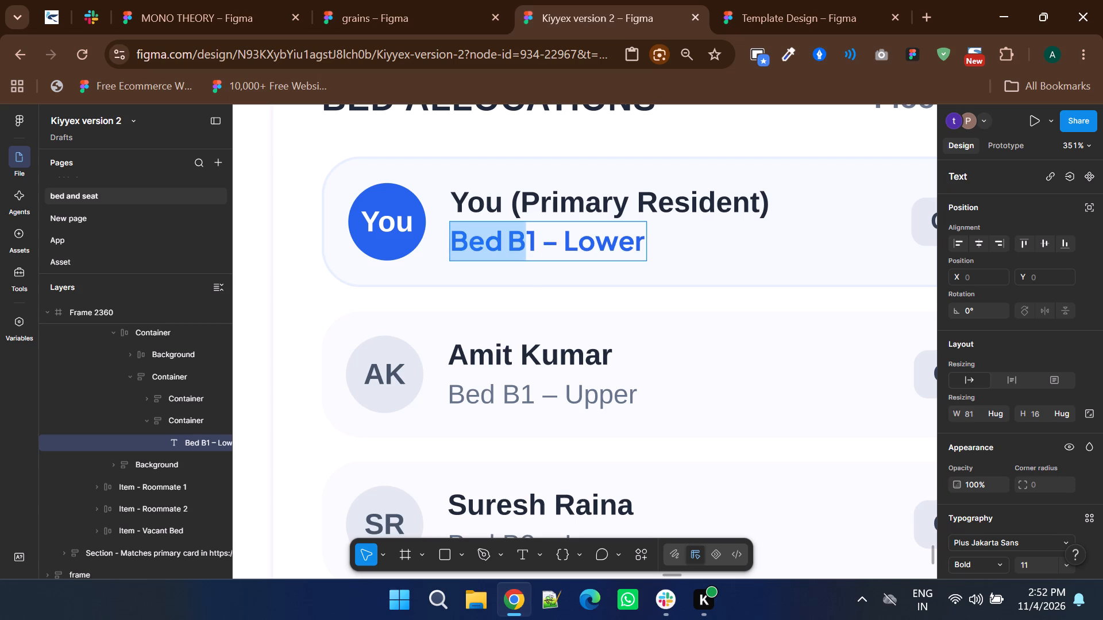
Reduce the primary resident's "Bed B1 – Lower" label under Bed Allocations to just "1".
drag(524, 248, 445, 246)
key(BackSpace)
drag(470, 246, 774, 303)
key(BackSpace)
Replace the missing Liberation Sans font with Plus Jakarta Sans on the first roommate's "Bed B1 – Upper" label.
scroll(600, 291, down, 1)
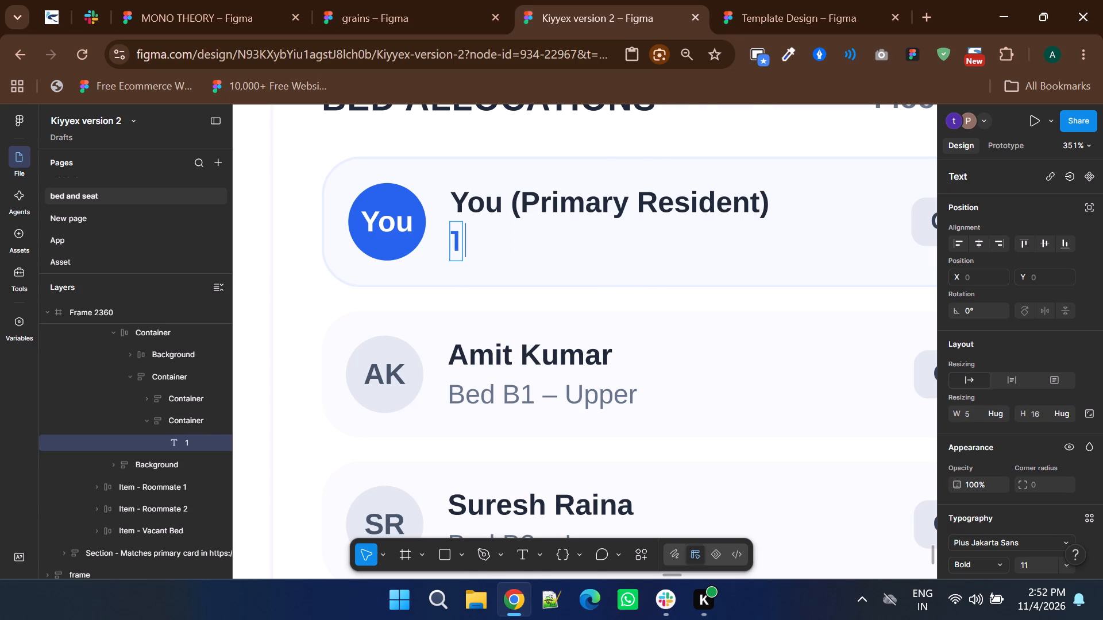
drag(520, 316, 412, 329)
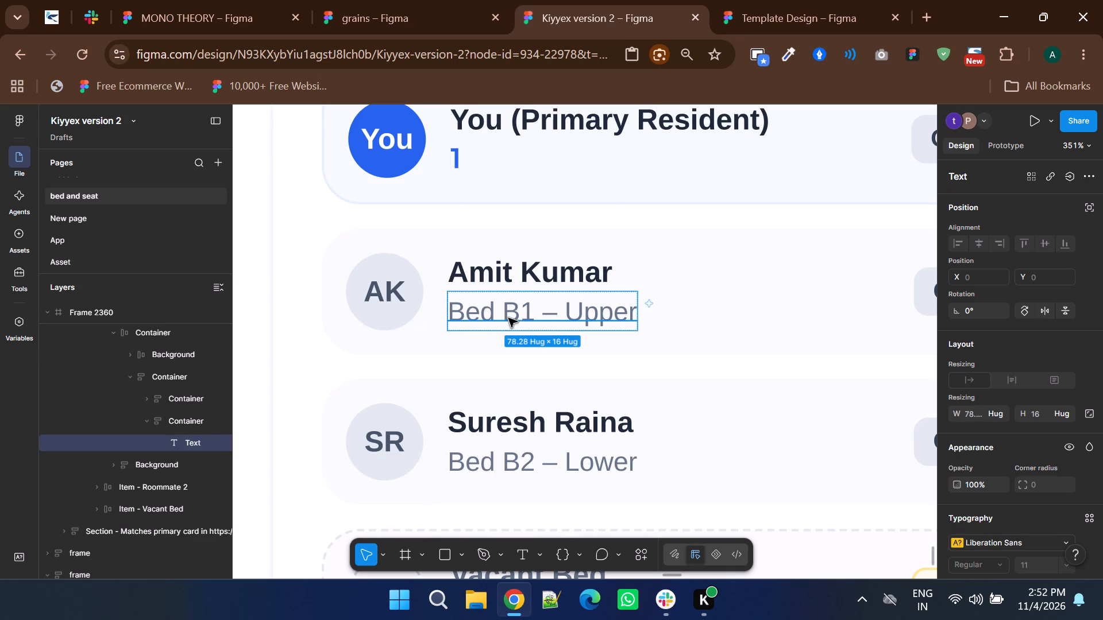
double_click(516, 314)
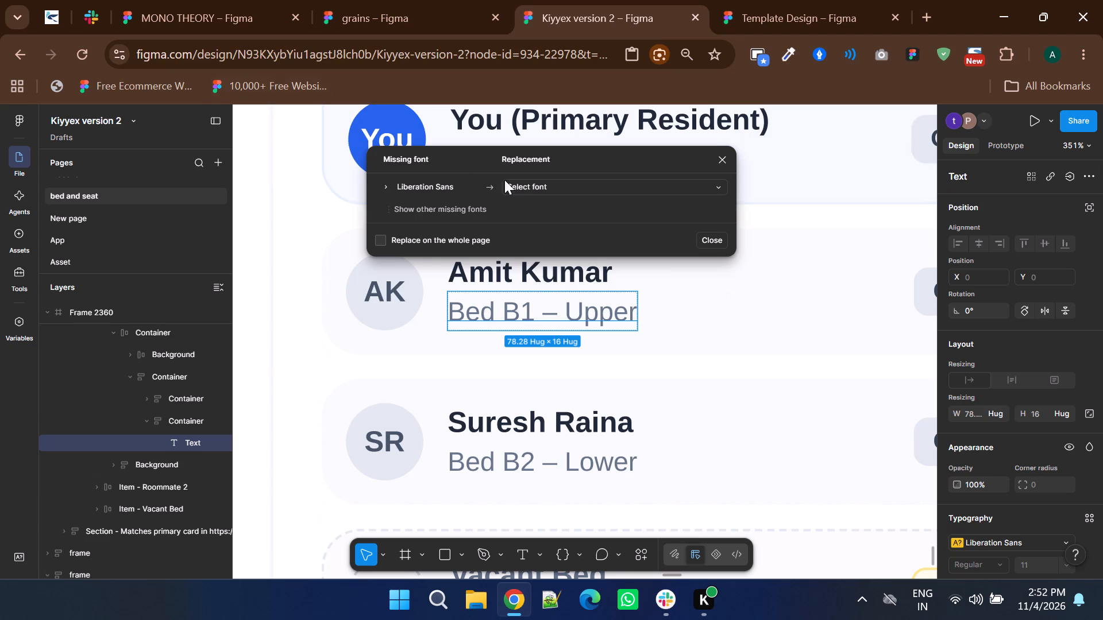
click(531, 191)
click(534, 255)
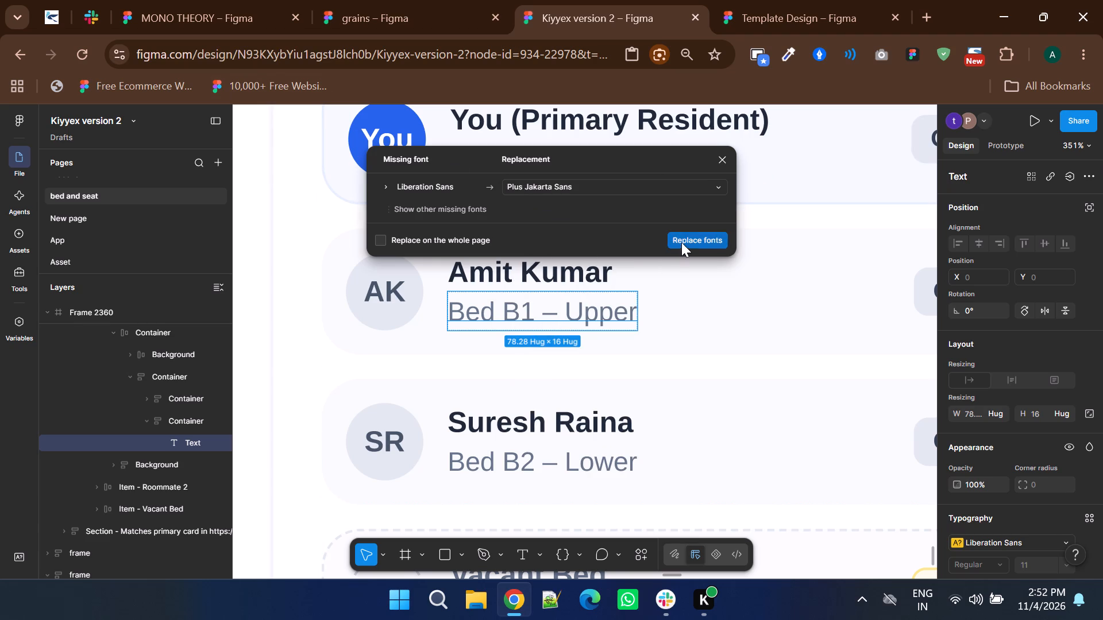
click(681, 242)
Change the first roommate's "Bed B1 – Upper" label under Bed Allocations to just "2".
double_click(522, 319)
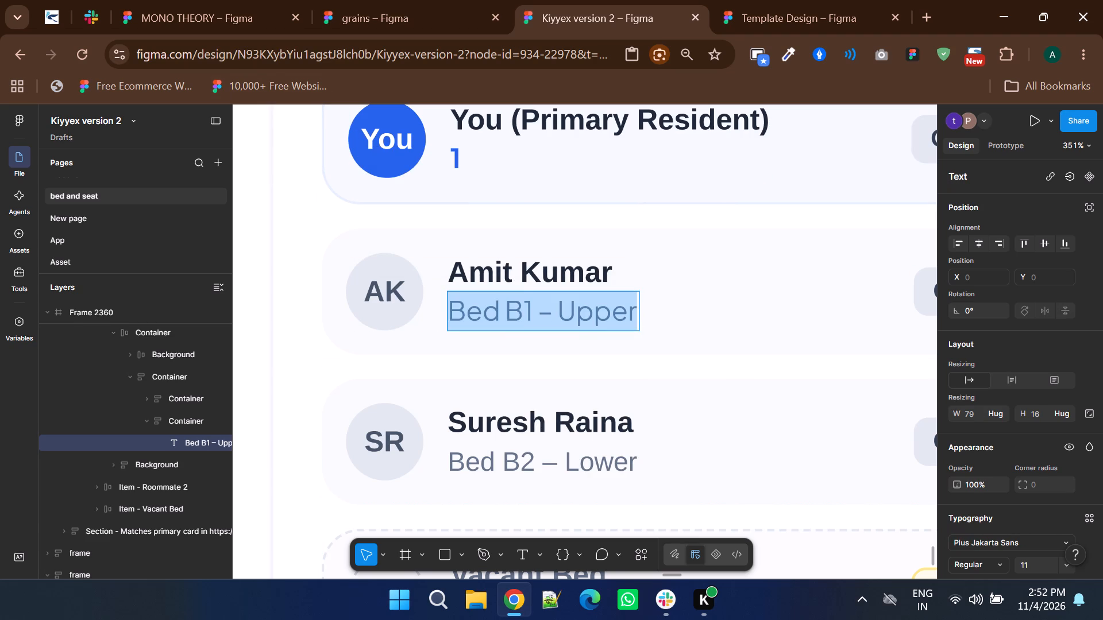
drag(520, 314, 439, 313)
key(BackSpace)
drag(456, 317, 433, 318)
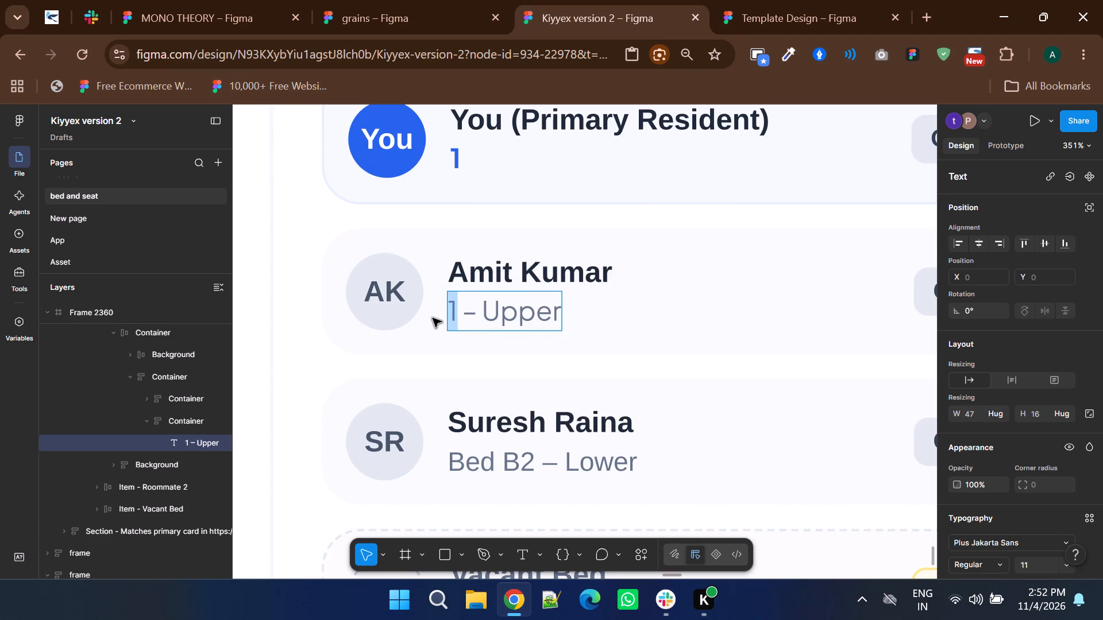
key(2)
drag(468, 312, 581, 323)
key(BackSpace)
Replace the missing Liberation Sans font with Plus Jakarta Sans on the second roommate's "Bed B2 – Lower" label.
scroll(518, 313, down, 2)
drag(519, 299, 431, 296)
double_click(499, 303)
click(543, 185)
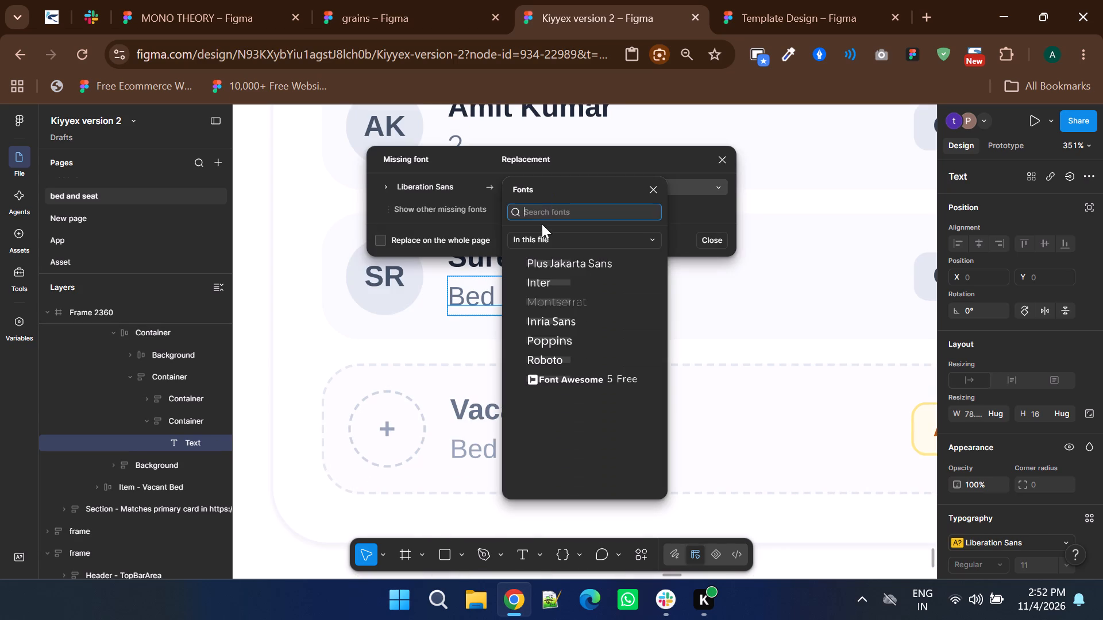
click(561, 261)
click(684, 233)
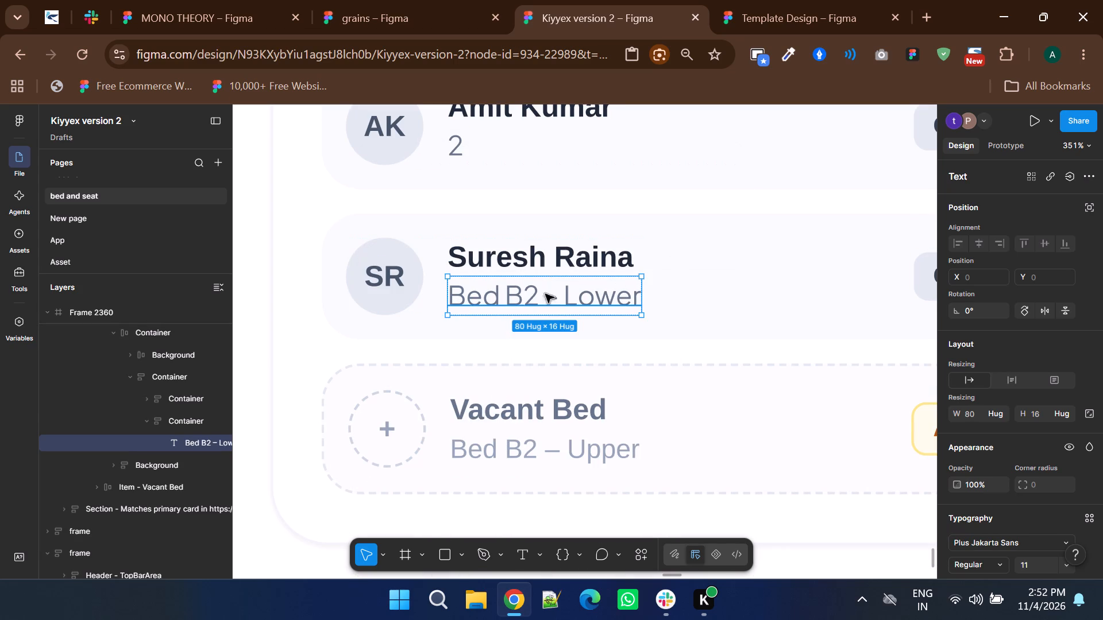
Change the second roommate's "Bed B2 – Lower" label under Bed Allocations to just "3".
double_click(517, 299)
drag(519, 297, 433, 296)
key(BackSpace)
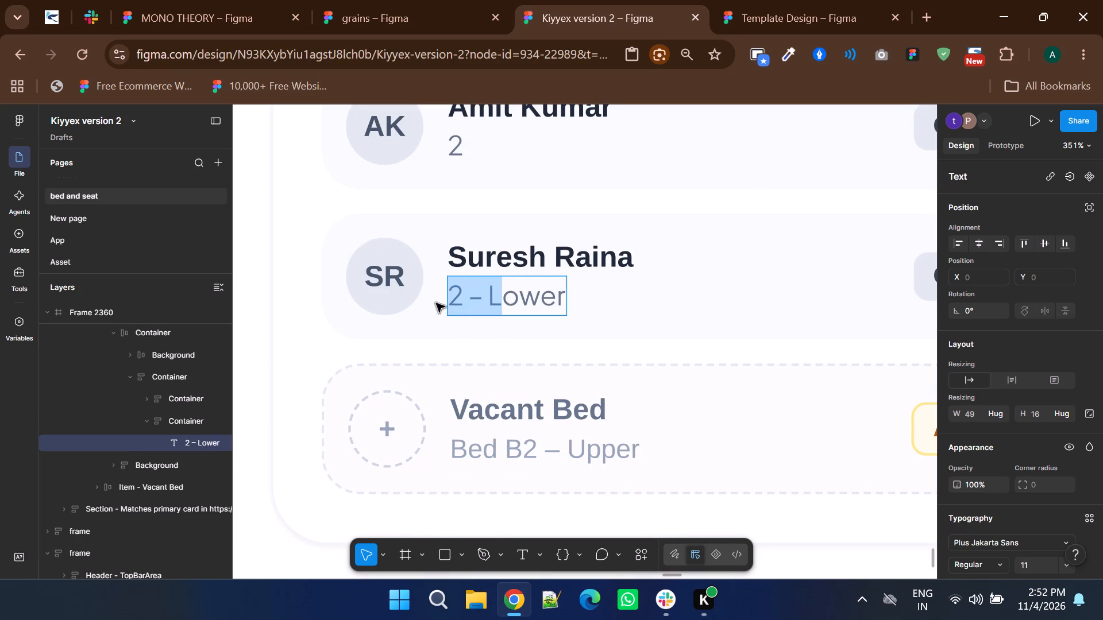
drag(473, 300, 443, 304)
key(2)
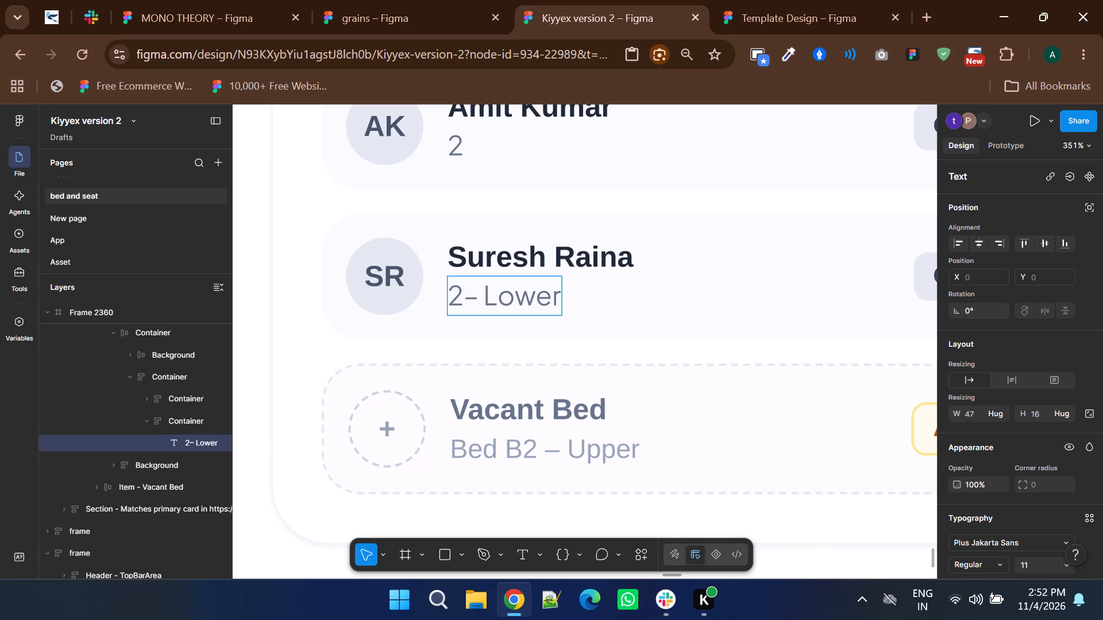
drag(464, 290, 435, 301)
key(3)
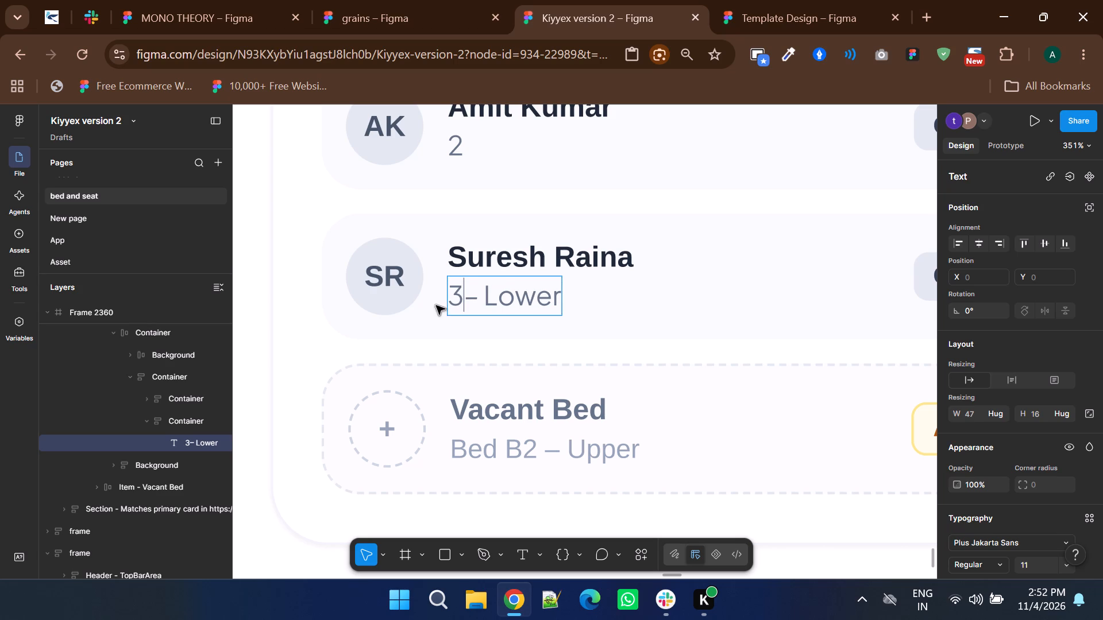
drag(462, 297, 564, 302)
key(BackSpace)
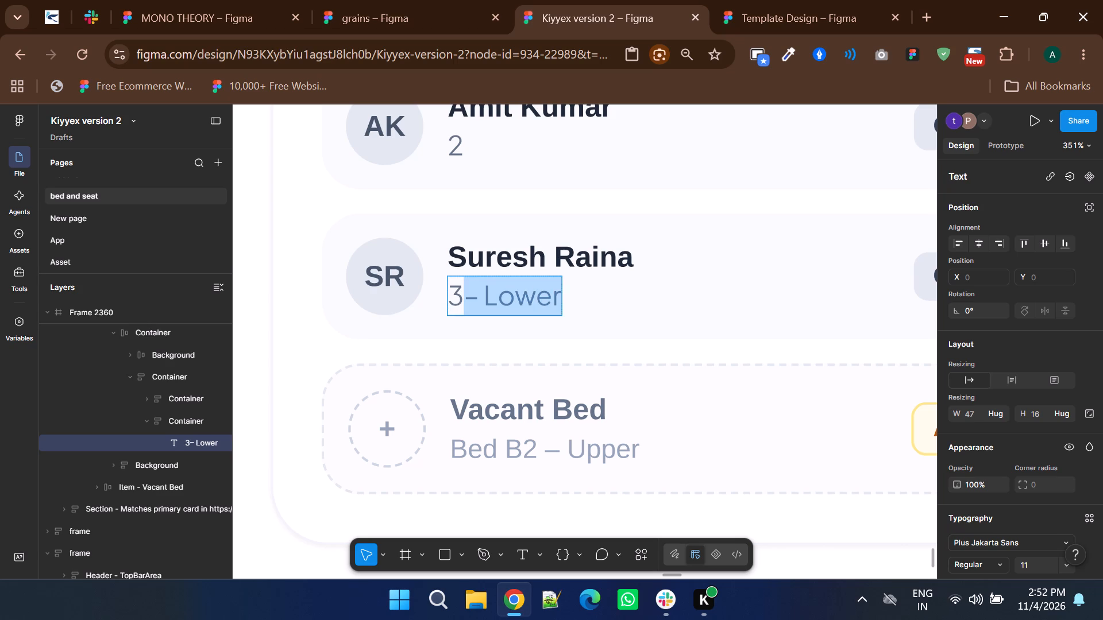
Replace the missing Liberation Sans font with Plus Jakarta Sans on the Vacant Bed's "Bed B2 – Upper" label.
scroll(438, 319, down, 1)
double_click(520, 372)
click(522, 365)
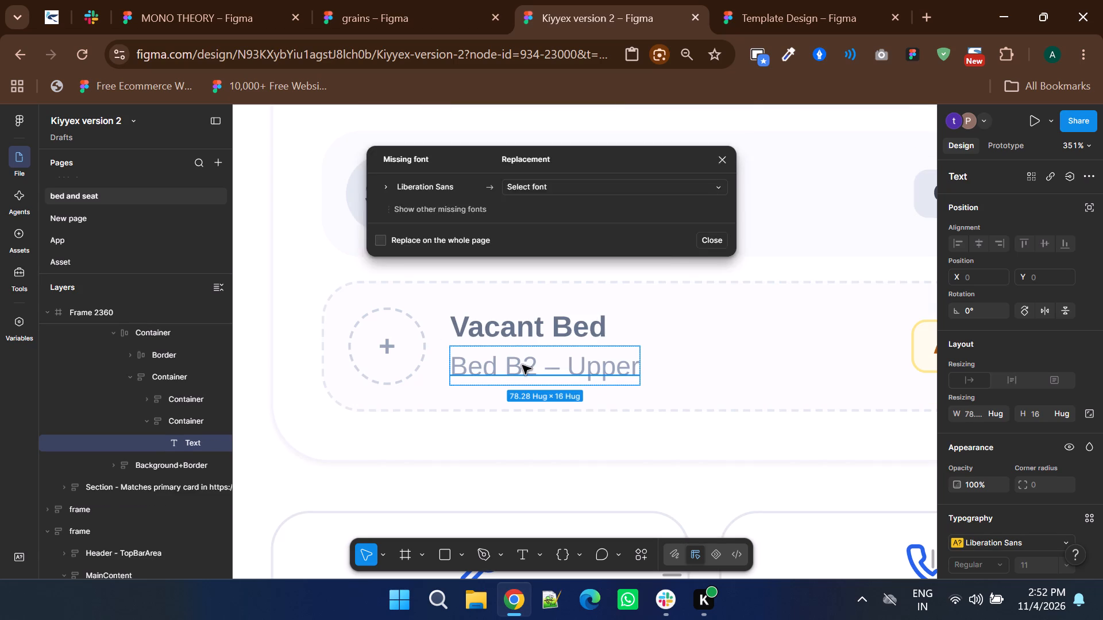
double_click(521, 368)
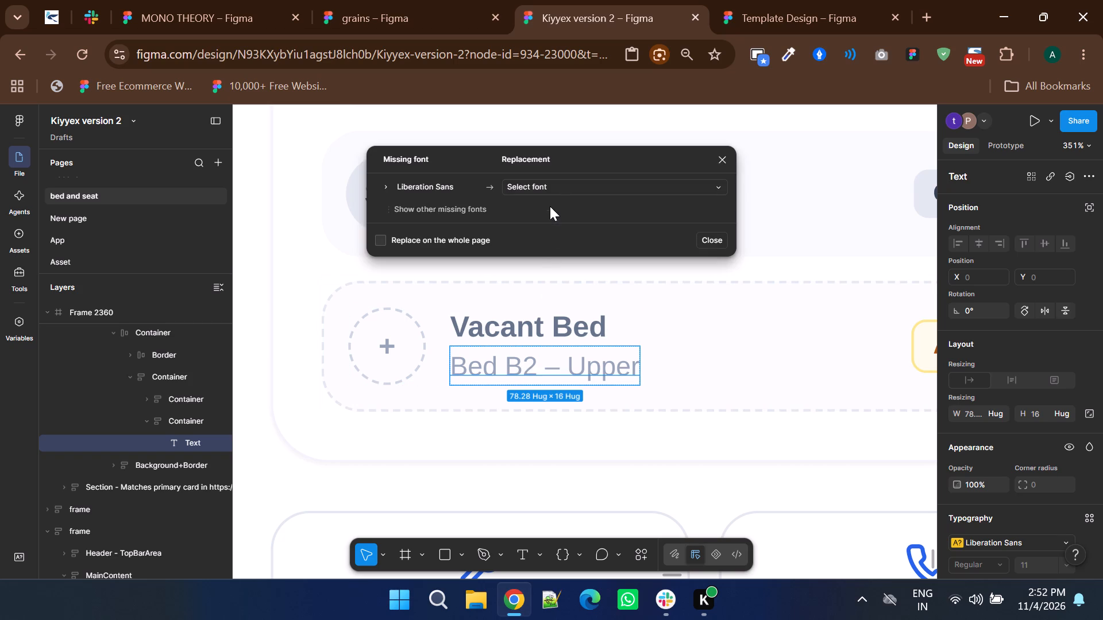
click(550, 189)
click(547, 261)
click(681, 244)
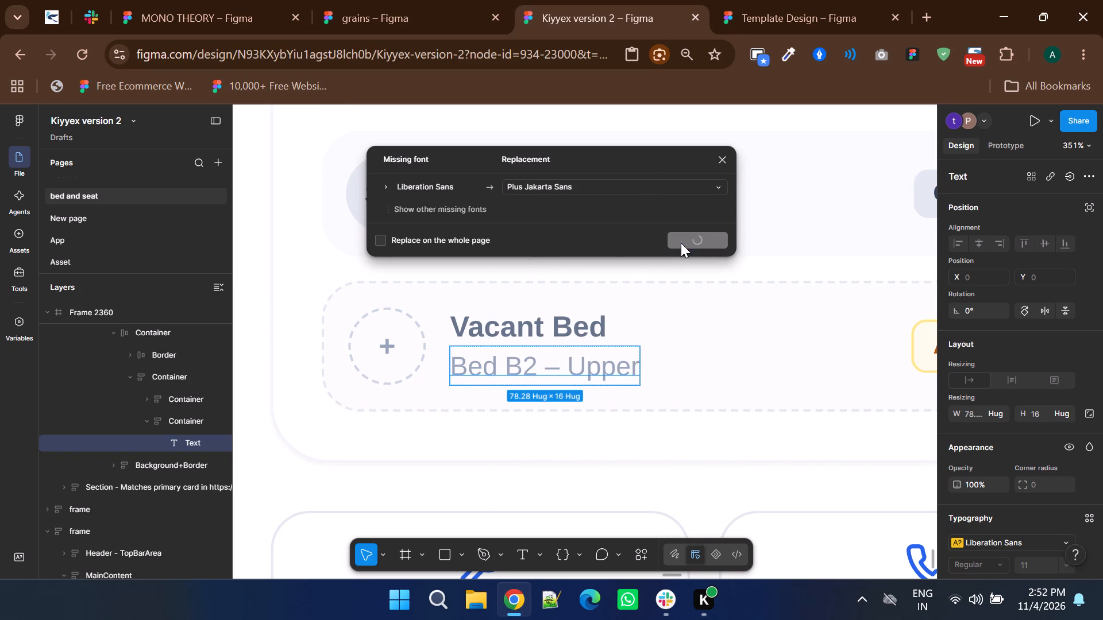
Change the Vacant Bed's "Bed B2 – Upper" label under Bed Allocations to just "4".
double_click(526, 369)
drag(527, 363, 431, 376)
key(BackSpace)
drag(466, 373, 443, 372)
key(3)
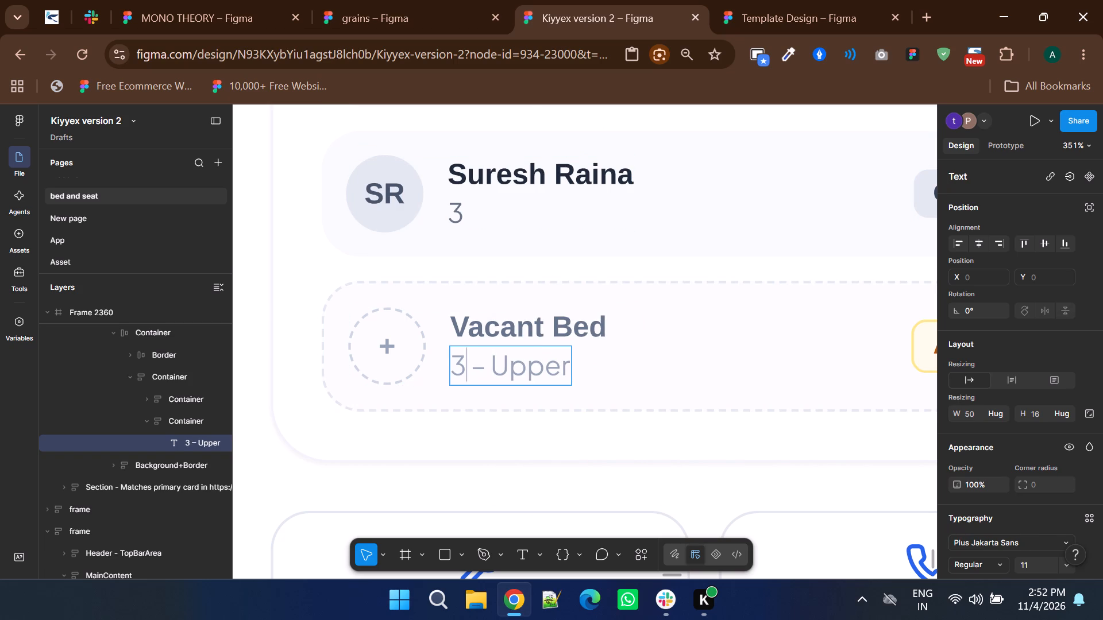
key(BackSpace)
key(4)
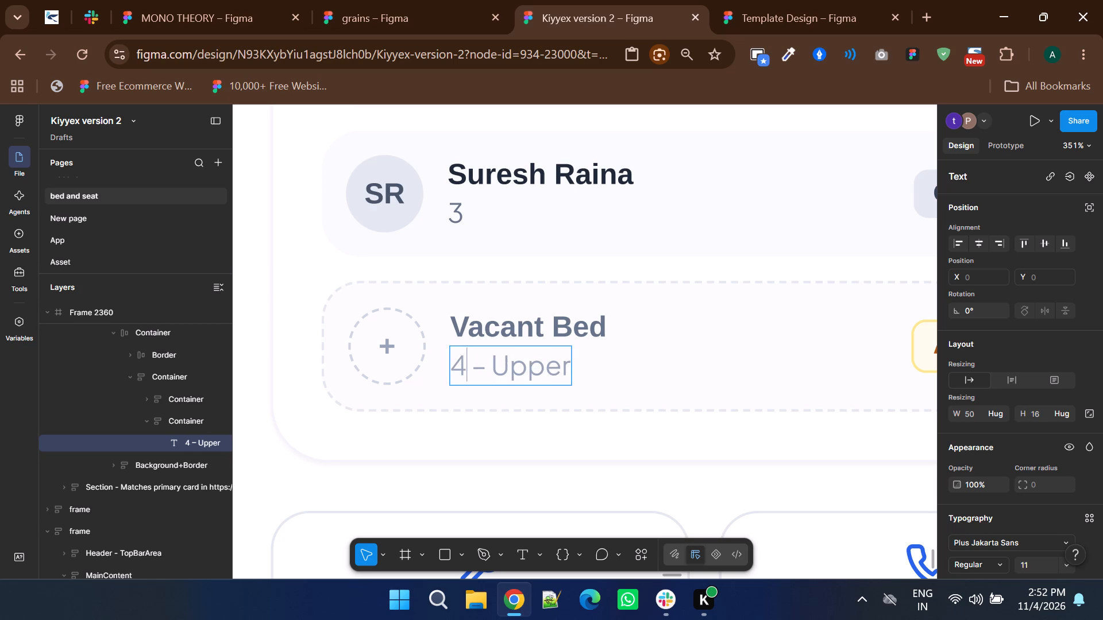
drag(468, 367, 581, 374)
key(BackSpace)
ctrl+scroll(374, 324, down, 3)
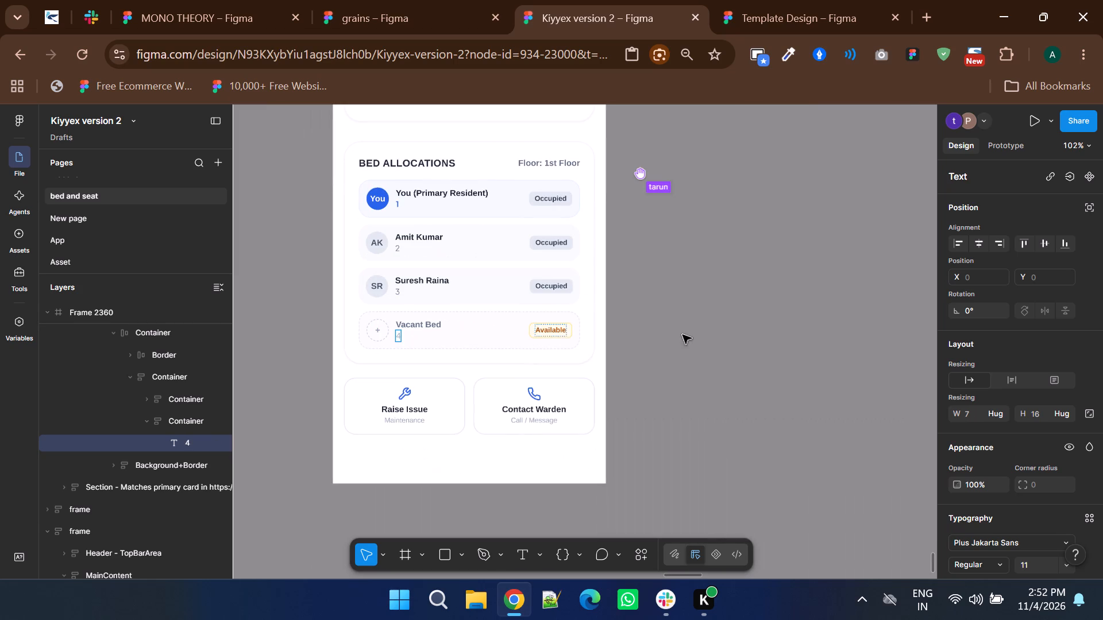
double_click(689, 335)
Delete the "Floor: 1st Floor" text from the Bed Allocations header.
scroll(671, 342, up, 2)
triple_click(545, 327)
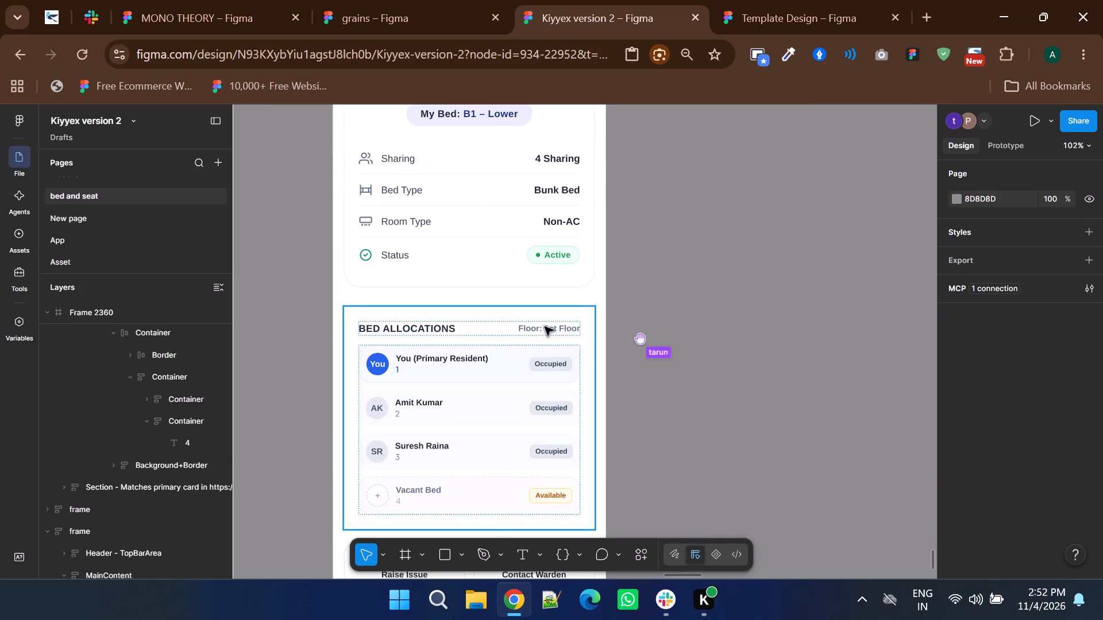
key(Delete)
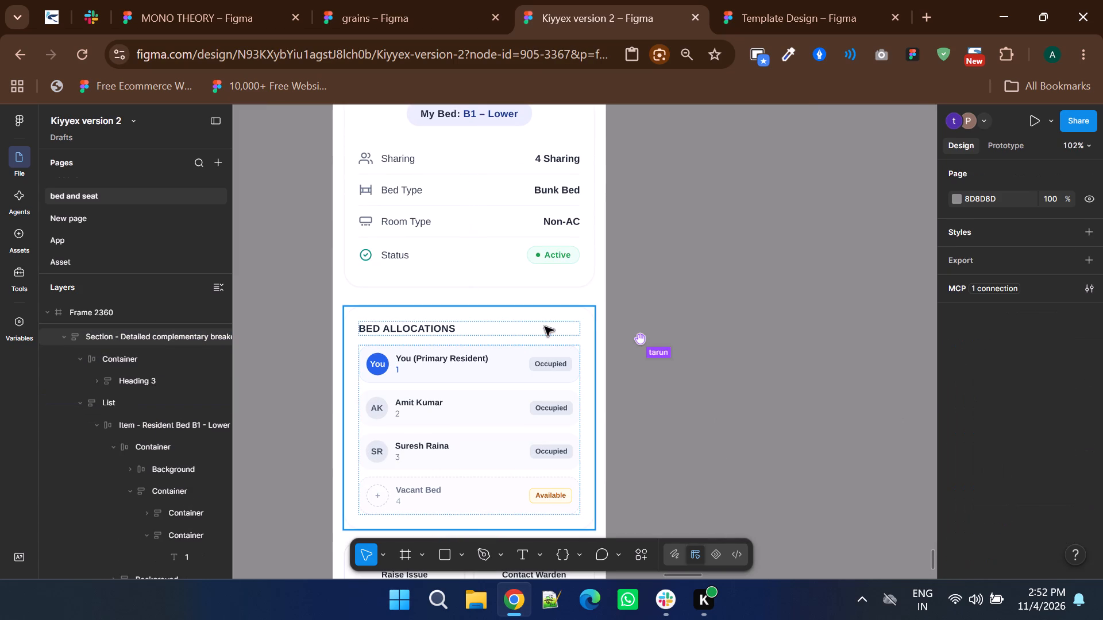
Delete the "My Bed: B1 – Lower" pill badge and its empty container beneath the Room: R-101 heading.
scroll(716, 297, up, 1)
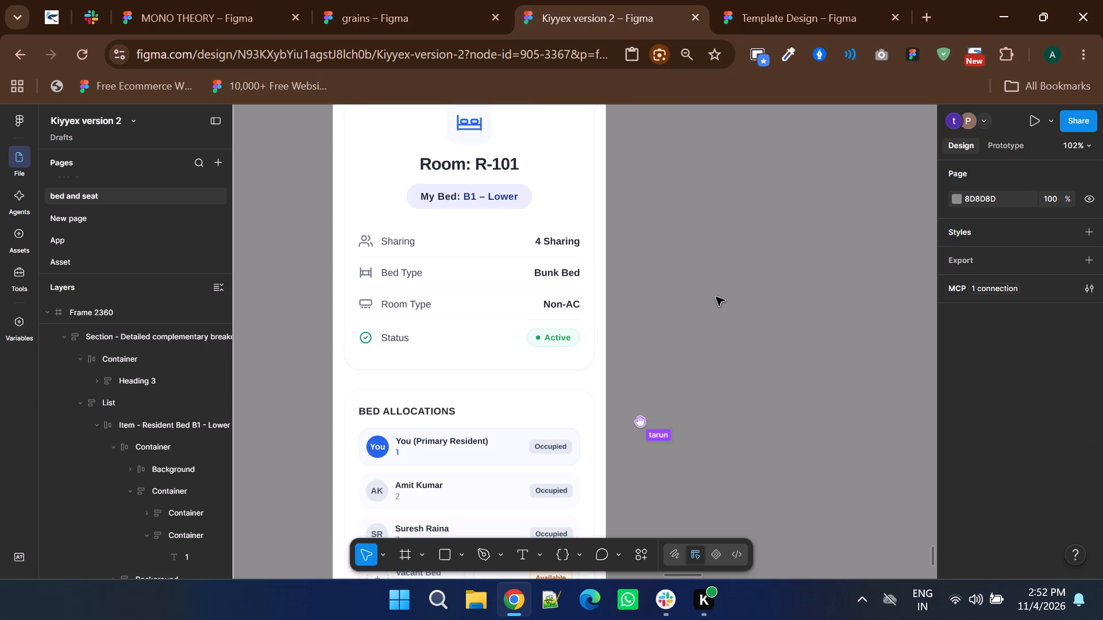
scroll(716, 297, up, 1)
triple_click(475, 282)
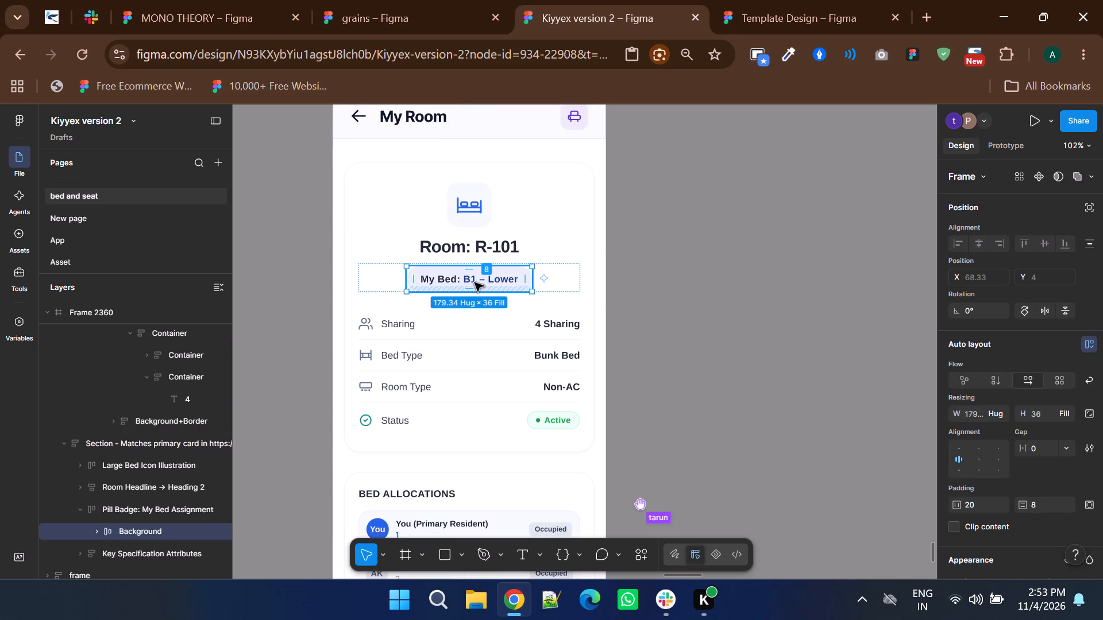
double_click(456, 275)
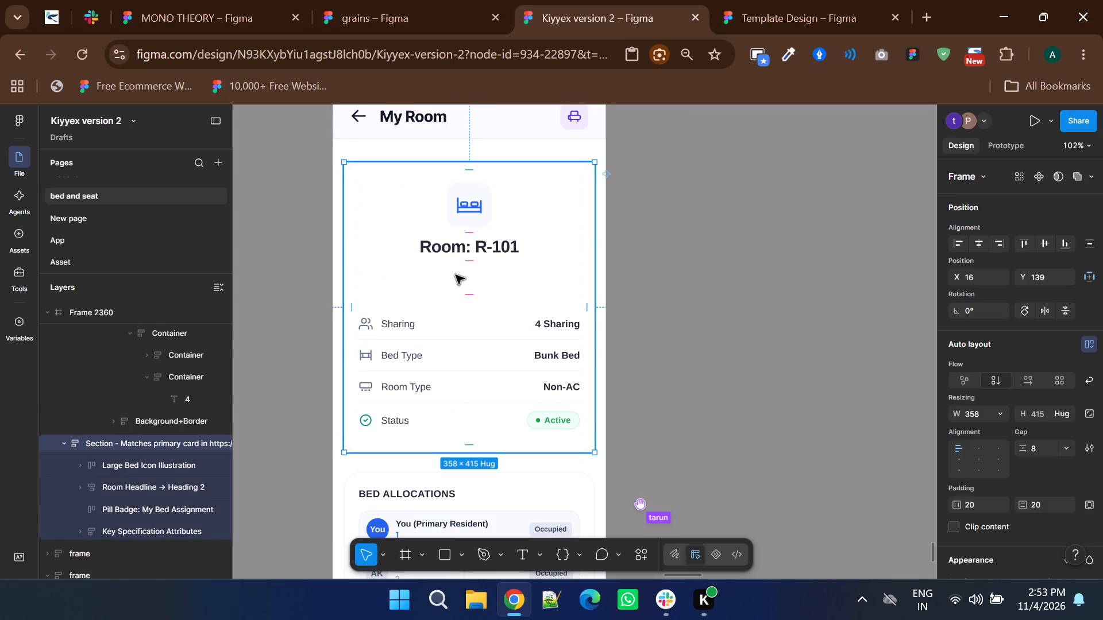
double_click(456, 275)
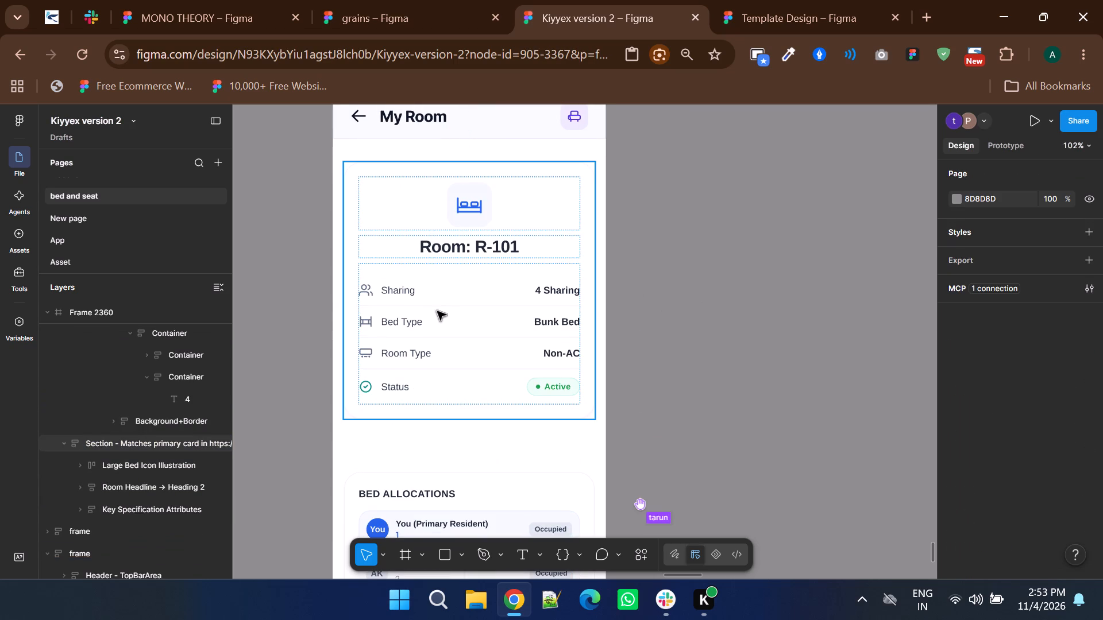
Delete the Bed Type row from the room details card on the My Room screen.
triple_click(429, 321)
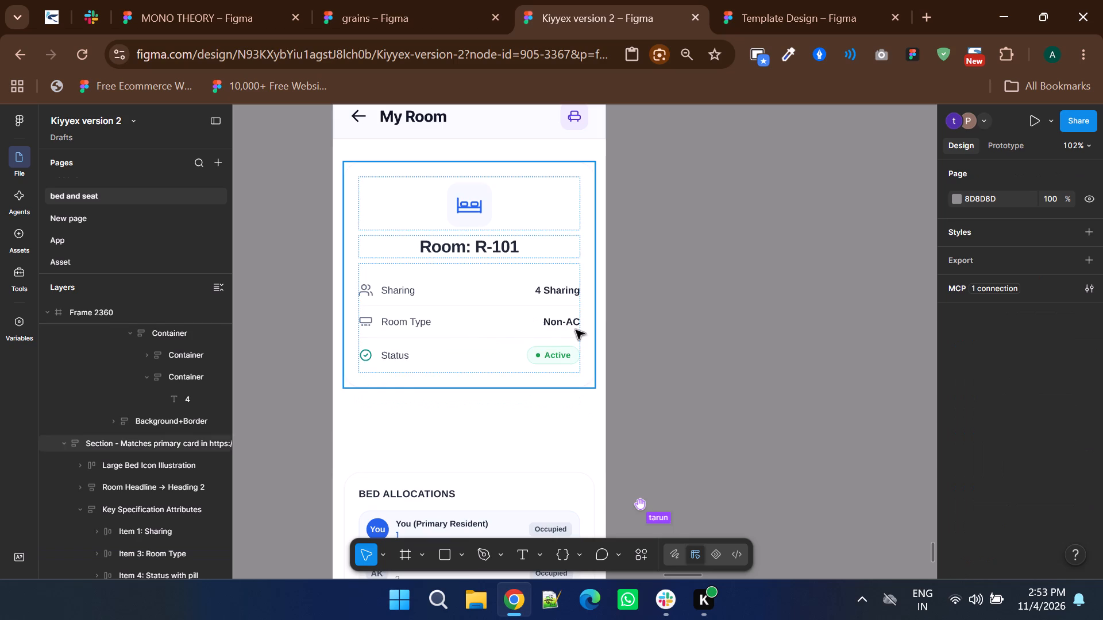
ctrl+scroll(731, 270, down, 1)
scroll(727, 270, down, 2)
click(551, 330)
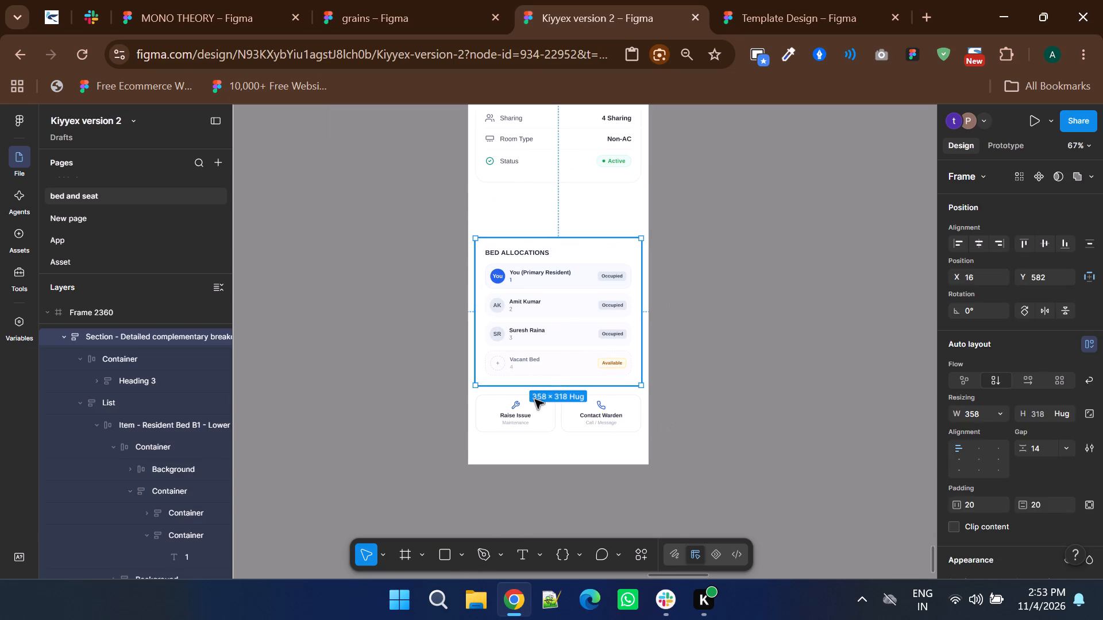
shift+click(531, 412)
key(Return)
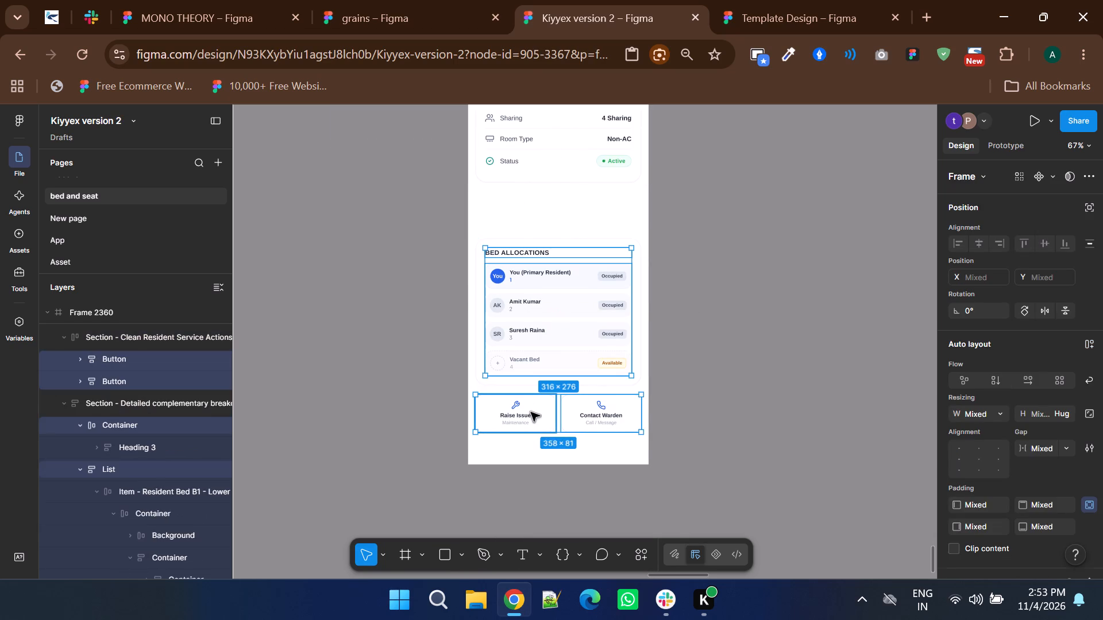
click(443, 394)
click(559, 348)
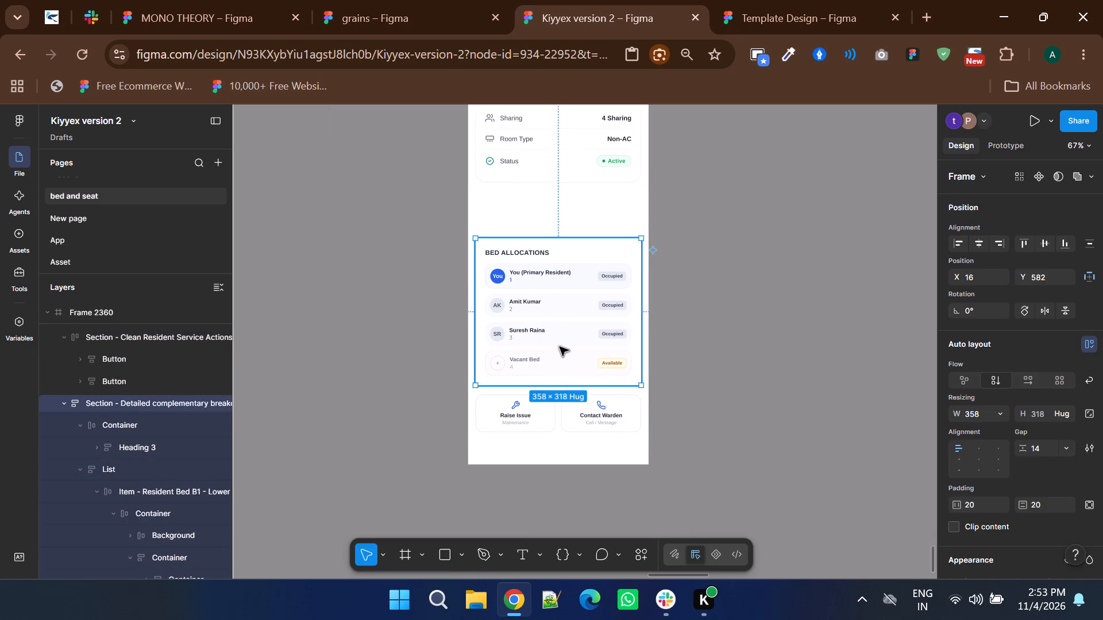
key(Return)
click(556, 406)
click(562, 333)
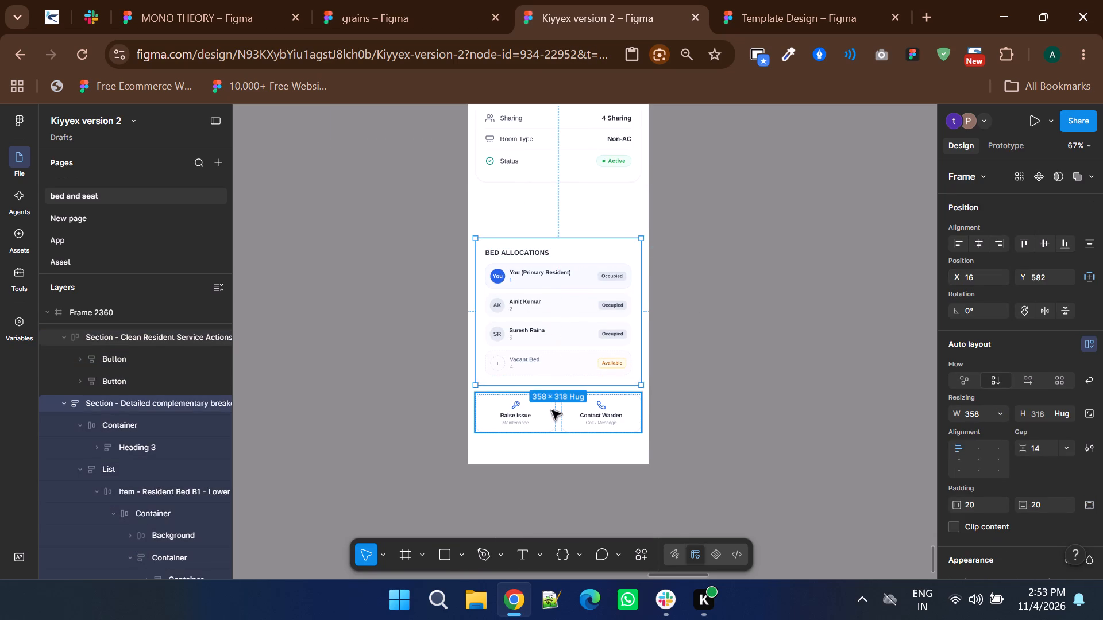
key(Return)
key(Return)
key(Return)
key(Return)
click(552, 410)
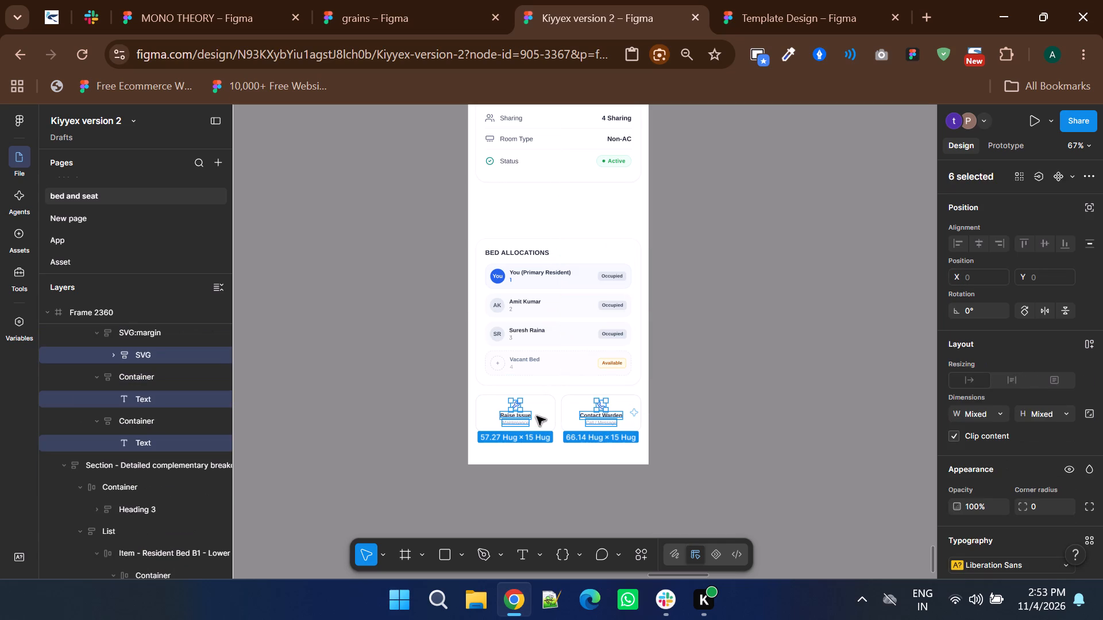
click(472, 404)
Move the Bed Allocations section and the Raise Issue and Contact Warden cards up together, closing the gap below the room details card.
click(549, 409)
shift+click(568, 313)
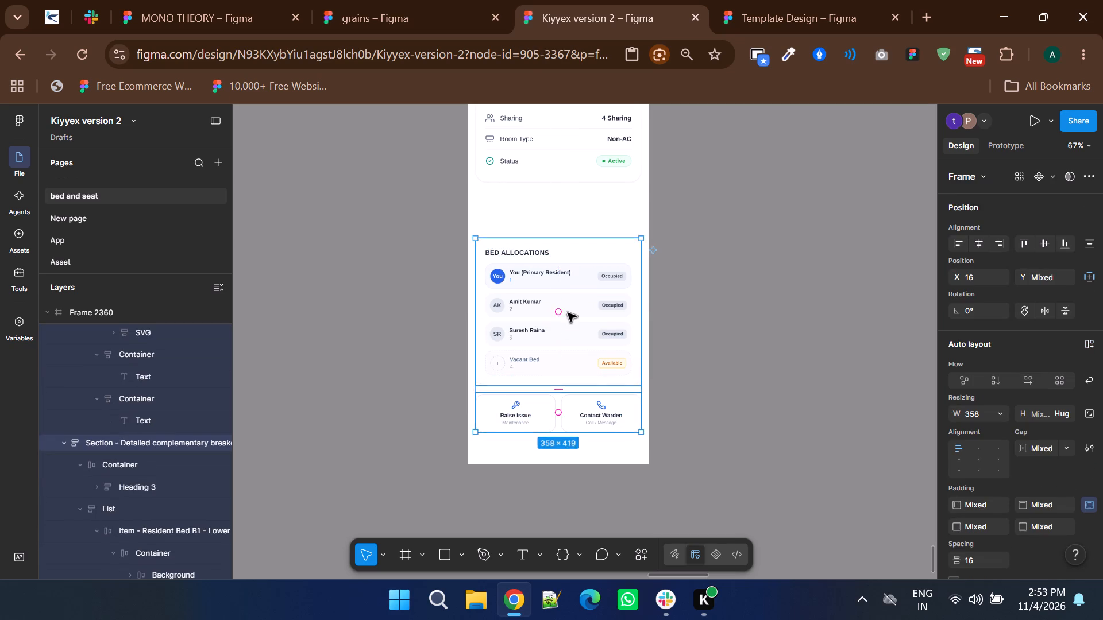
key(Up)
key(Up)
key(Up)
key(Up)
key(Up)
key(Up)
key(Up)
key(Up)
key(Up)
key(Up)
key(Up)
key(Up)
key(Up)
key(Up)
key(Up)
key(Up)
key(Up)
key(Up)
key(Up)
key(Up)
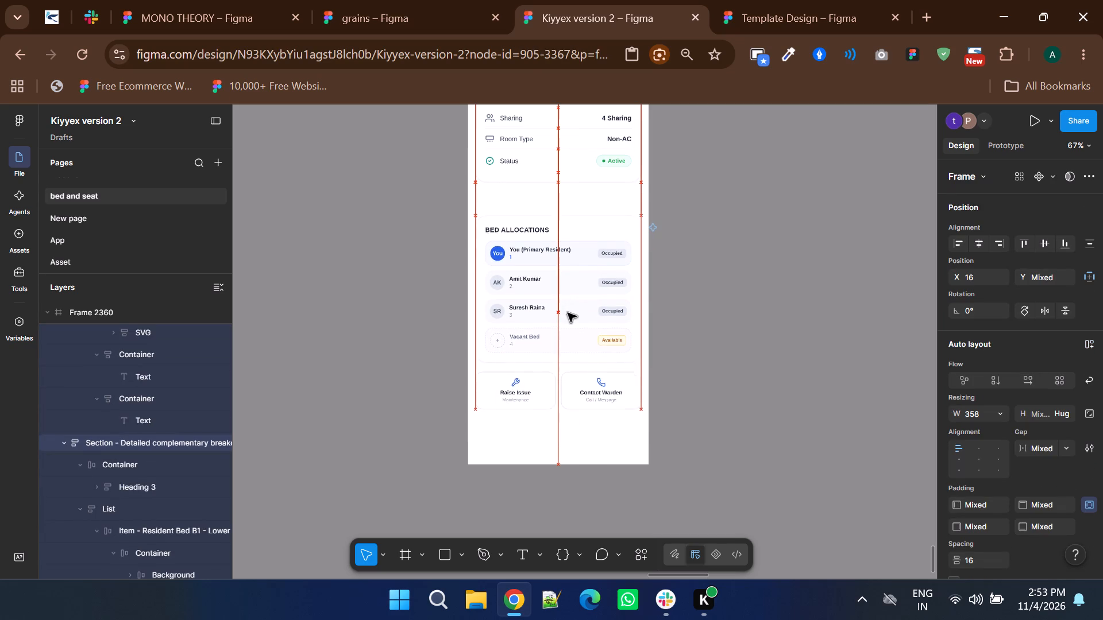
click(755, 305)
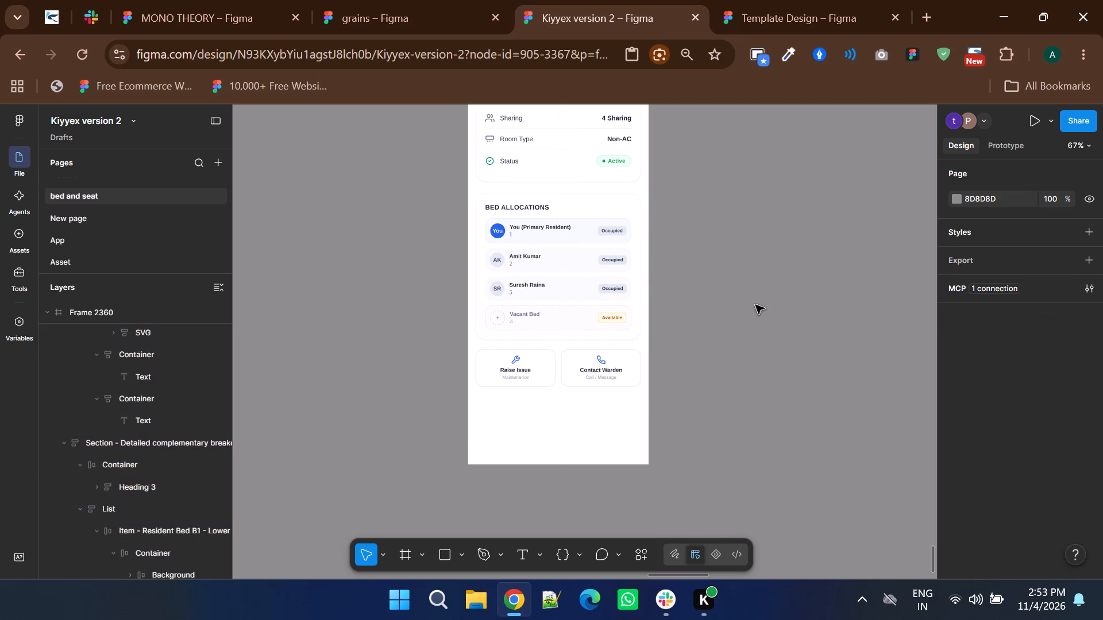
Shorten the My Room frame so it ends just below the Raise Issue and Contact Warden cards.
ctrl+click(553, 419)
ctrl+drag(541, 459, 540, 401)
click(428, 403)
Review the Library Management, Bed Management, Seat and Bed screens, including the Room List & Occupancy table, for remaining details to simplify.
ctrl+scroll(428, 403, down, 3)
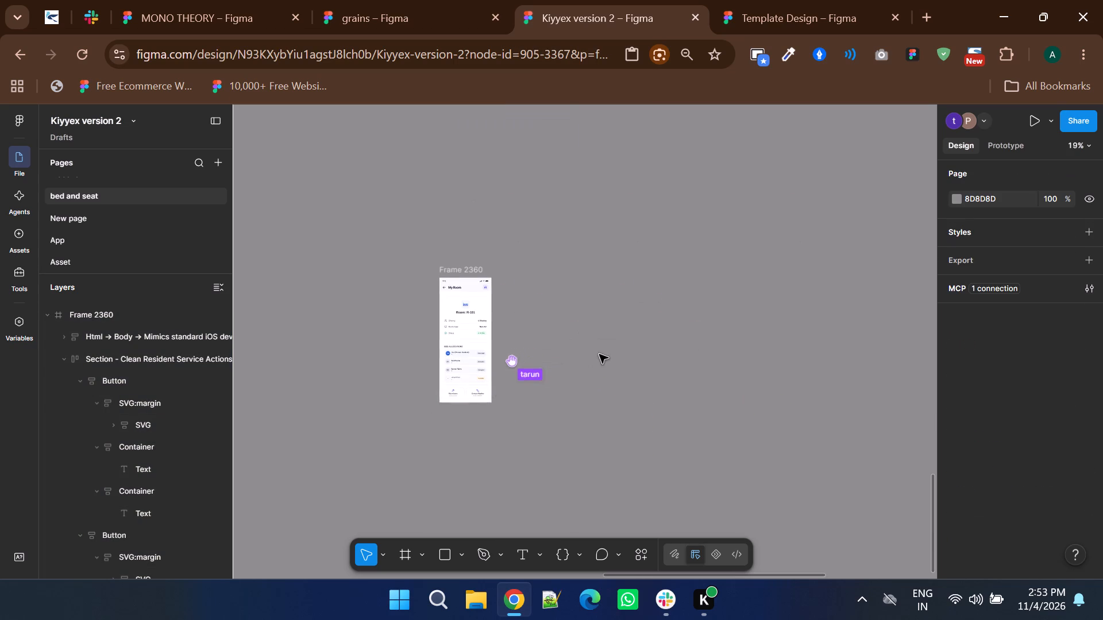
ctrl+scroll(599, 354, down, 2)
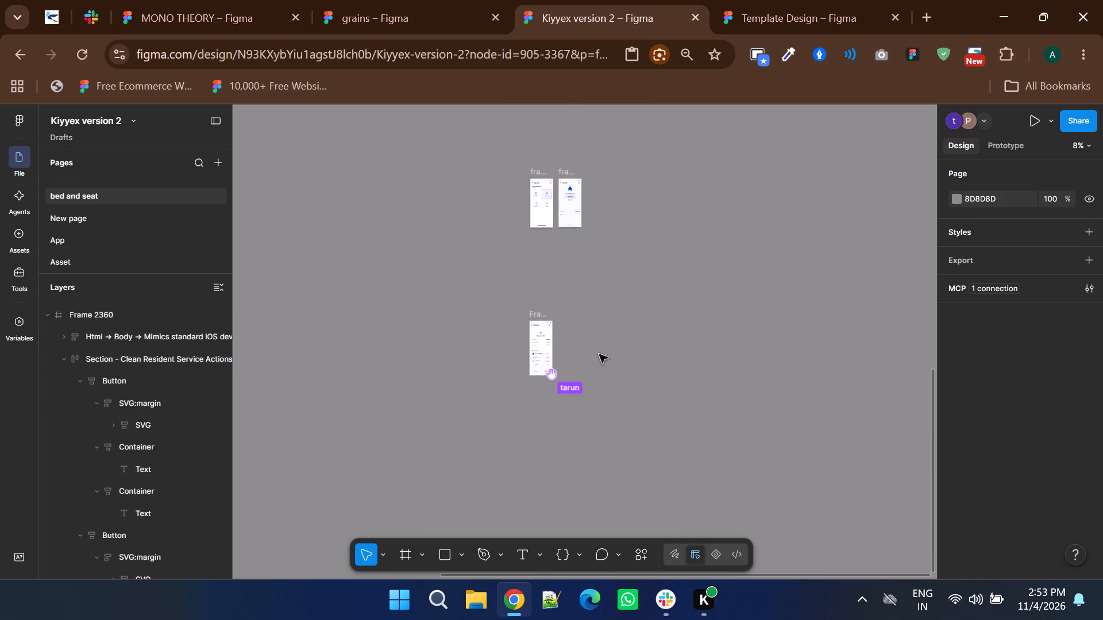
ctrl+scroll(599, 354, down, 3)
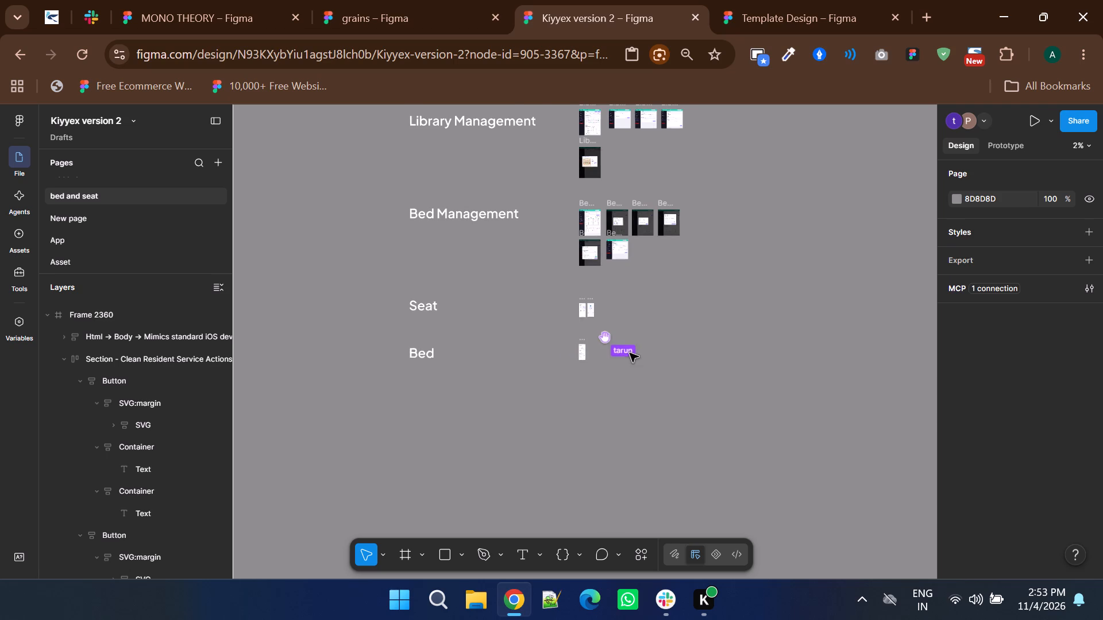
shift+scroll(630, 353, down, 1)
ctrl+scroll(630, 353, down, 3)
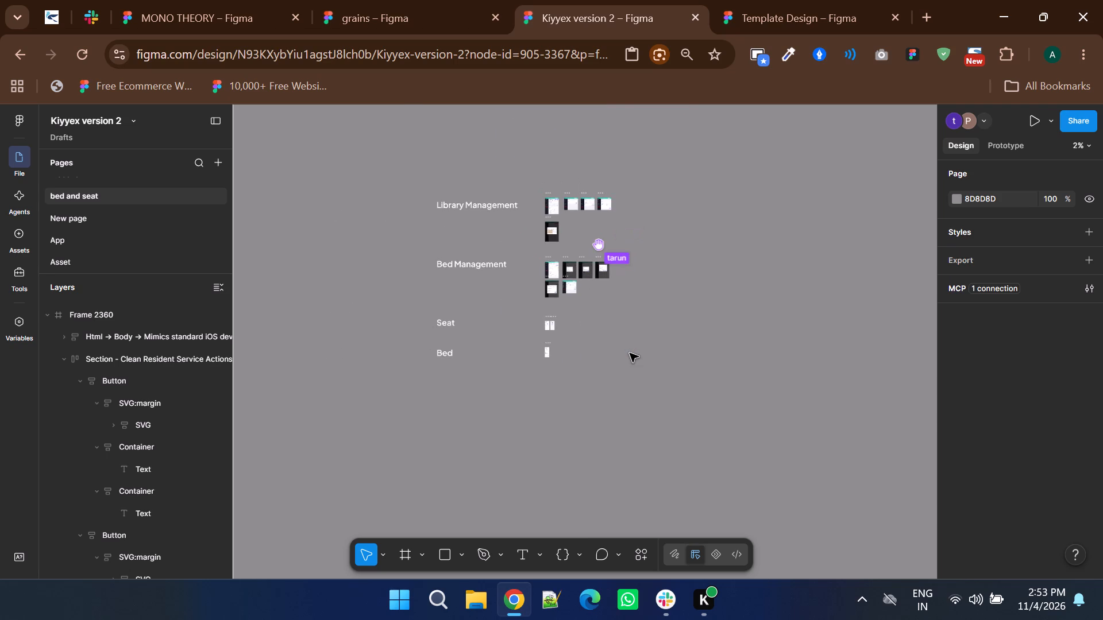
scroll(630, 353, up, 1)
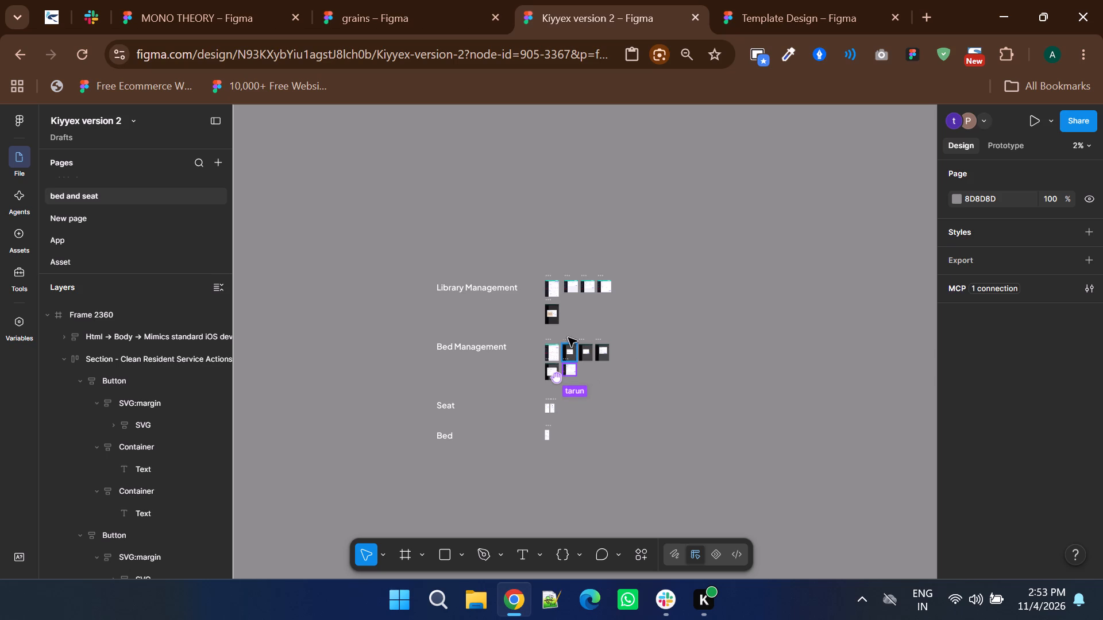
ctrl+scroll(543, 351, up, 8)
scroll(543, 351, down, 2)
shift+scroll(543, 351, down, 2)
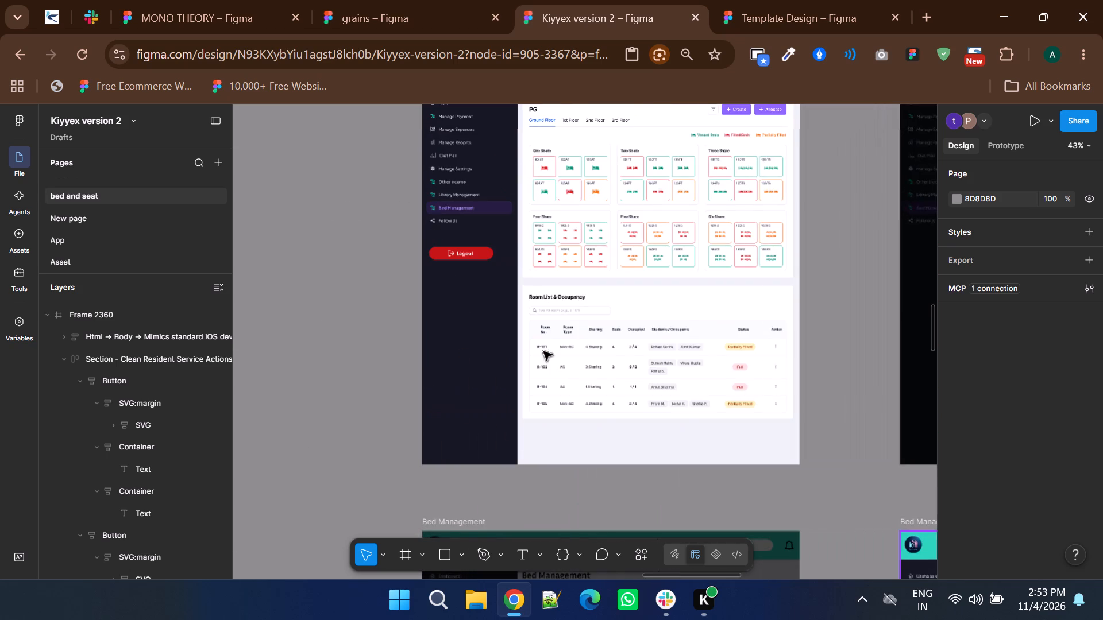
ctrl+scroll(543, 351, up, 2)
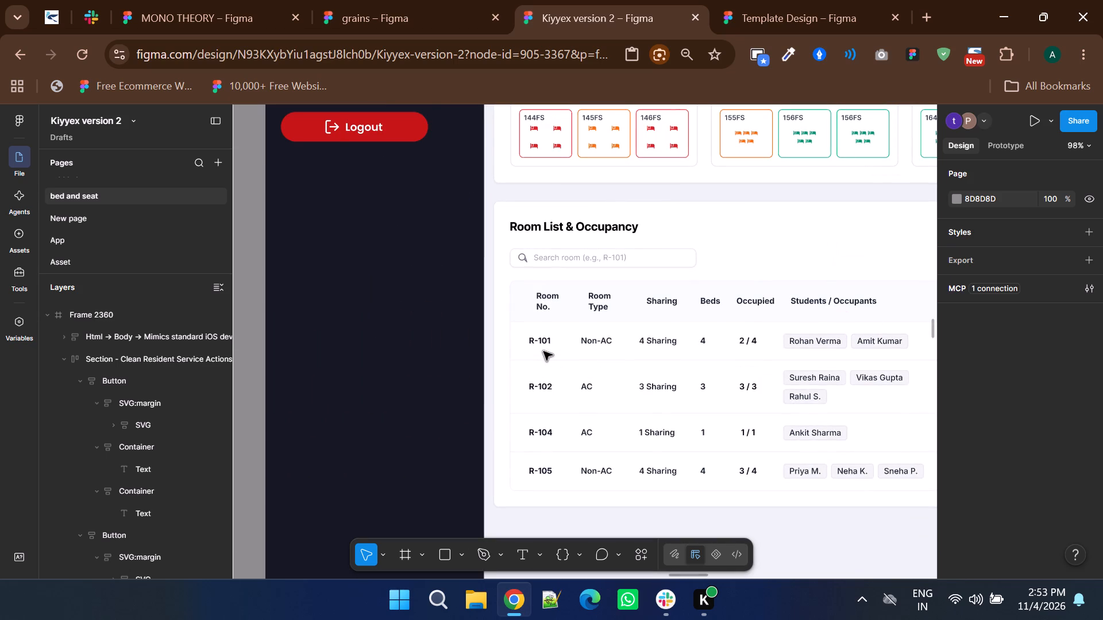
ctrl+scroll(543, 351, down, 2)
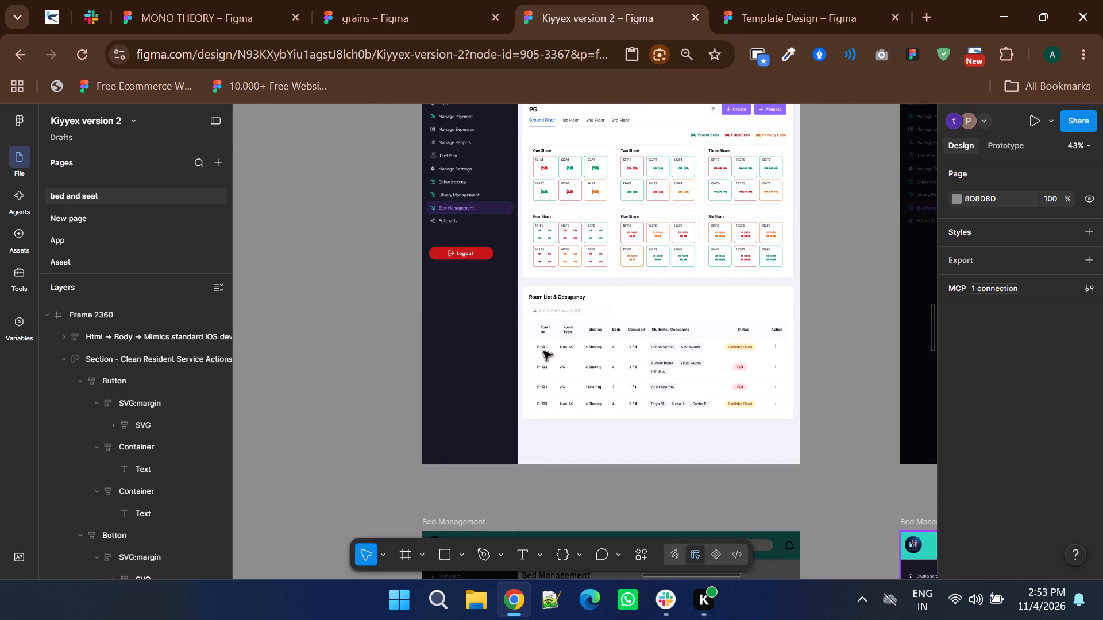
ctrl+scroll(543, 351, down, 5)
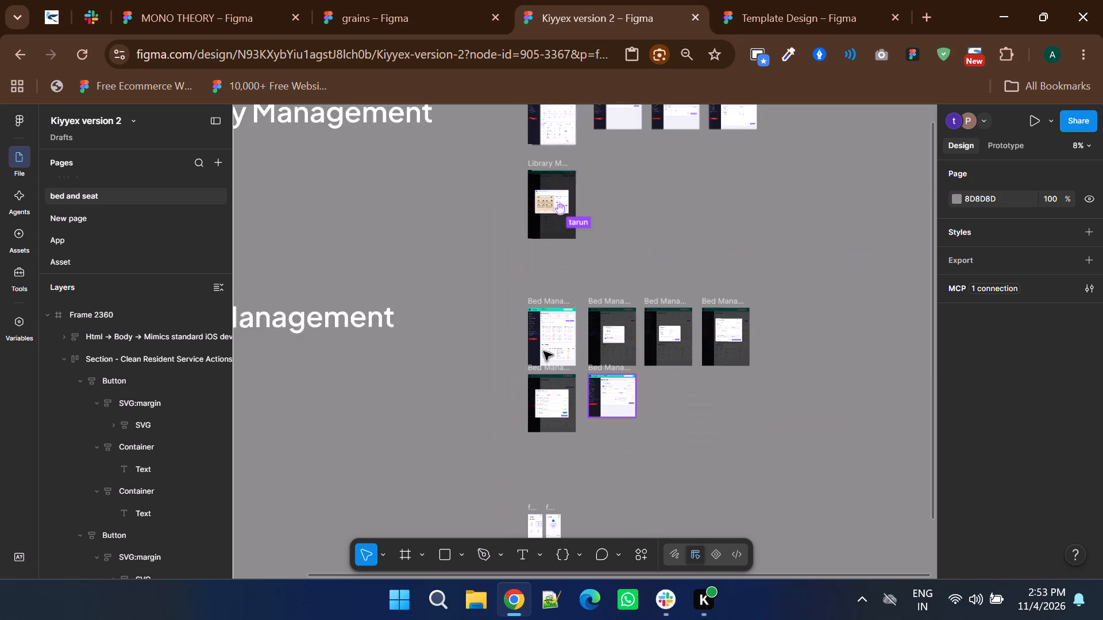
Delete the "1" value and its colon from the Occupied/Available row in the Seat A-004 Details card of the Library Management modal.
scroll(543, 351, up, 1)
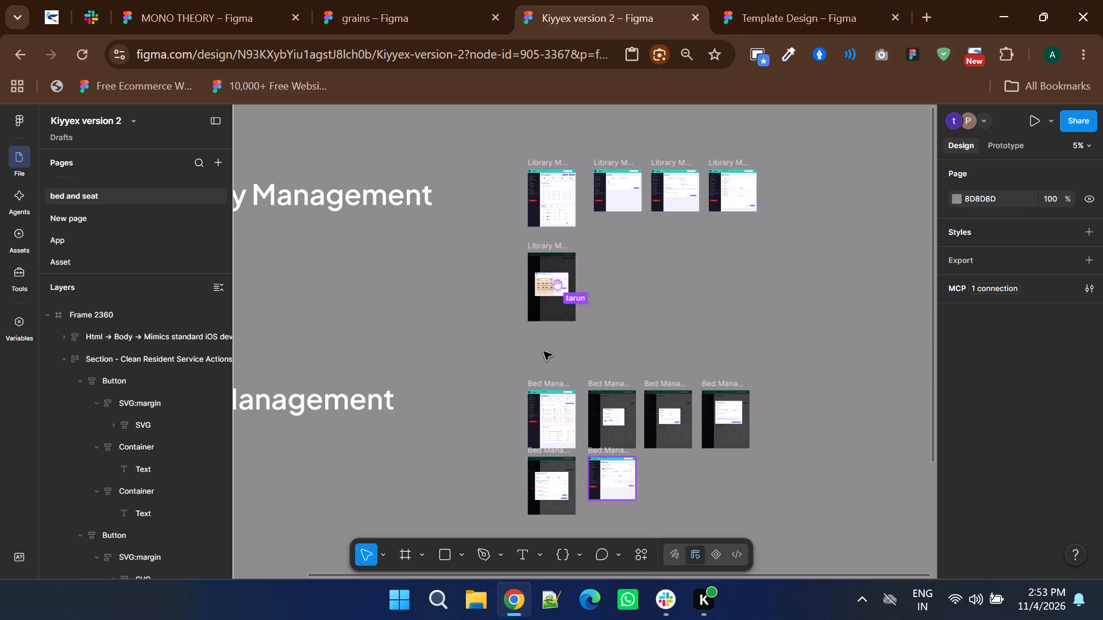
ctrl+scroll(563, 273, up, 7)
scroll(563, 273, down, 1)
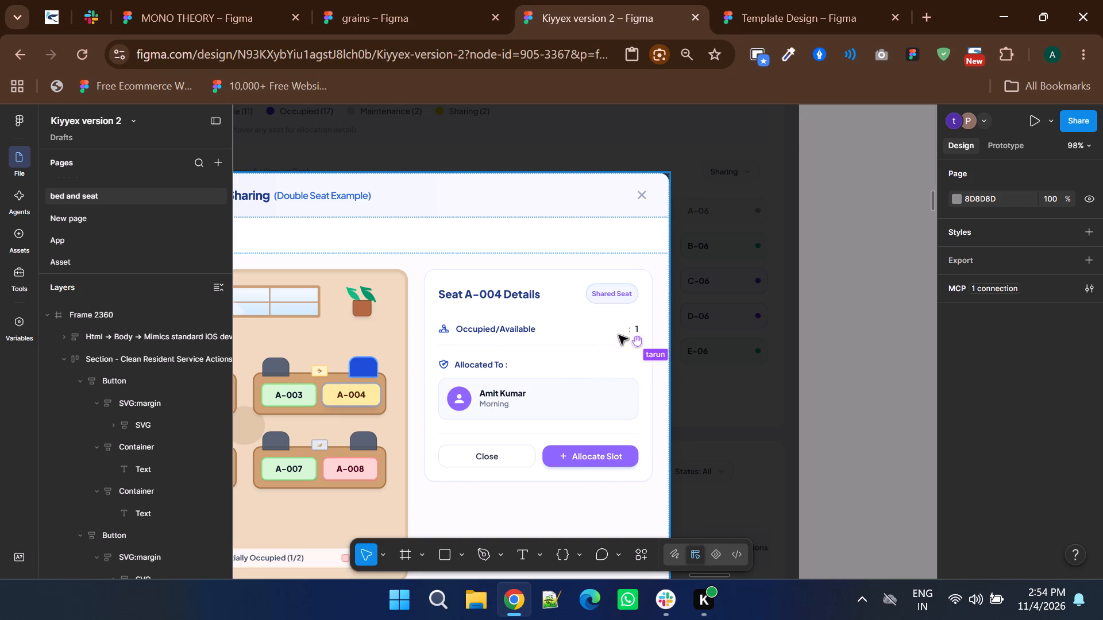
ctrl+scroll(624, 332, up, 4)
ctrl+click(699, 319)
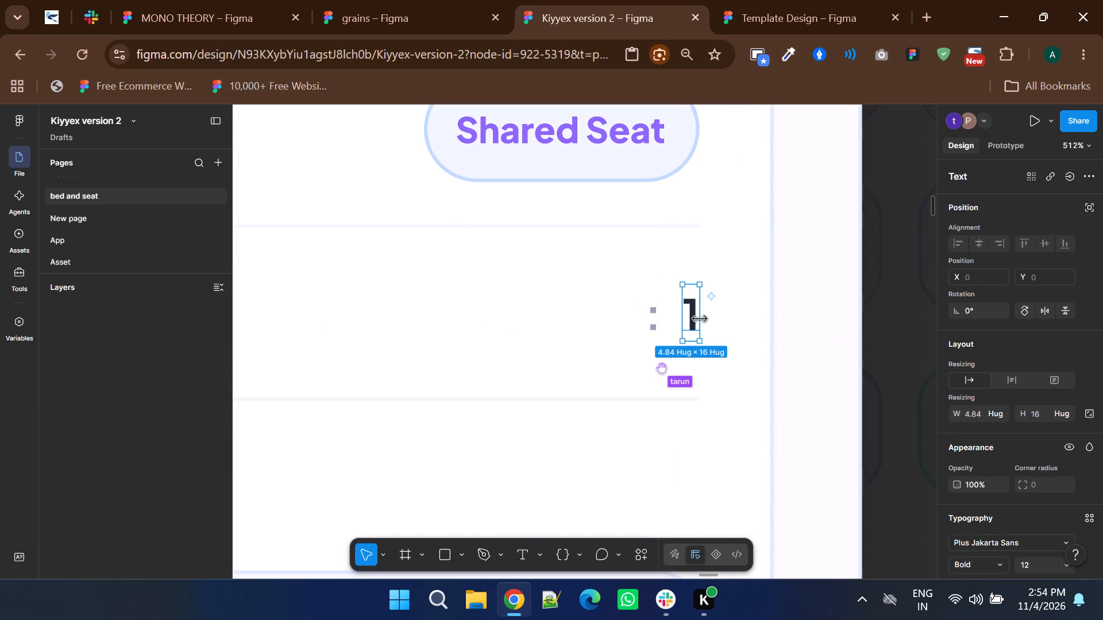
key(Delete)
ctrl+click(651, 320)
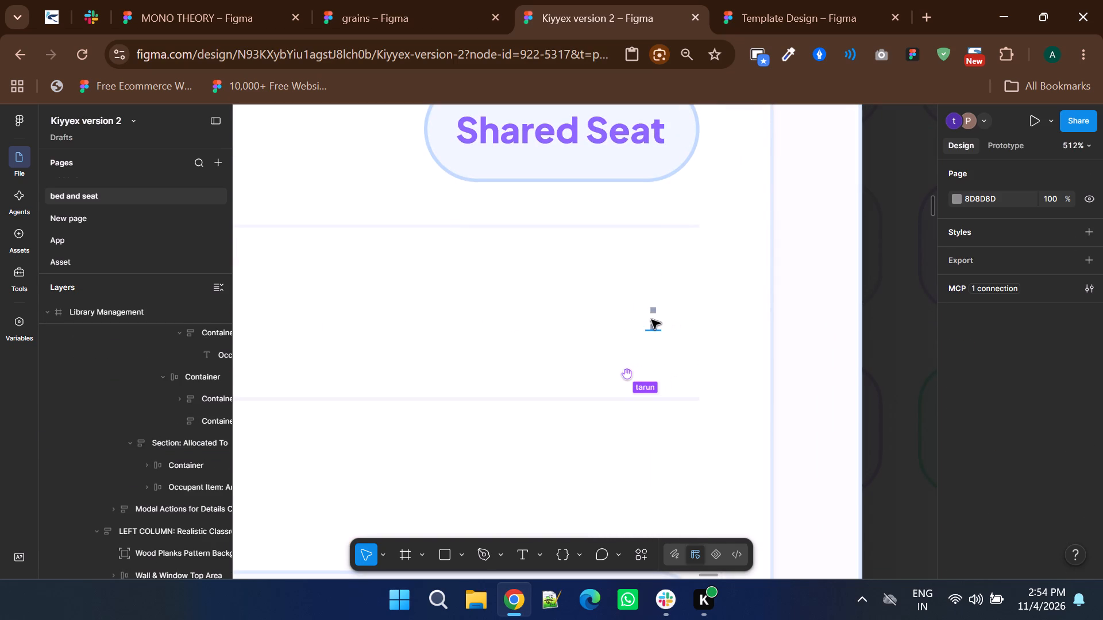
key(Delete)
ctrl+scroll(651, 320, down, 4)
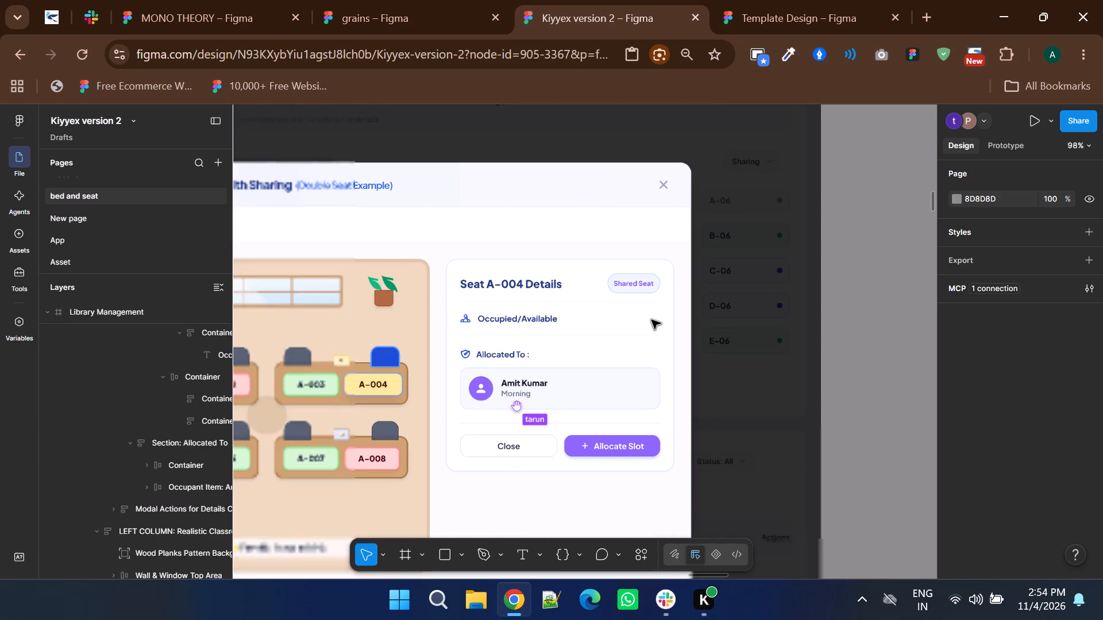
Delete the Morning text below the occupant's name in the Seat A-004 Details card.
ctrl+click(516, 399)
key(Delete)
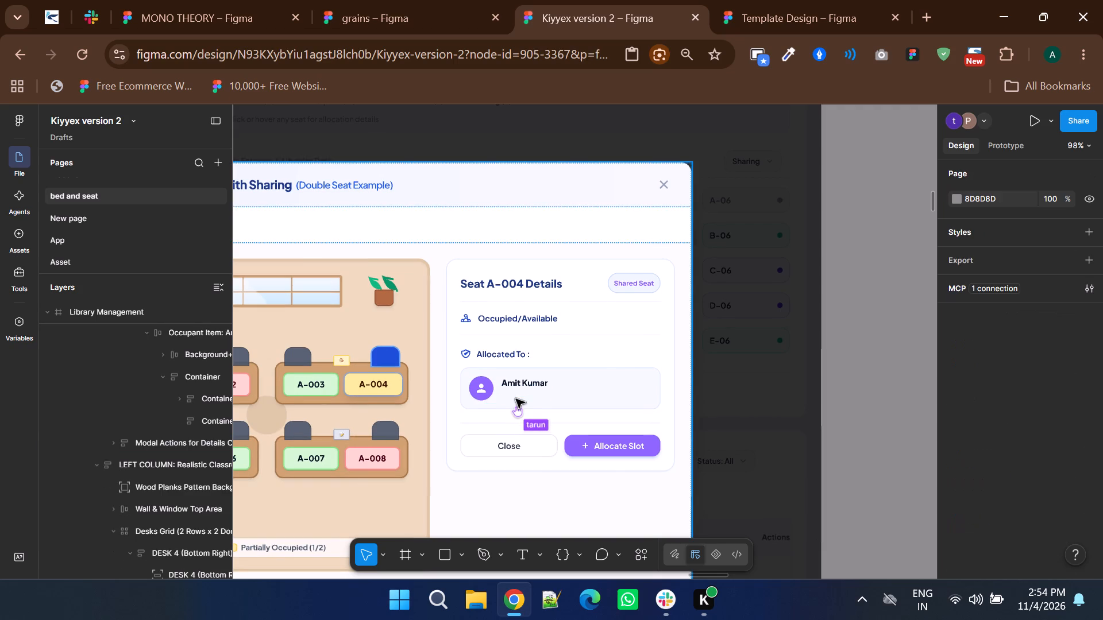
triple_click(516, 399)
double_click(516, 399)
triple_click(516, 399)
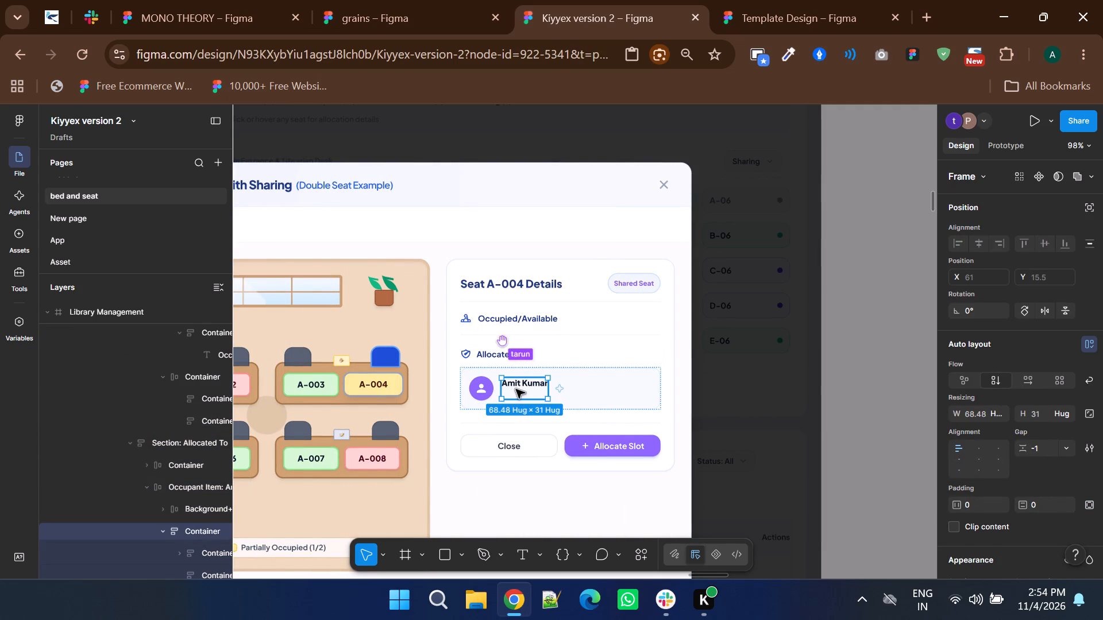
double_click(516, 389)
Delete the Shared Seat badge beside the Seat A-004 Details heading in the Library Management modal.
ctrl+scroll(517, 390, down, 1)
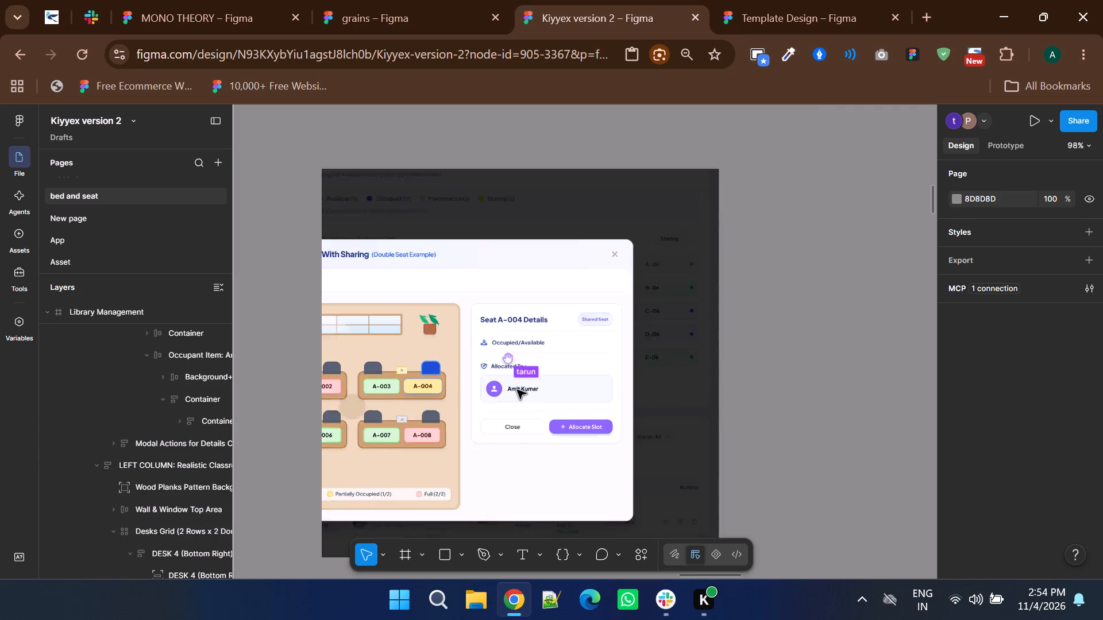
ctrl+scroll(517, 390, down, 1)
click(796, 297)
ctrl+scroll(796, 297, down, 2)
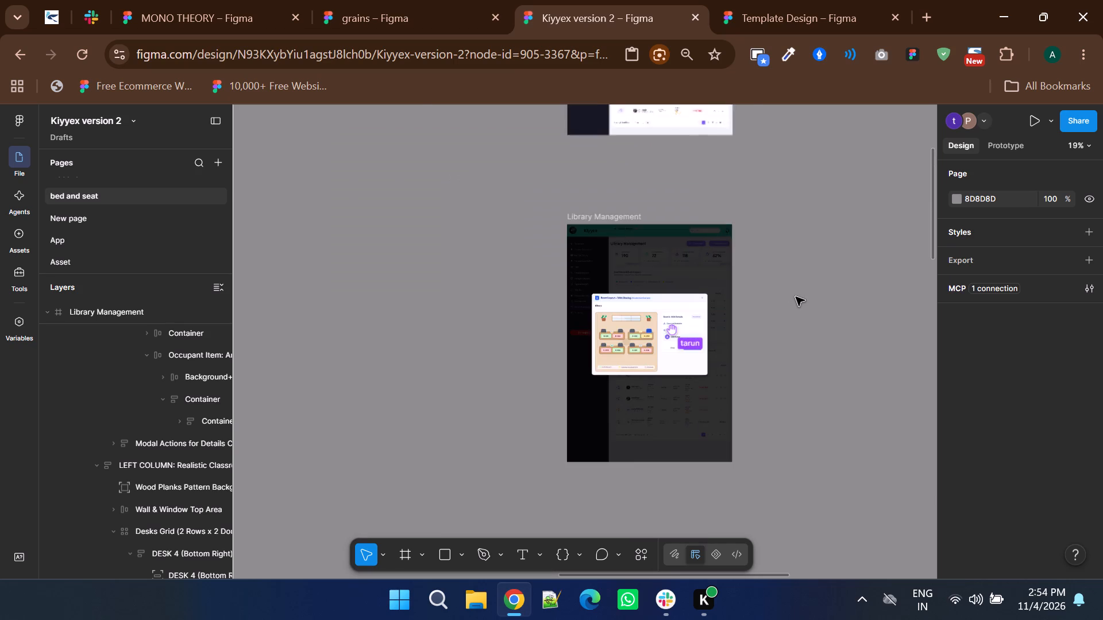
ctrl+scroll(796, 297, down, 2)
click(546, 309)
shift+scroll(546, 309, down, 2)
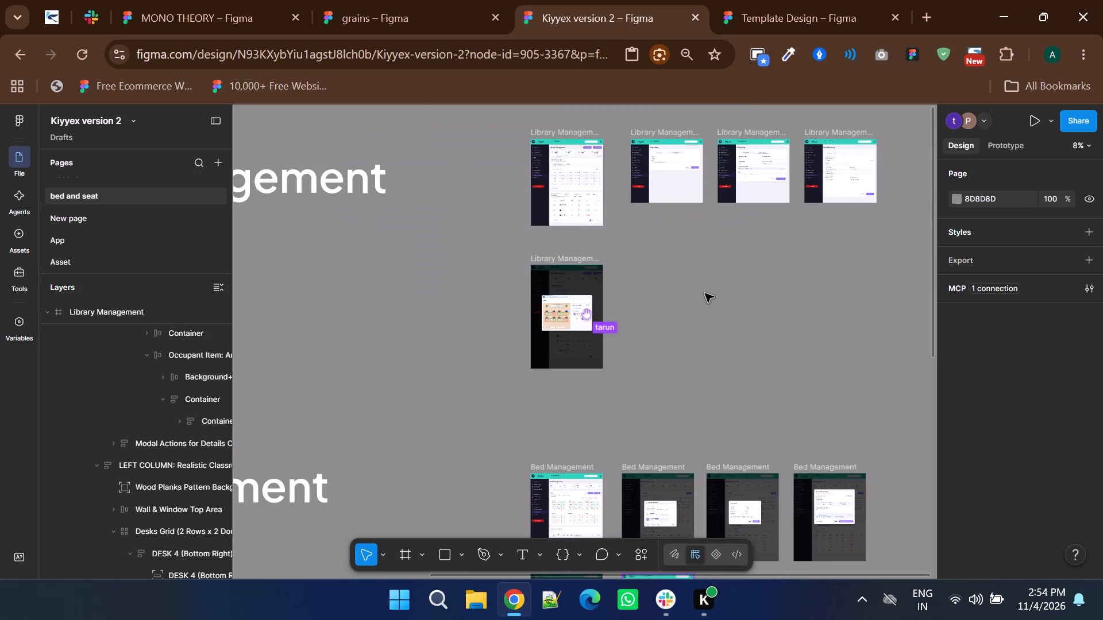
ctrl+scroll(576, 301, up, 6)
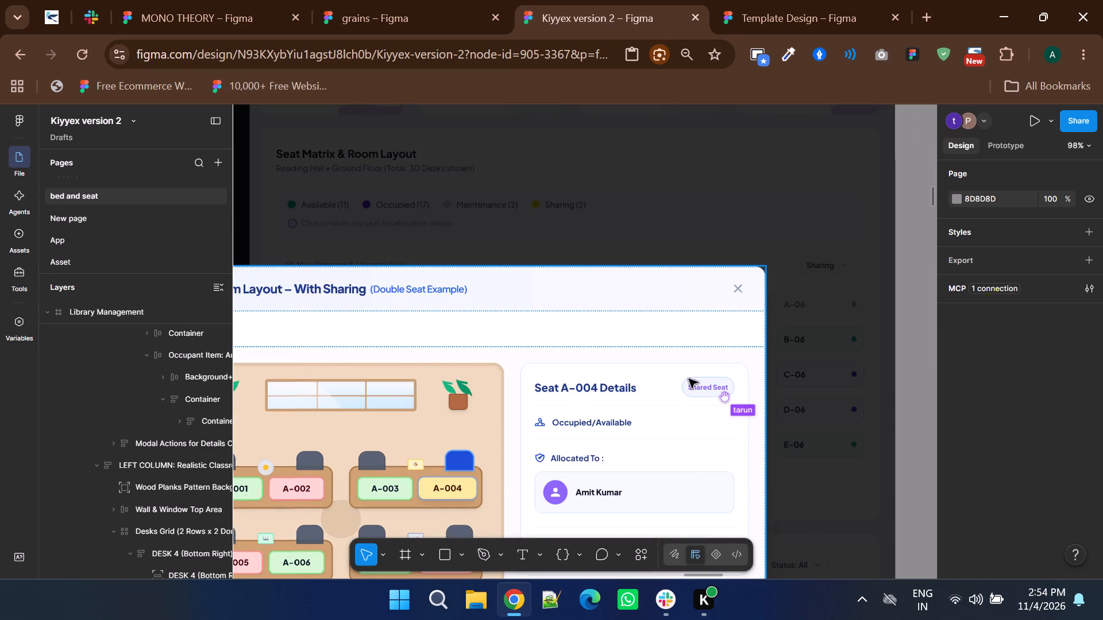
triple_click(711, 387)
triple_click(711, 387)
key(Delete)
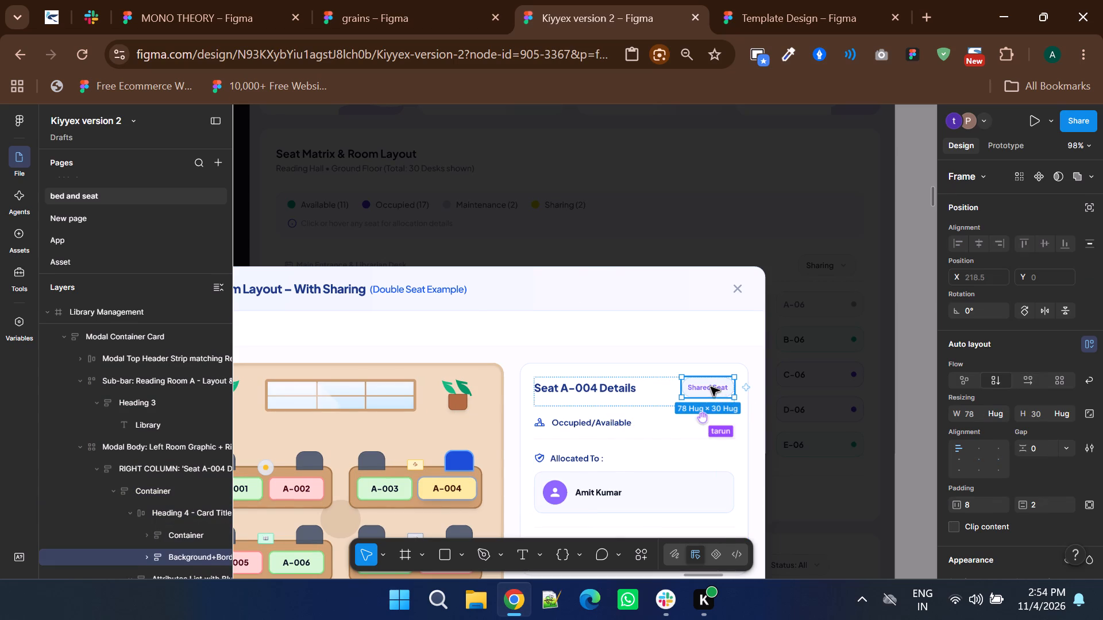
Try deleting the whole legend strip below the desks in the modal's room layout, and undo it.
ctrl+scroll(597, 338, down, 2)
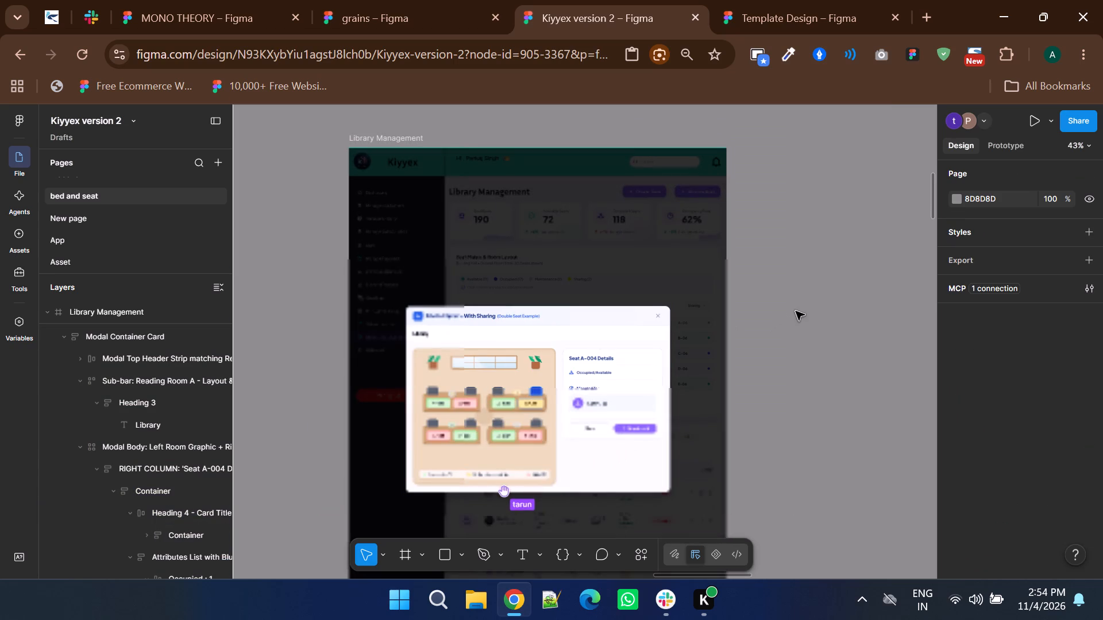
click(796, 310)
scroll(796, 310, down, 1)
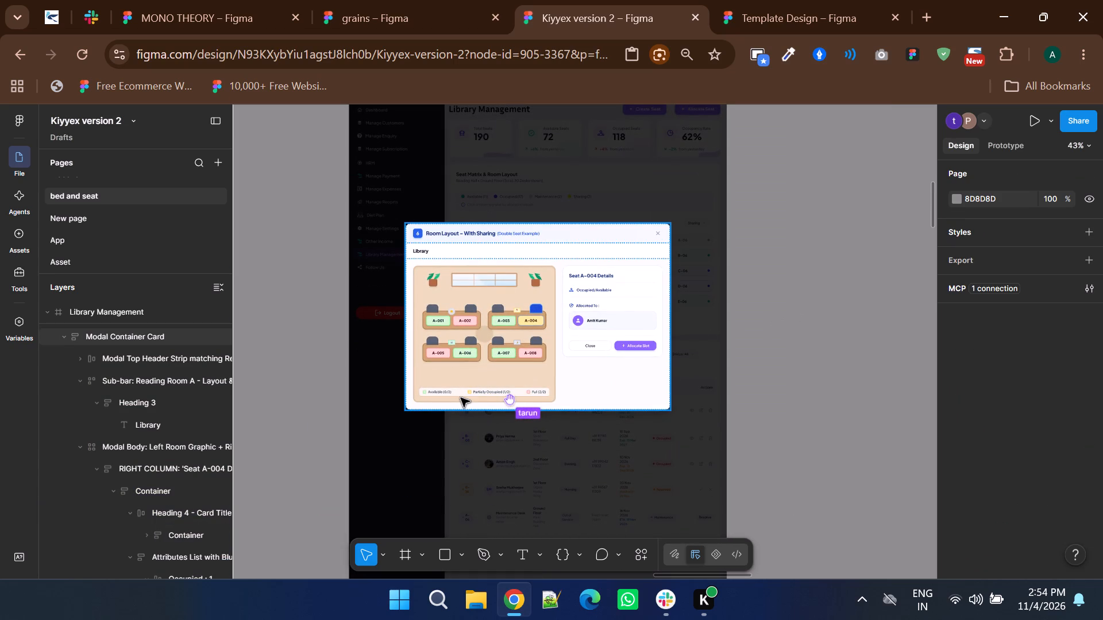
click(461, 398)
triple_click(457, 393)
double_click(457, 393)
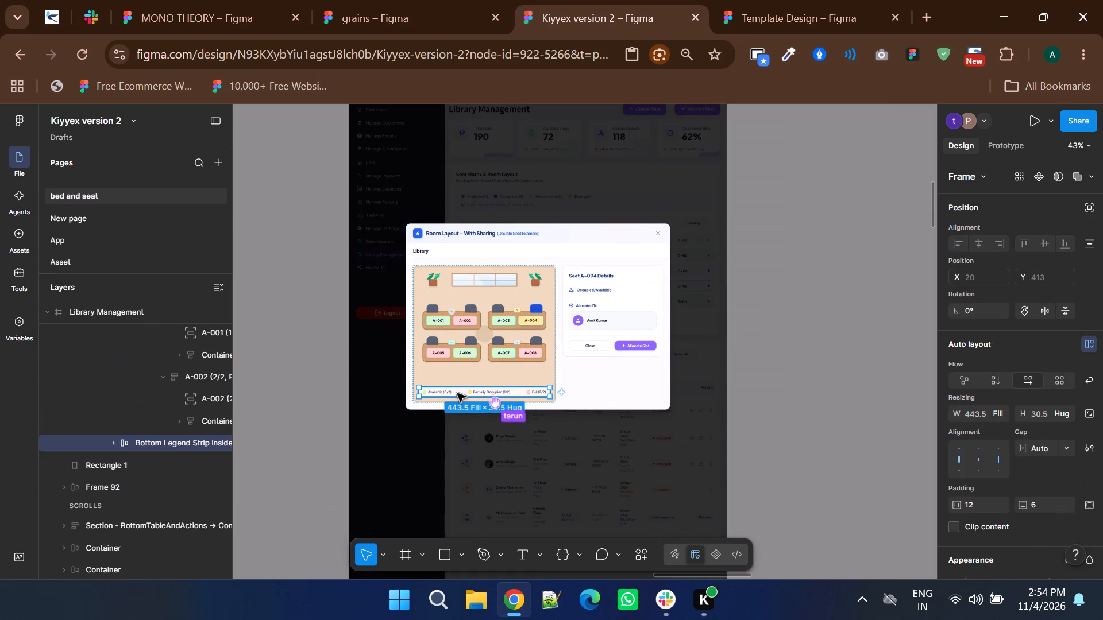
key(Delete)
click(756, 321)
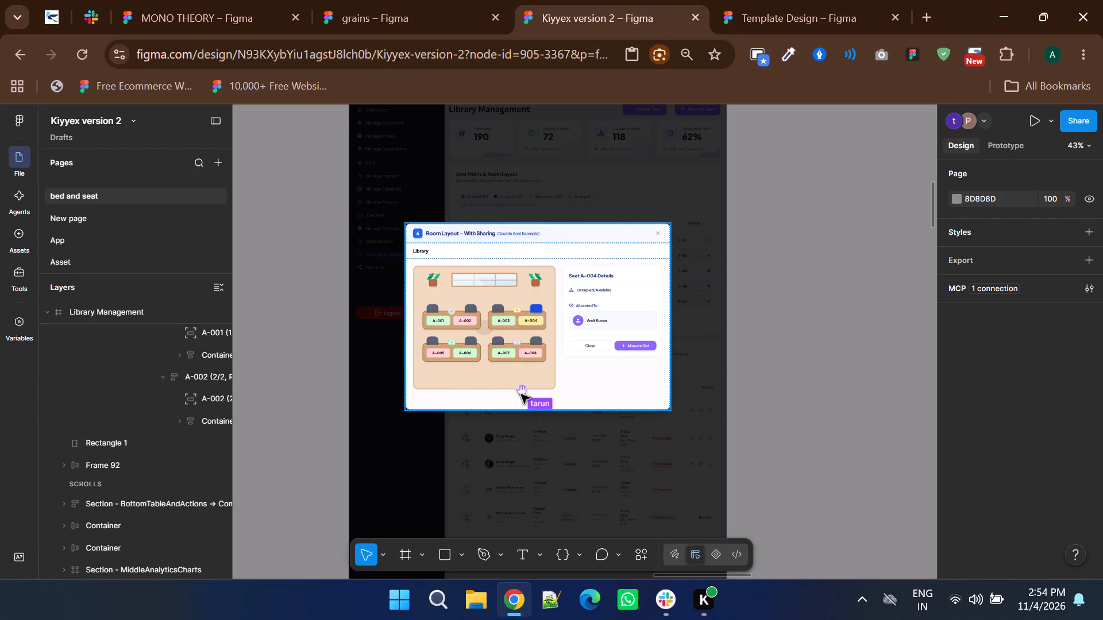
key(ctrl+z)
Delete the Partially Occupied (1/2) entry from the legend strip below the desks.
ctrl+scroll(441, 413, up, 3)
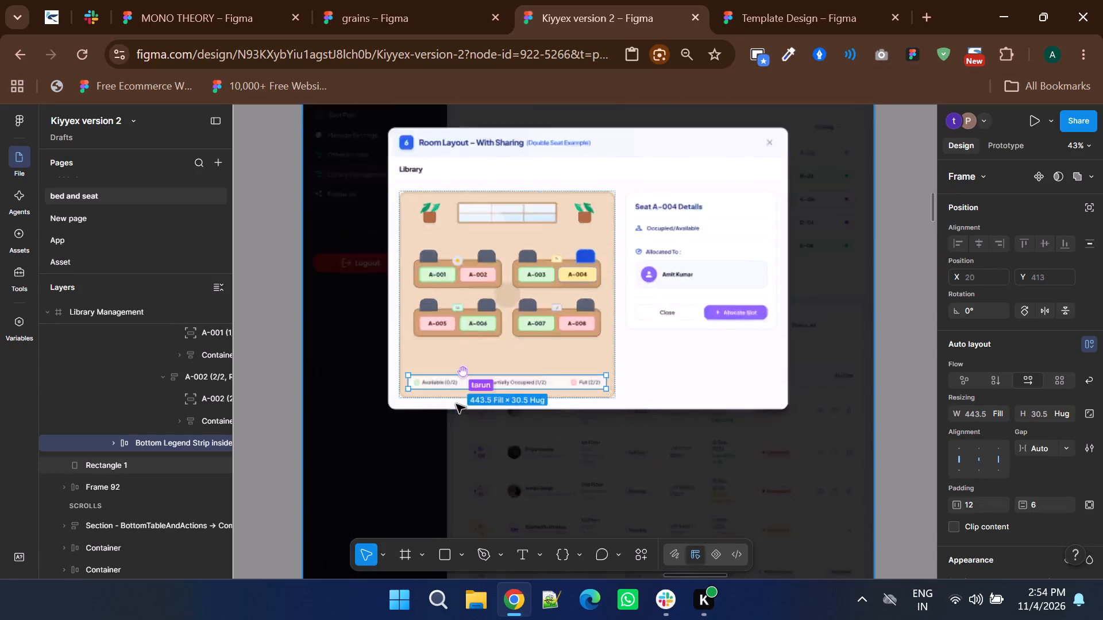
double_click(622, 349)
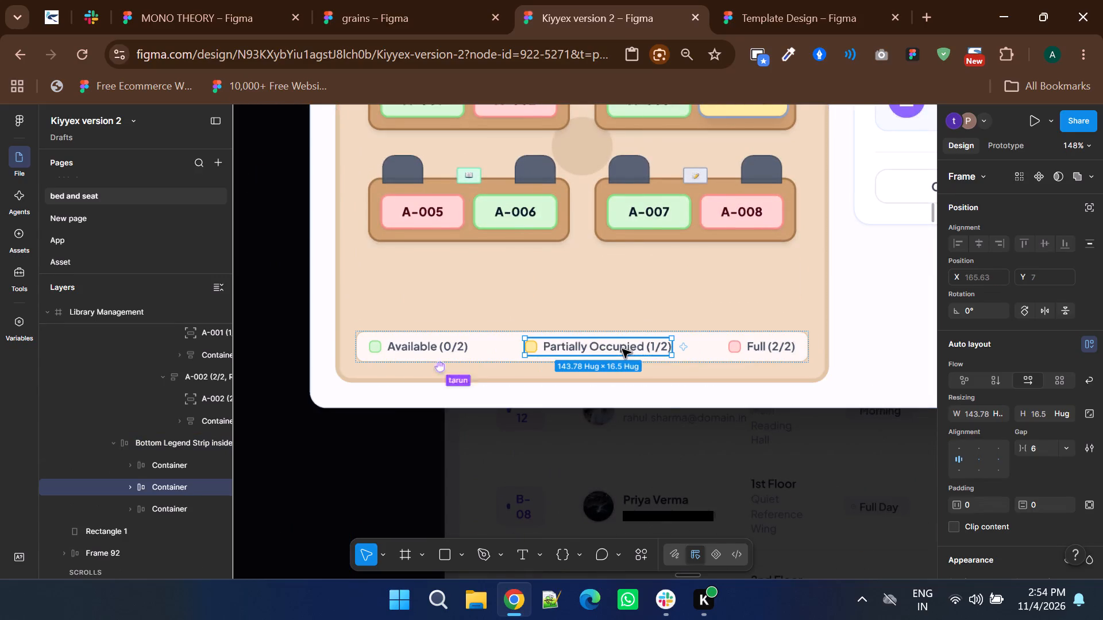
key(Delete)
triple_click(622, 349)
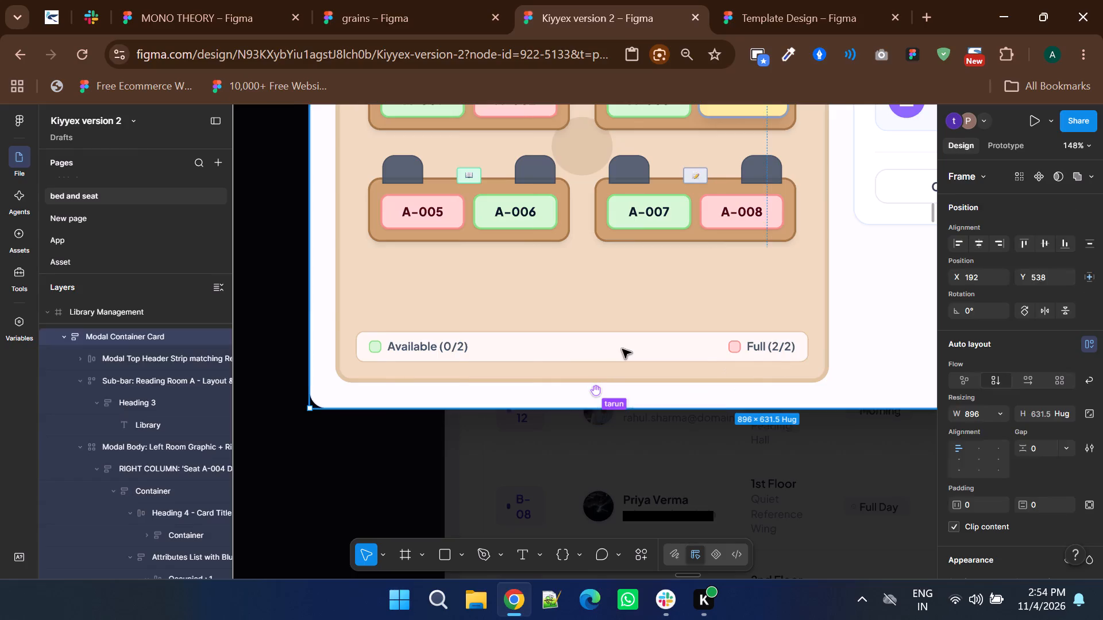
double_click(622, 349)
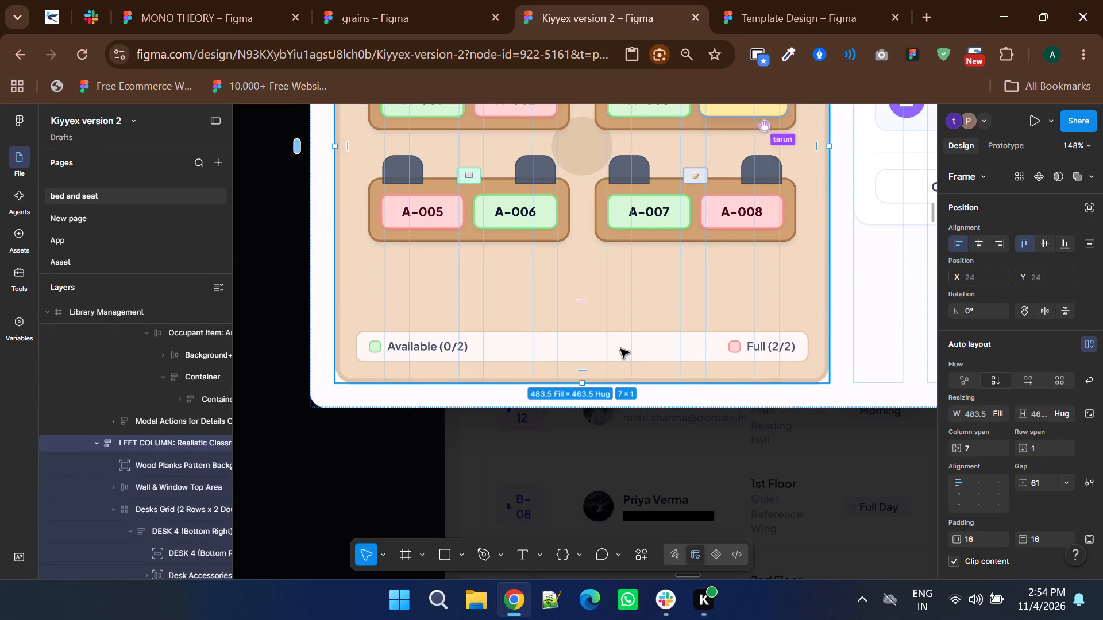
Change seat A-004's fill to the pink FFD5D2 sampled from seat A-008.
scroll(620, 349, up, 2)
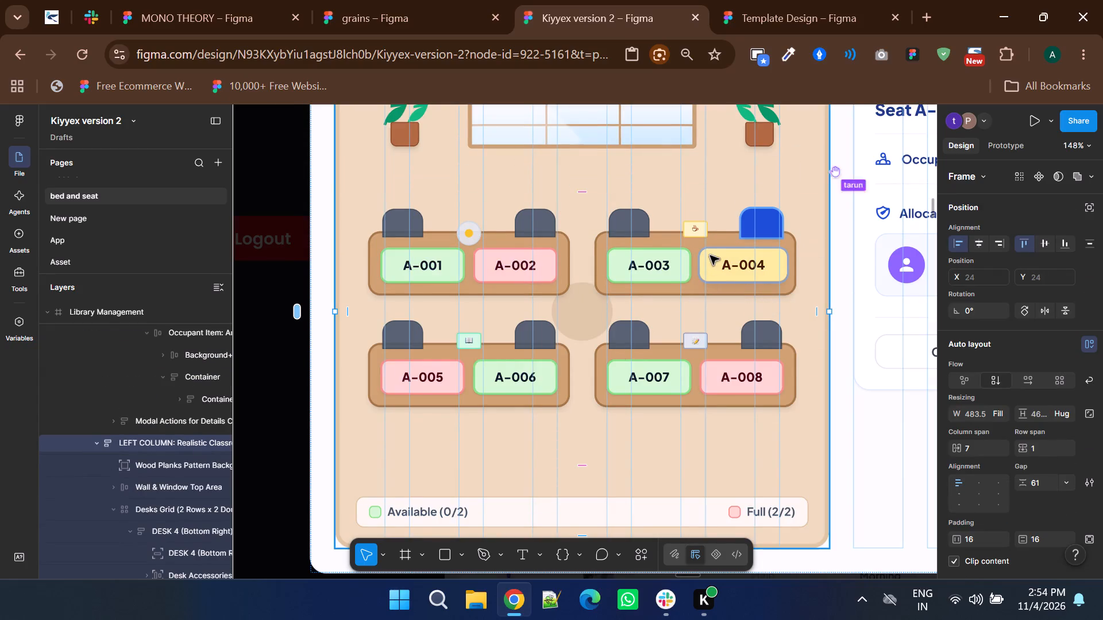
ctrl+click(710, 255)
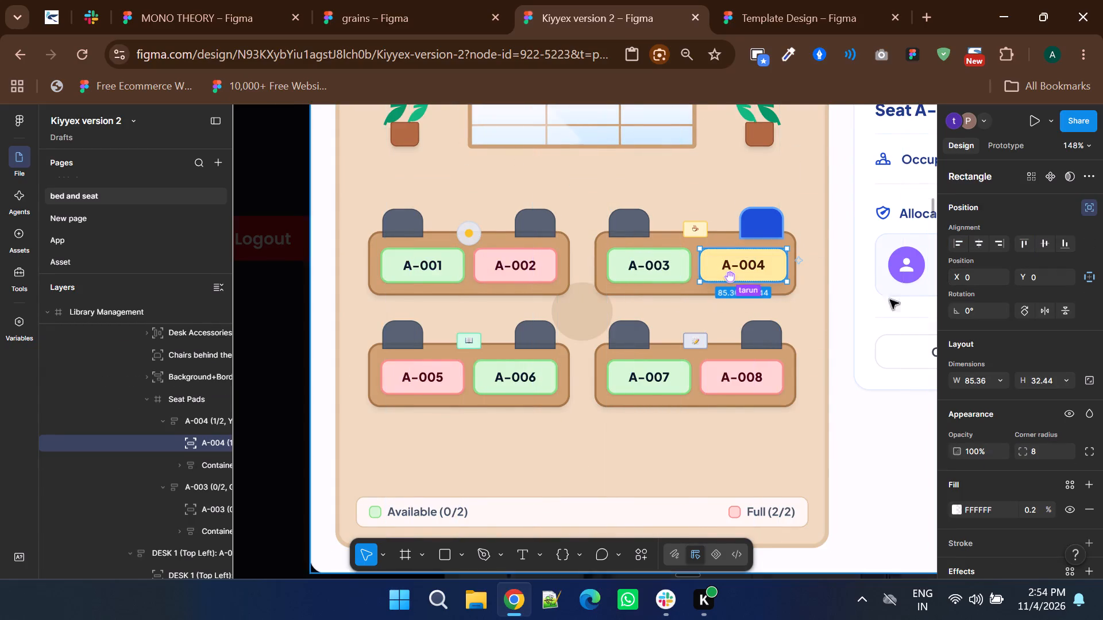
scroll(992, 365, down, 2)
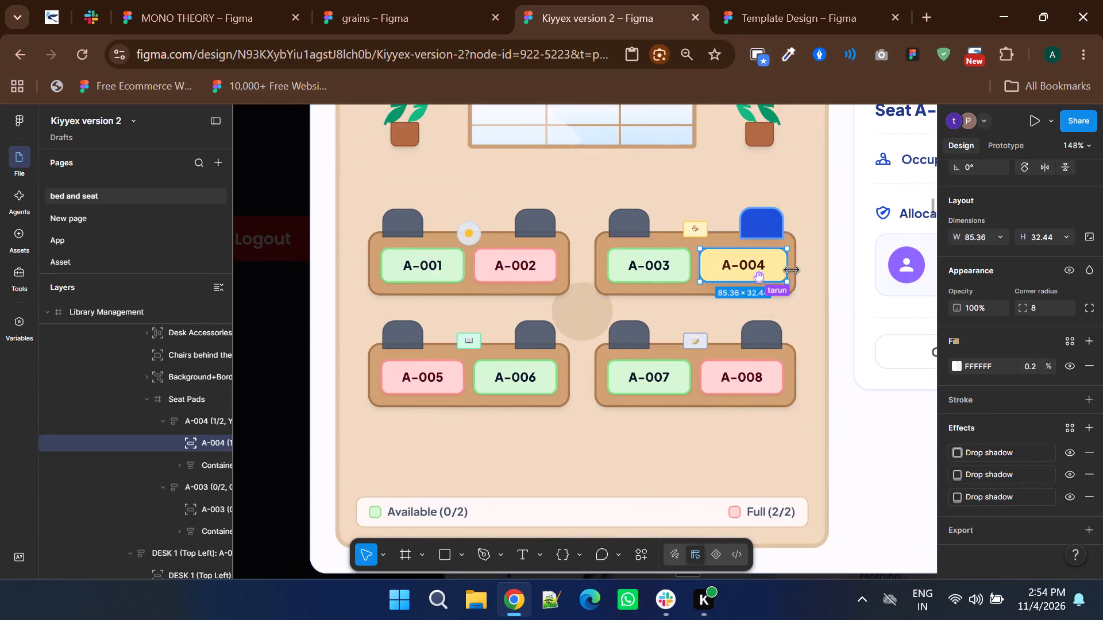
click(788, 269)
click(816, 276)
double_click(773, 261)
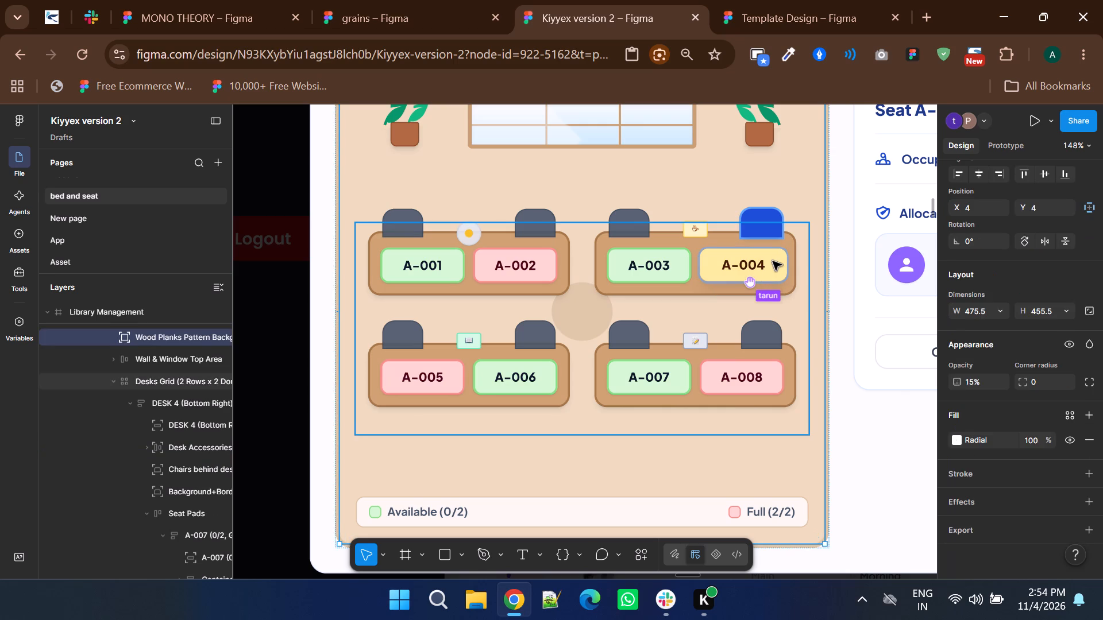
double_click(773, 261)
double_click(773, 261)
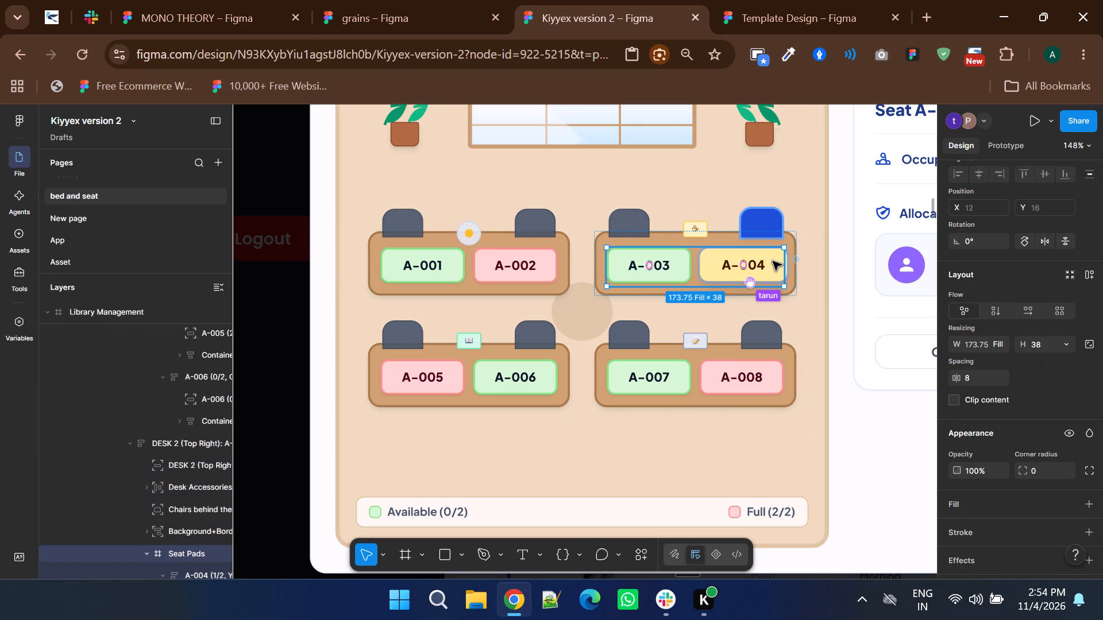
scroll(1011, 401, down, 3)
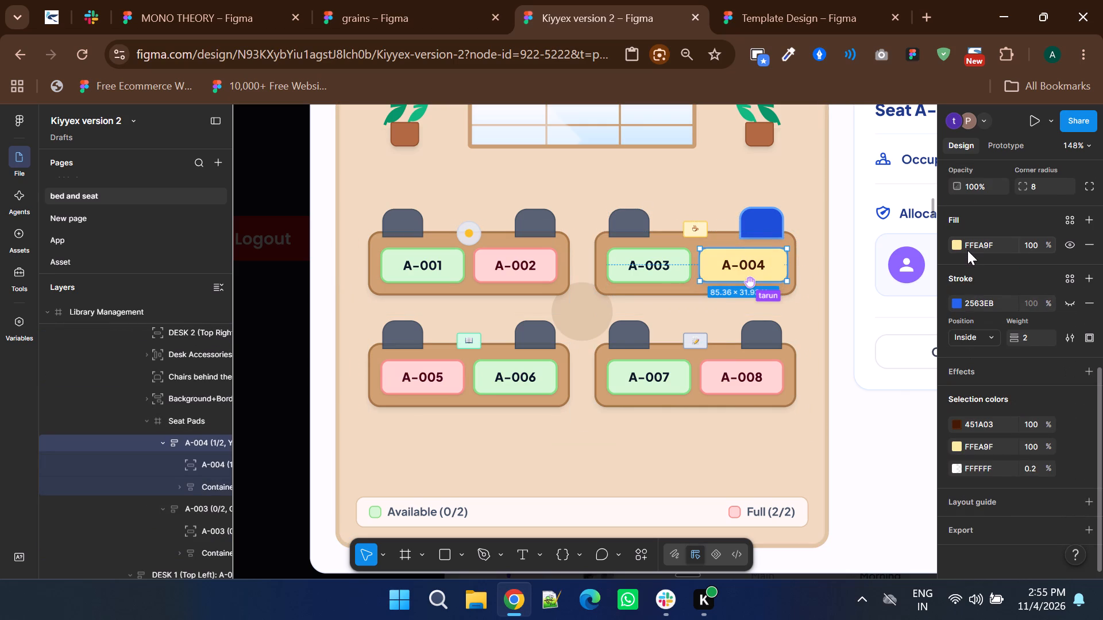
click(958, 247)
click(796, 441)
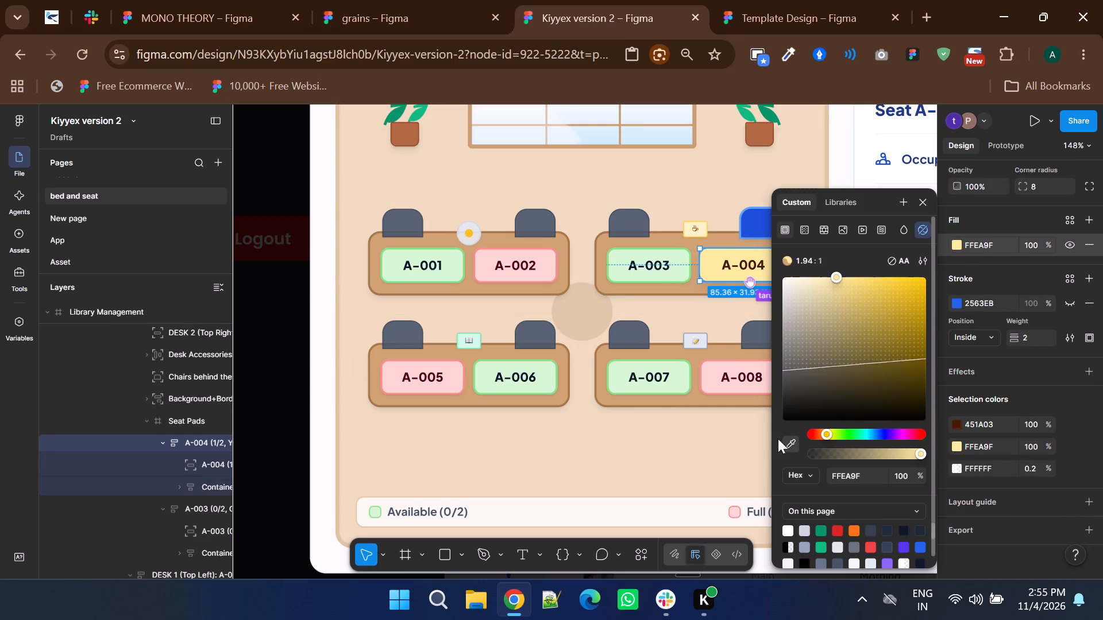
click(714, 373)
ctrl+scroll(564, 323, down, 2)
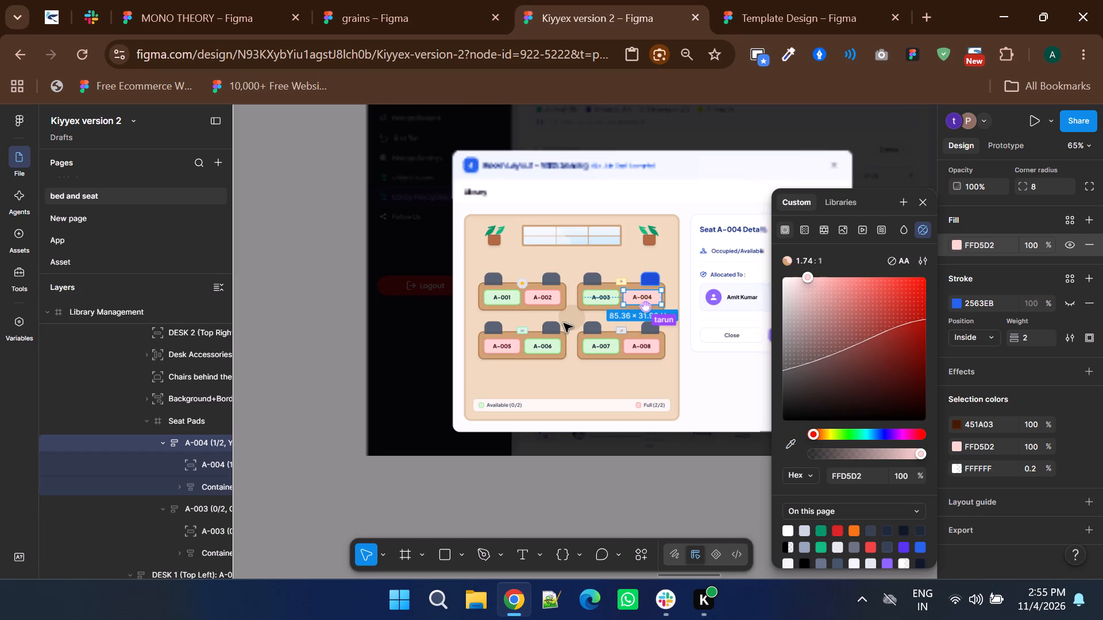
click(302, 339)
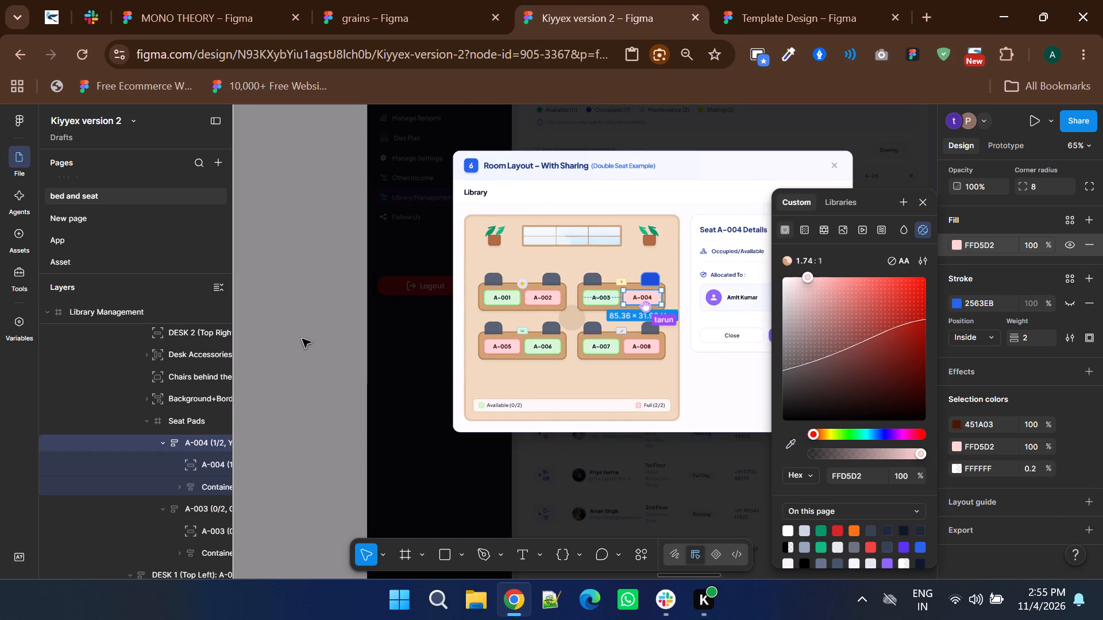
Remove the (0/2) count from the Available label in the room layout legend.
ctrl+scroll(515, 250, down, 1)
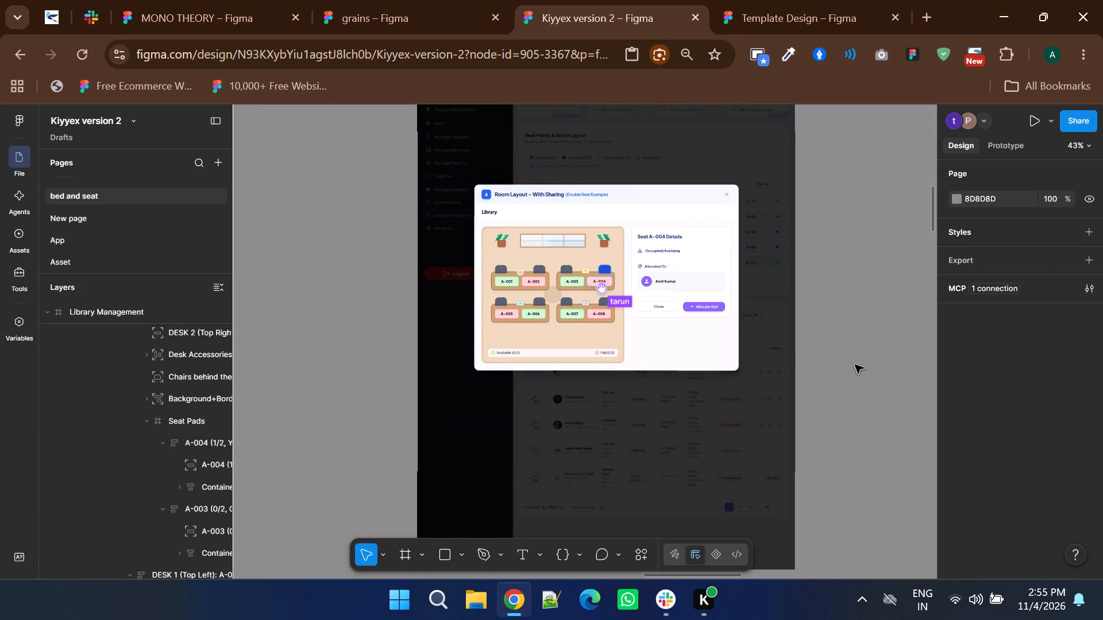
click(862, 359)
ctrl+scroll(486, 363, up, 2)
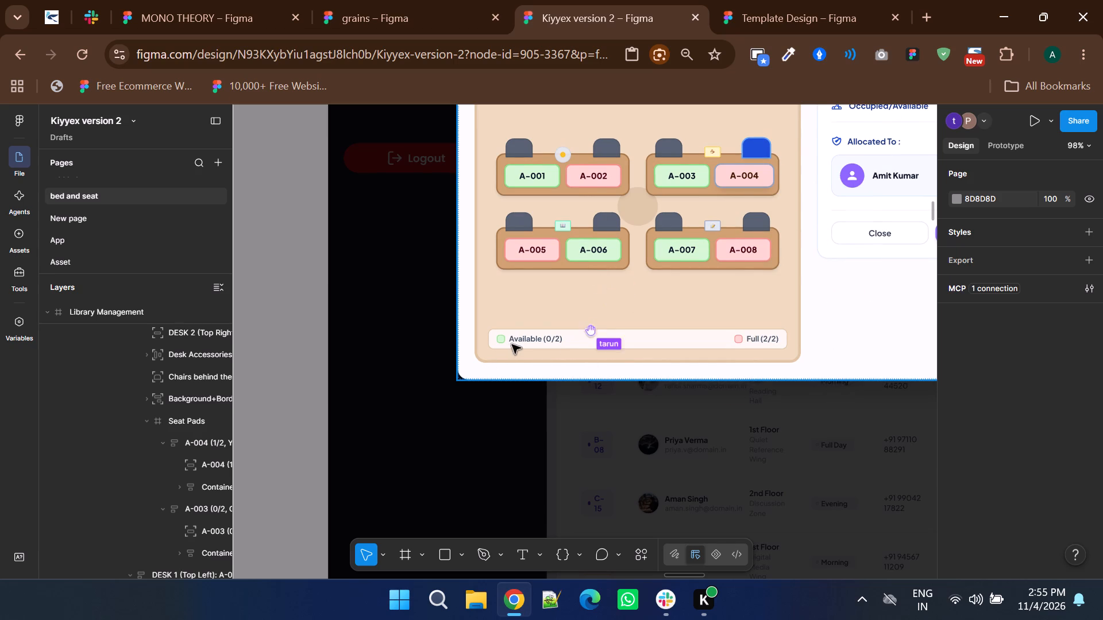
ctrl+scroll(549, 336, up, 3)
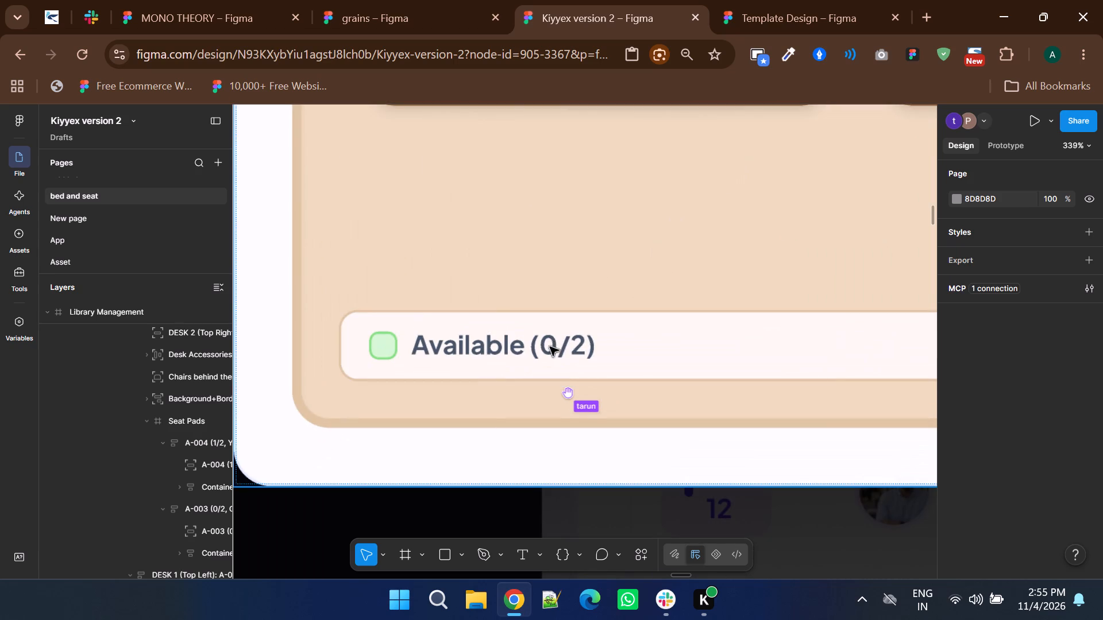
ctrl+double_click(556, 351)
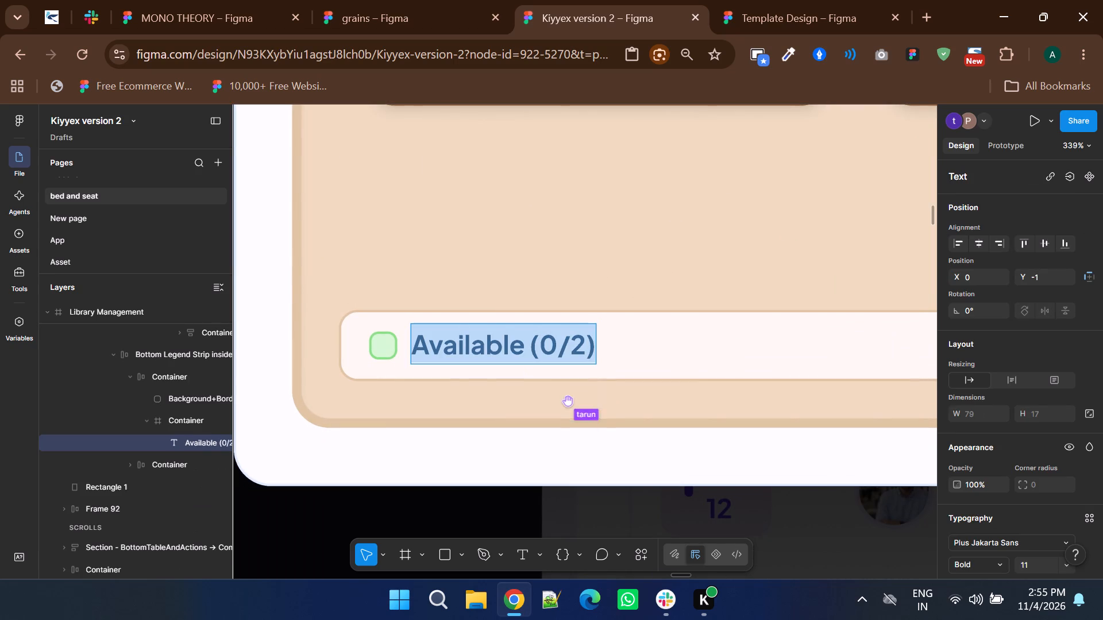
drag(558, 351, 591, 351)
key(BackSpace)
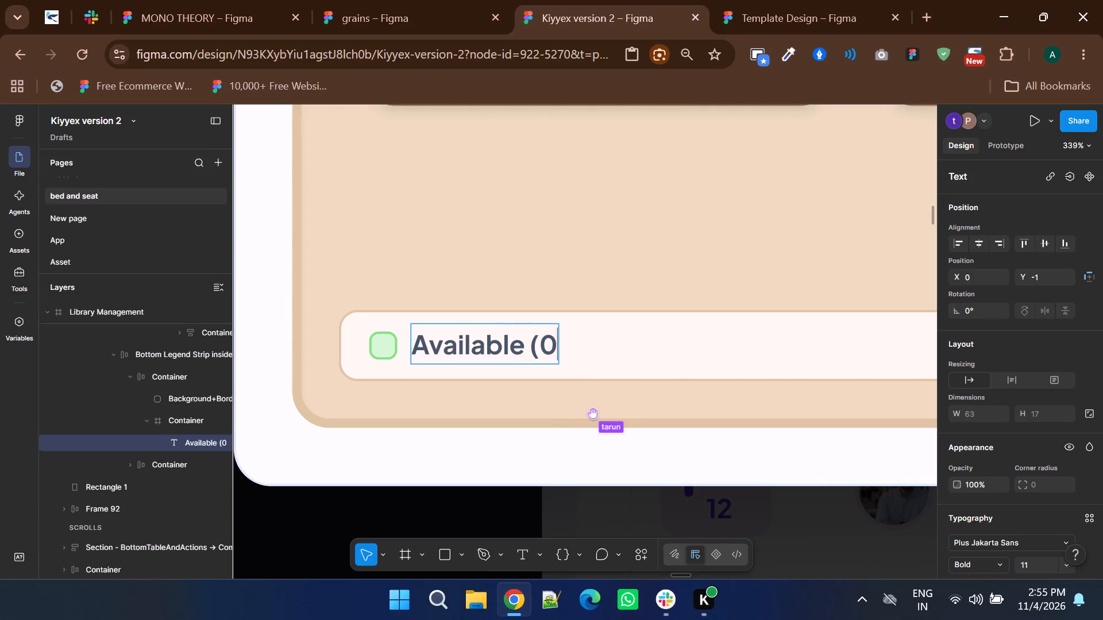
click(554, 348)
click(561, 348)
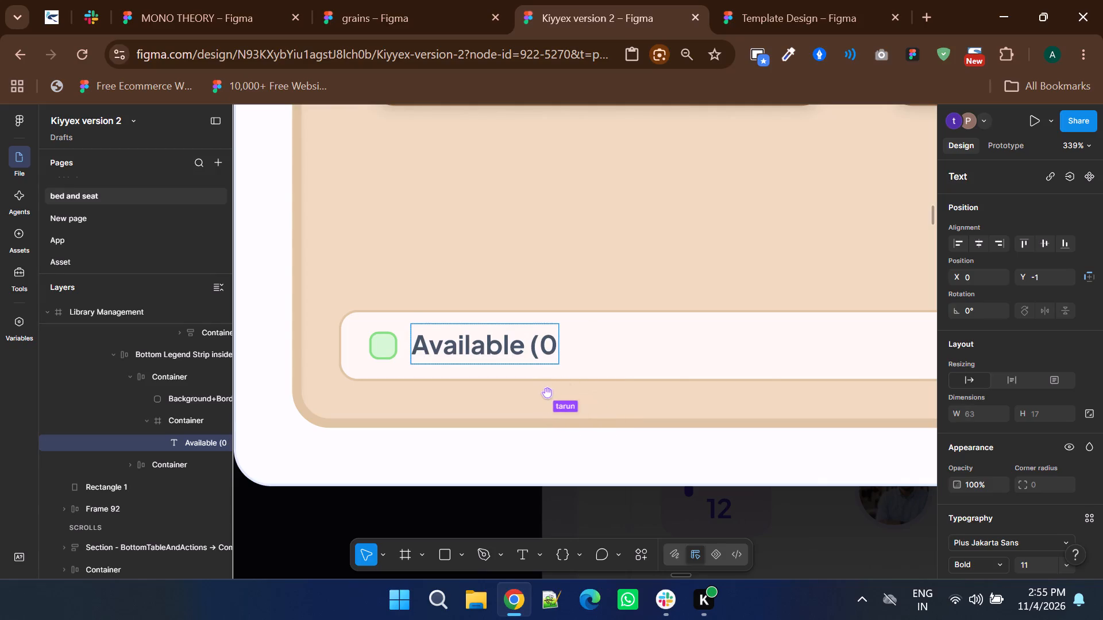
key(BackSpace)
key(BackSpace)
key(BackSpace)
Remove the (2/2) count from the Full label in the room layout legend.
ctrl+scroll(561, 348, down, 1)
shift+scroll(561, 348, down, 4)
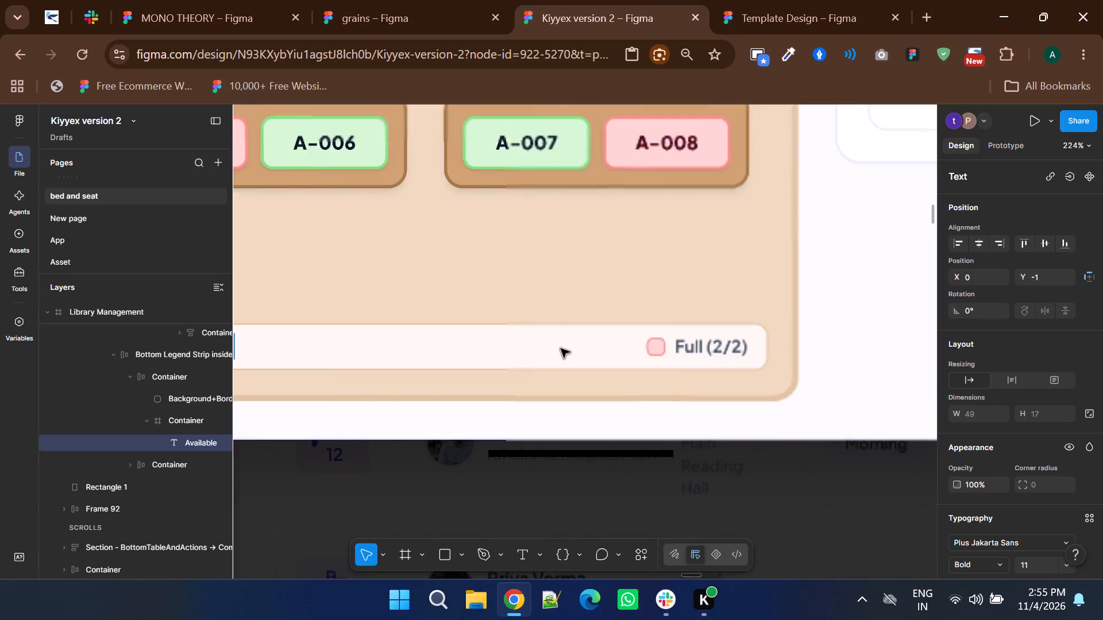
drag(708, 351, 763, 351)
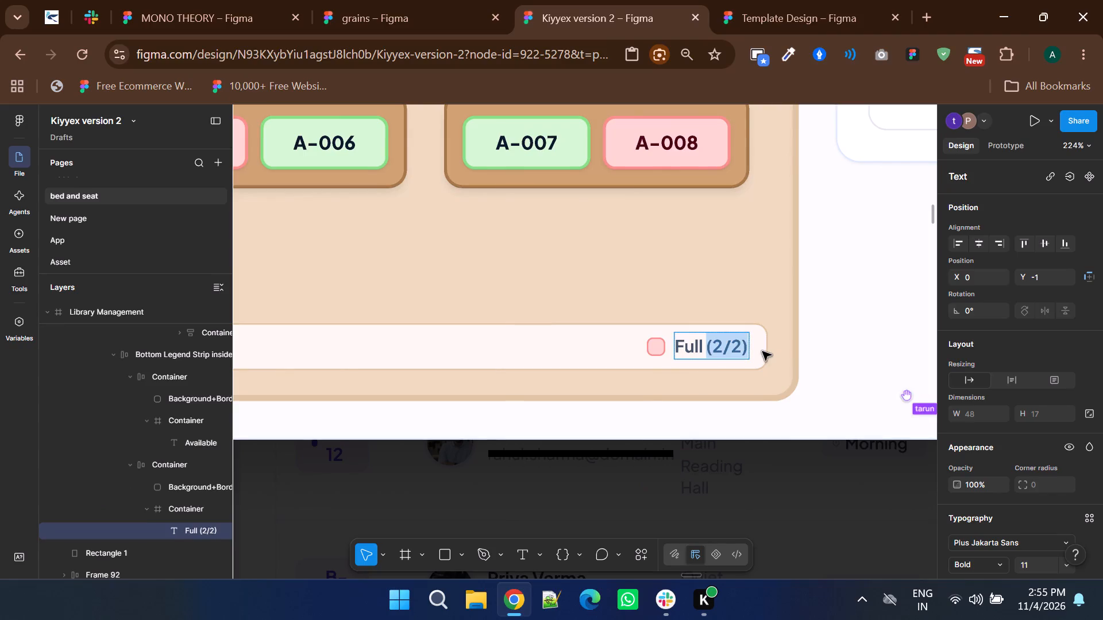
key(BackSpace)
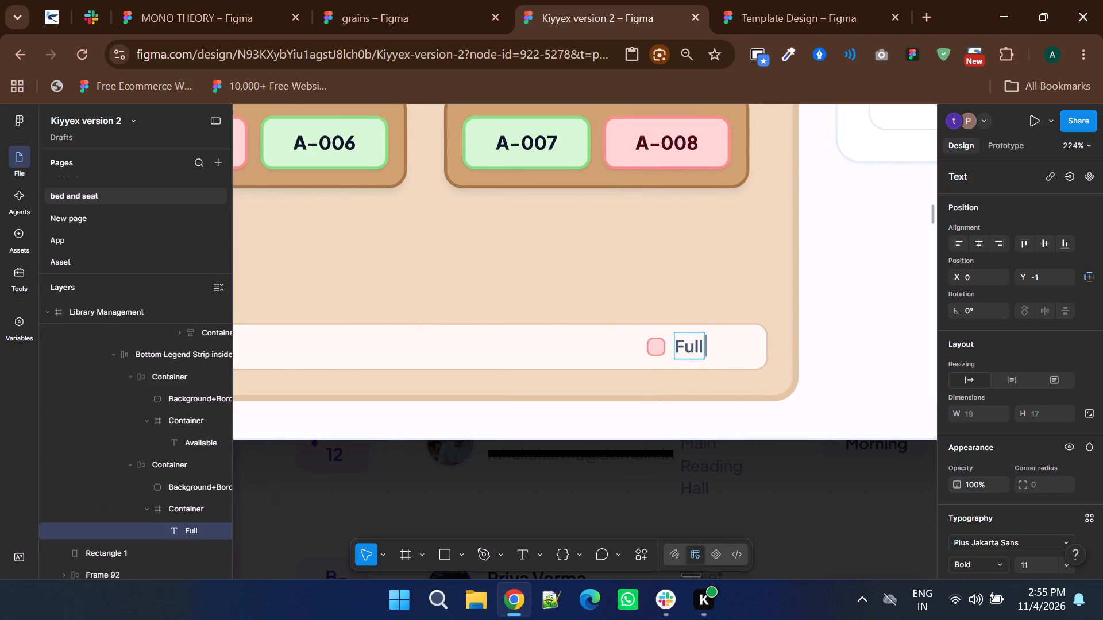
click(739, 345)
ctrl+scroll(739, 345, down, 2)
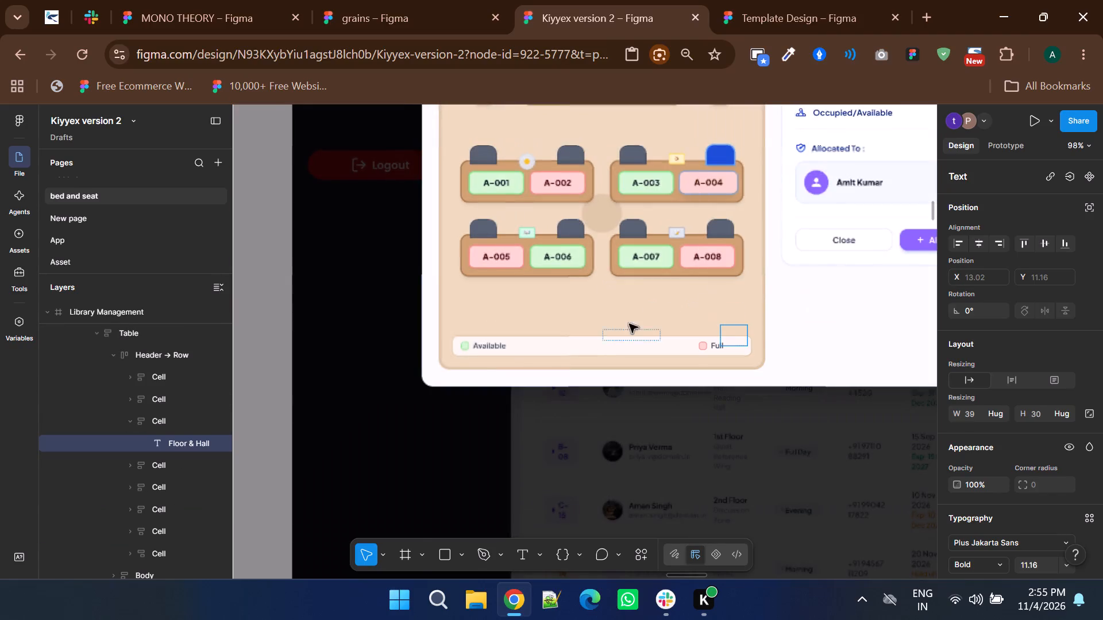
ctrl+scroll(677, 301, down, 1)
double_click(305, 341)
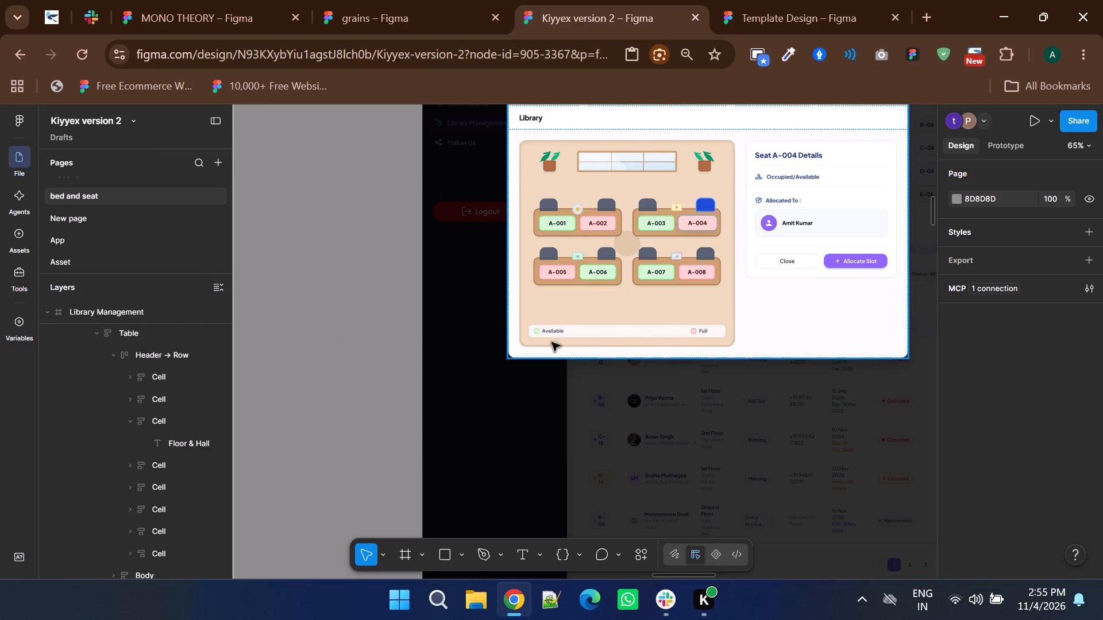
Reduce the gap between the Available and Full entries in the bottom legend strip to 0.
ctrl+scroll(696, 333, up, 3)
triple_click(728, 320)
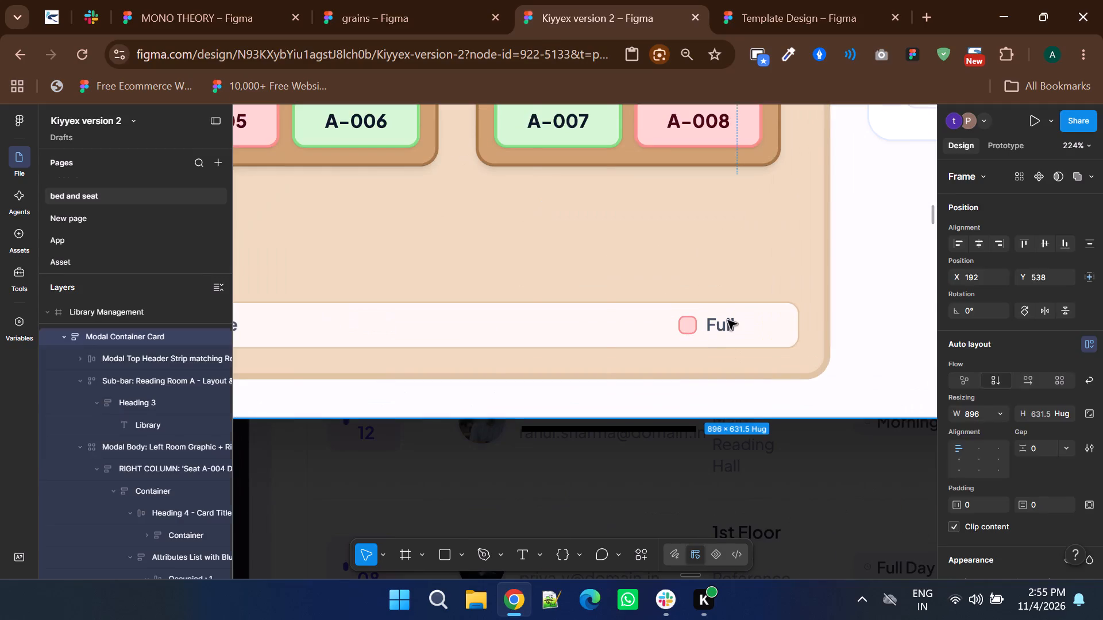
double_click(728, 320)
double_click(728, 320)
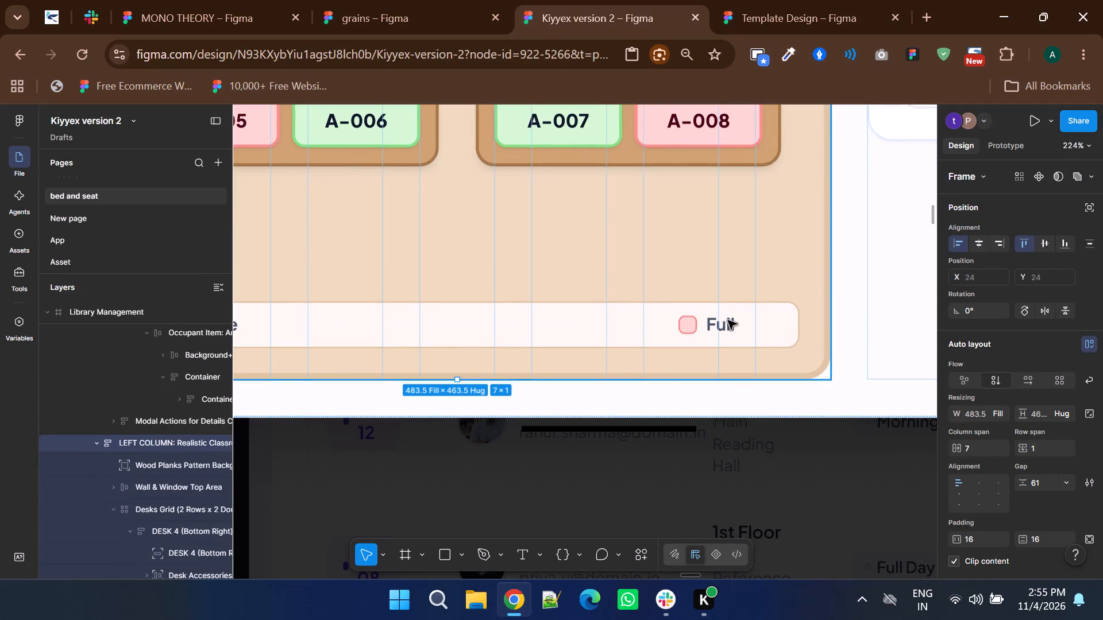
click(728, 320)
ctrl+scroll(728, 320, down, 1)
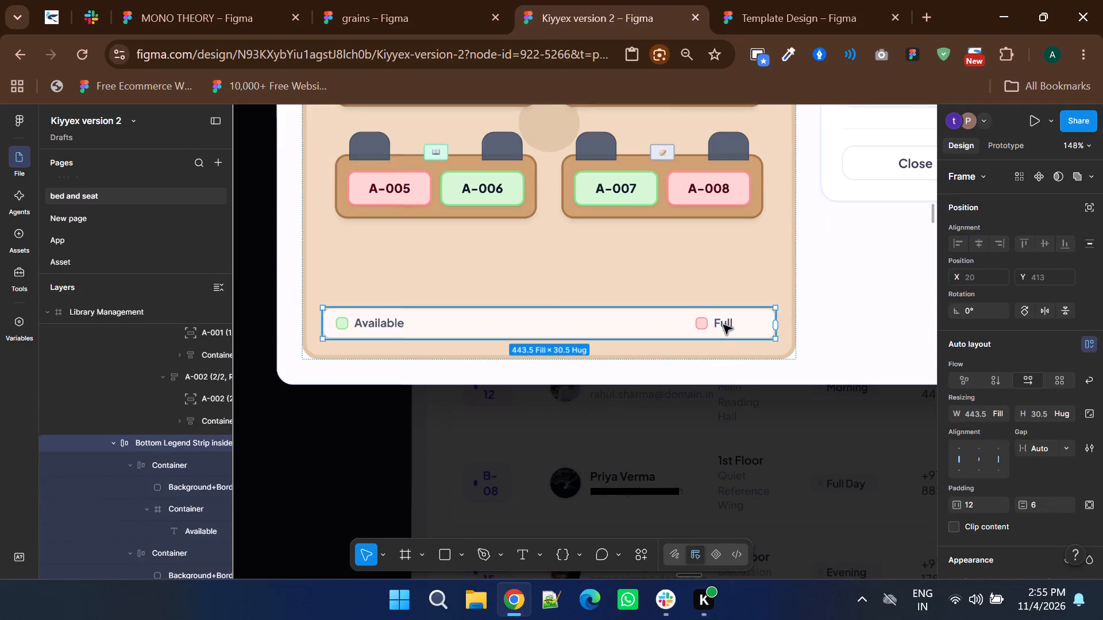
double_click(723, 325)
click(615, 324)
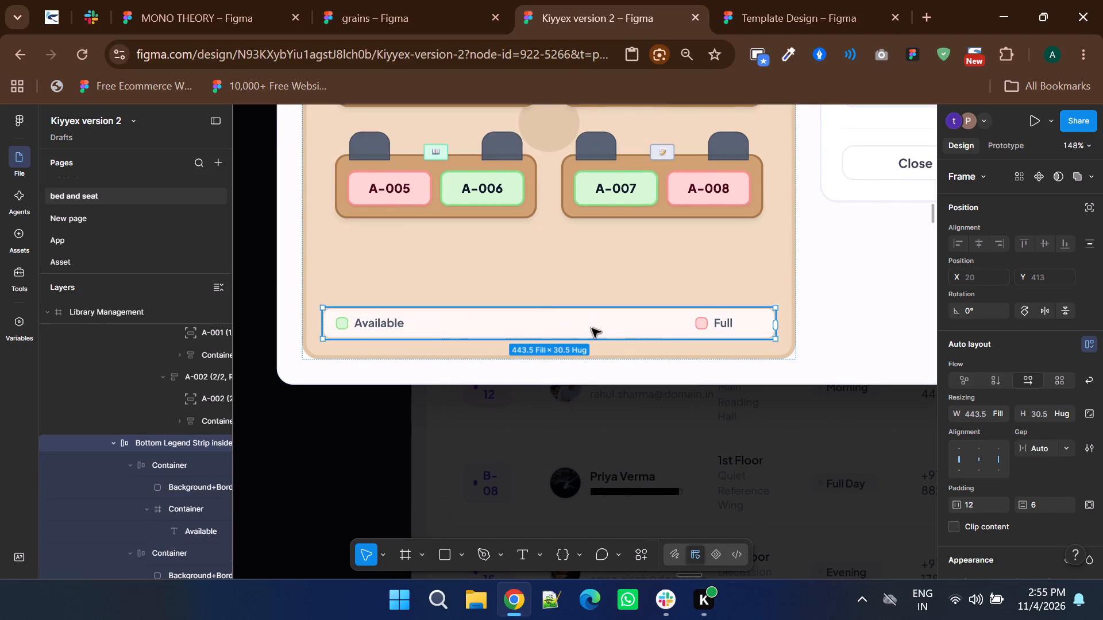
drag(565, 319, 453, 307)
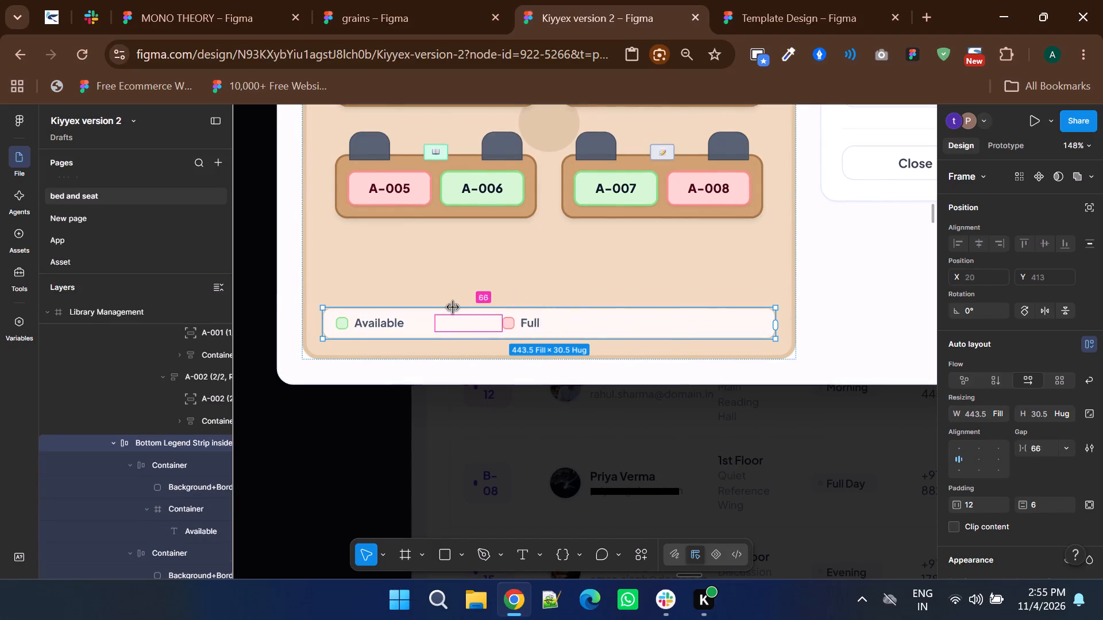
drag(453, 307, 435, 306)
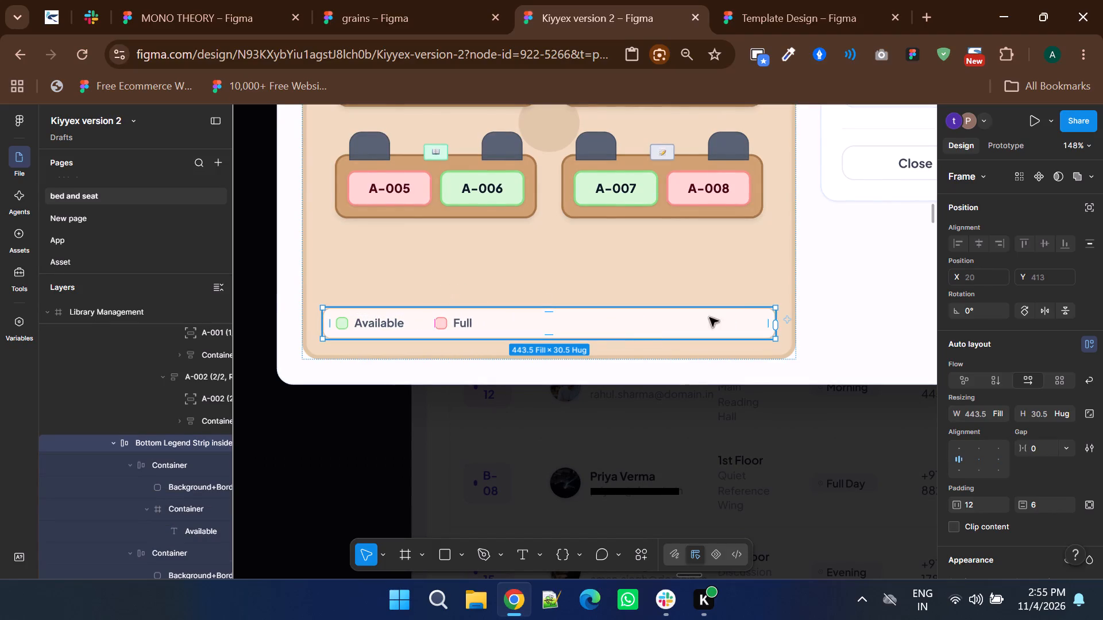
Shrink the bottom legend strip's width to hug its two entries, about 188 px wide.
drag(775, 325, 651, 328)
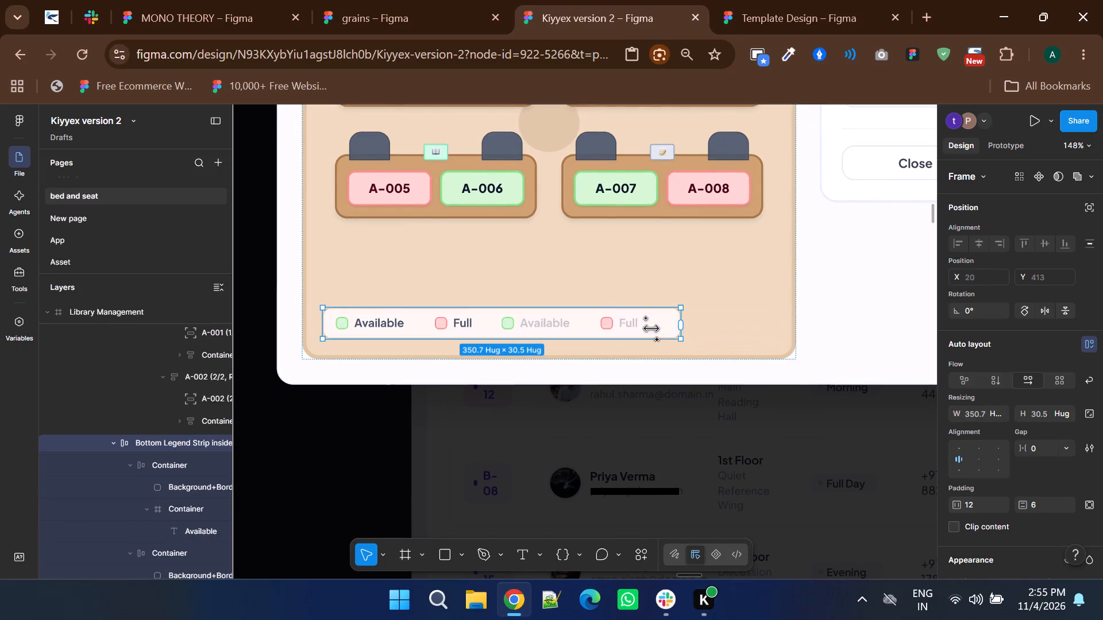
drag(651, 328, 554, 324)
ctrl+scroll(710, 314, down, 1)
double_click(268, 353)
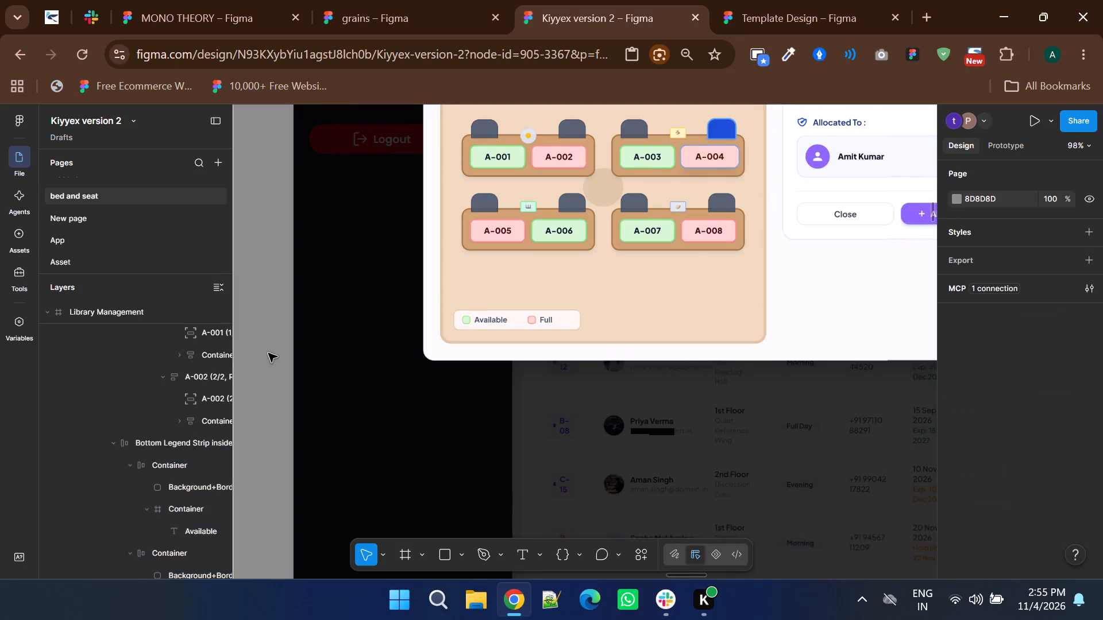
ctrl+scroll(653, 303, down, 2)
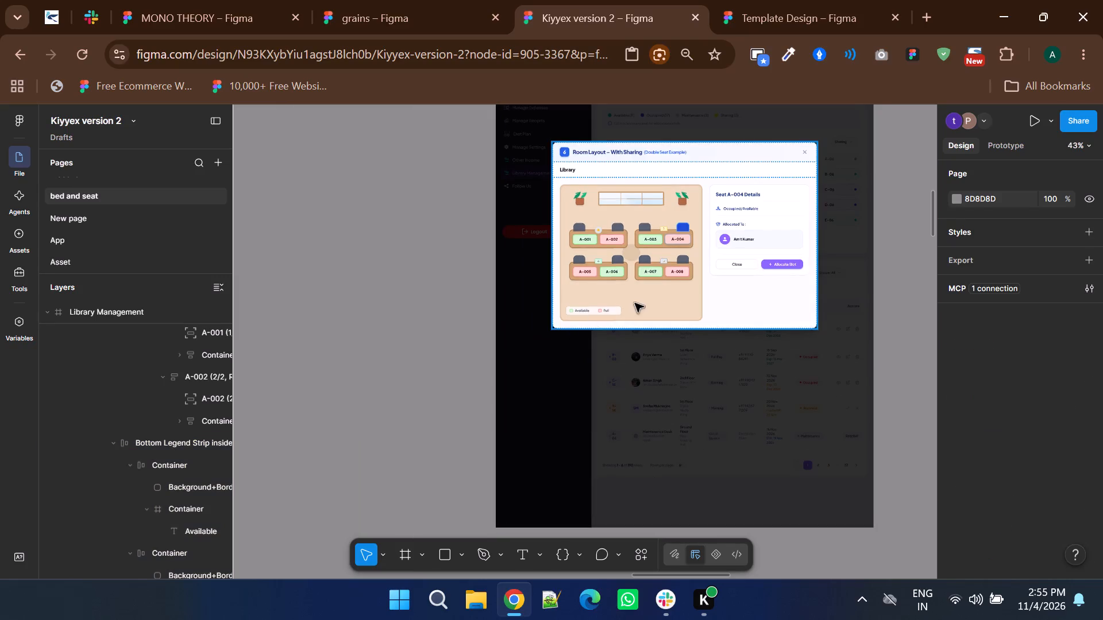
Make the legend strip ignore auto layout and move it up under the desks, to about X 34, Y 352.
ctrl+scroll(643, 303, up, 2)
triple_click(540, 322)
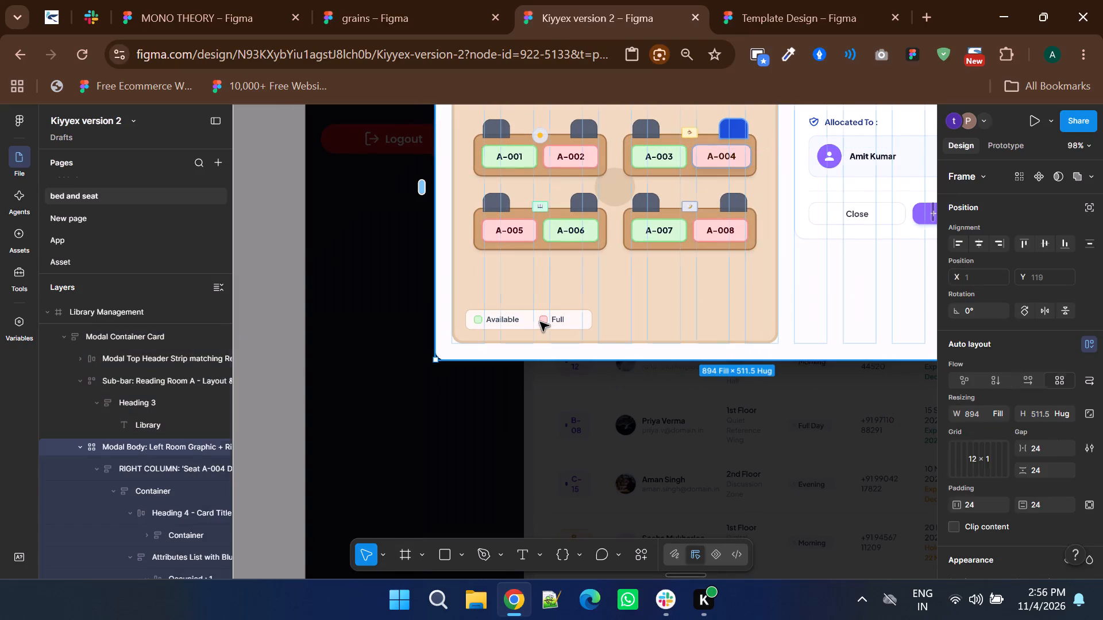
double_click(538, 319)
double_click(538, 319)
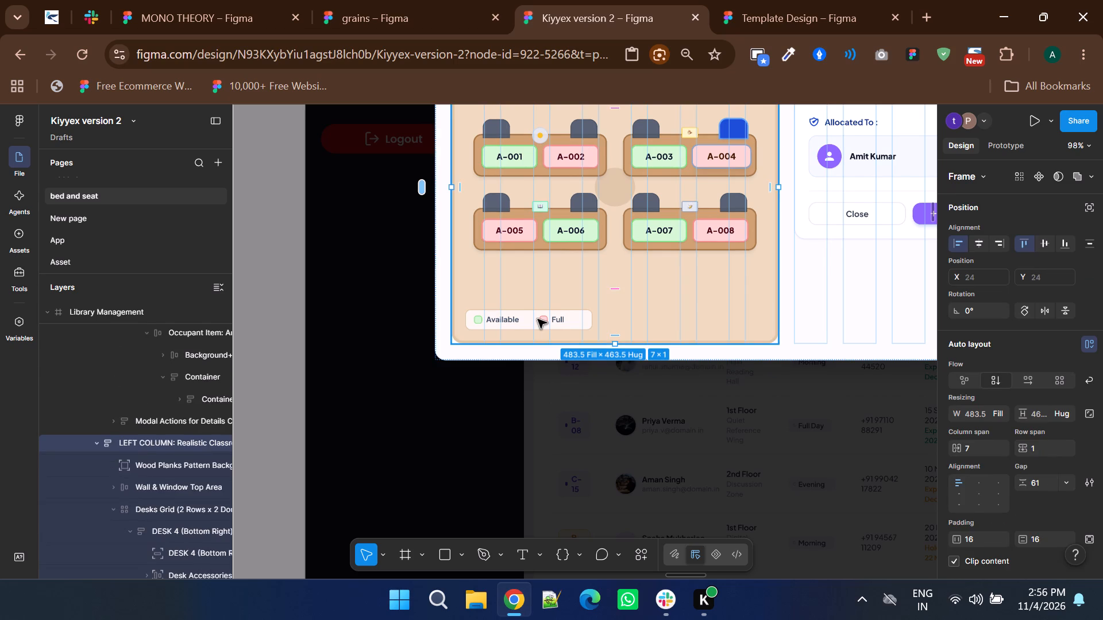
drag(538, 319, 543, 274)
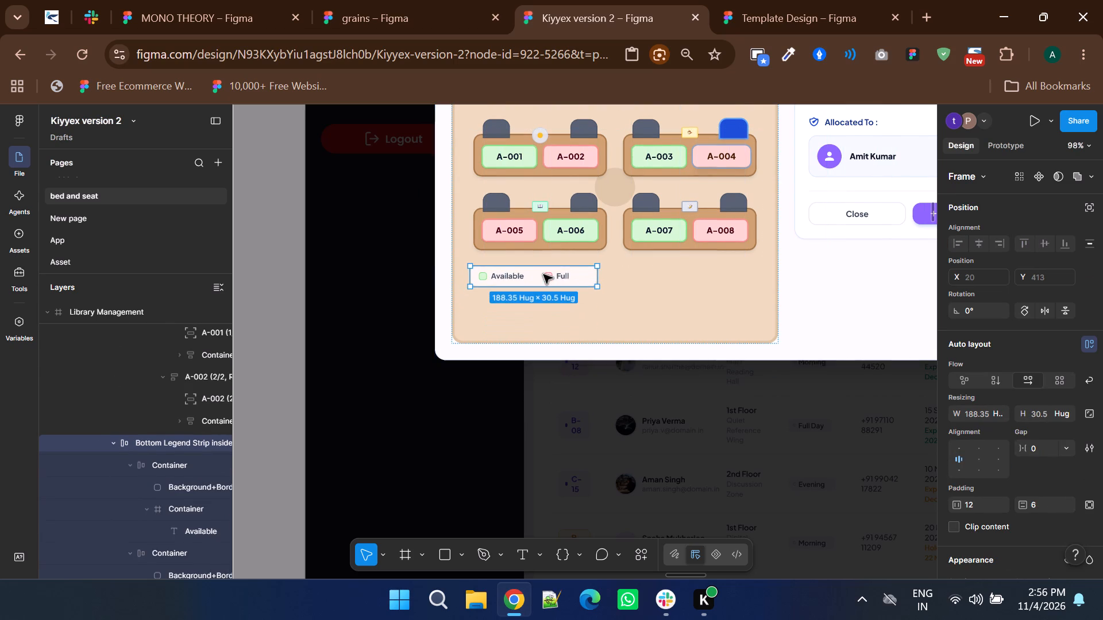
drag(543, 274, 546, 273)
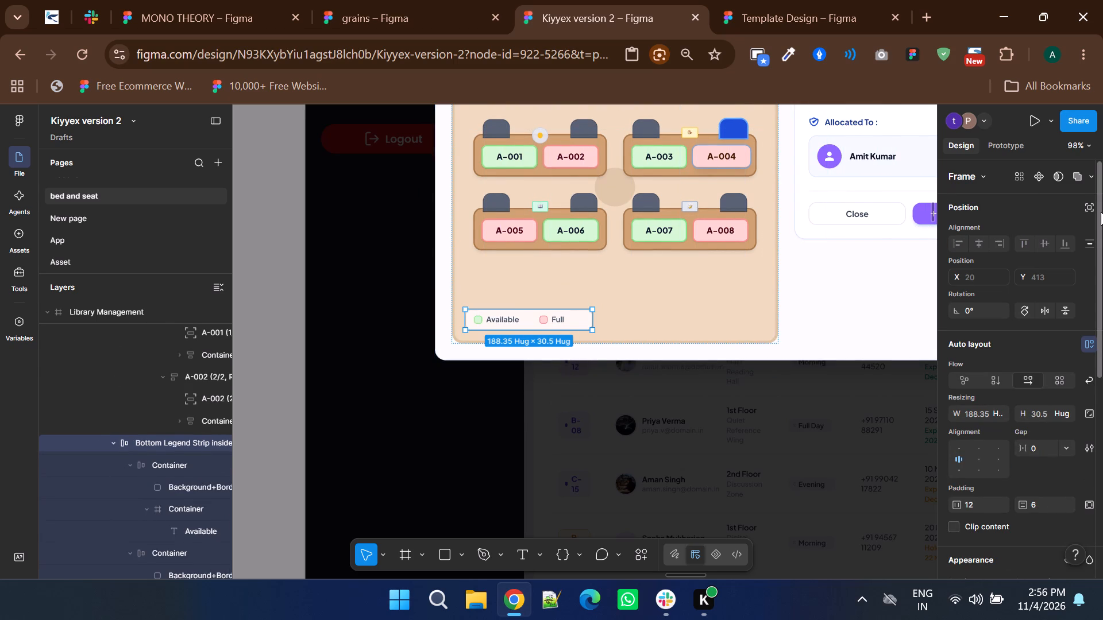
click(1096, 208)
click(1087, 204)
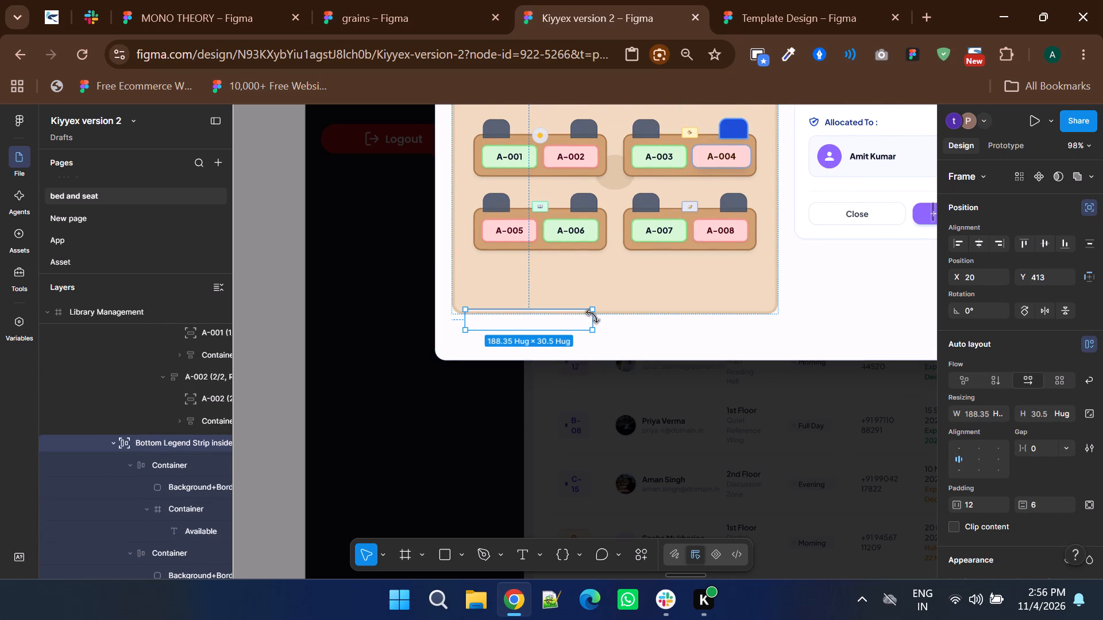
drag(550, 324, 561, 283)
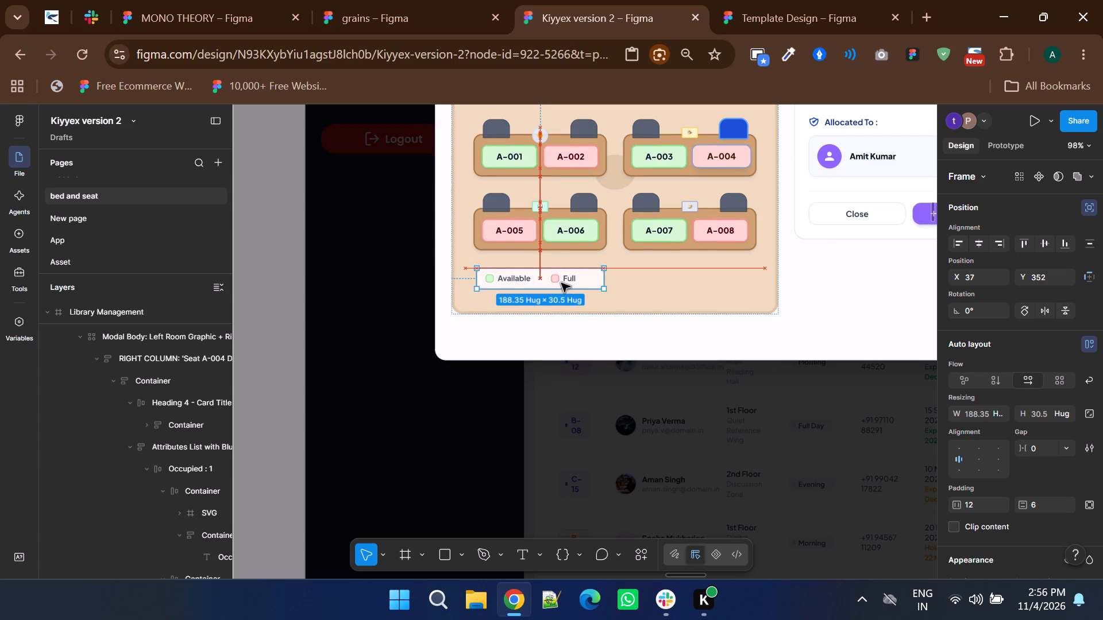
drag(561, 283, 560, 283)
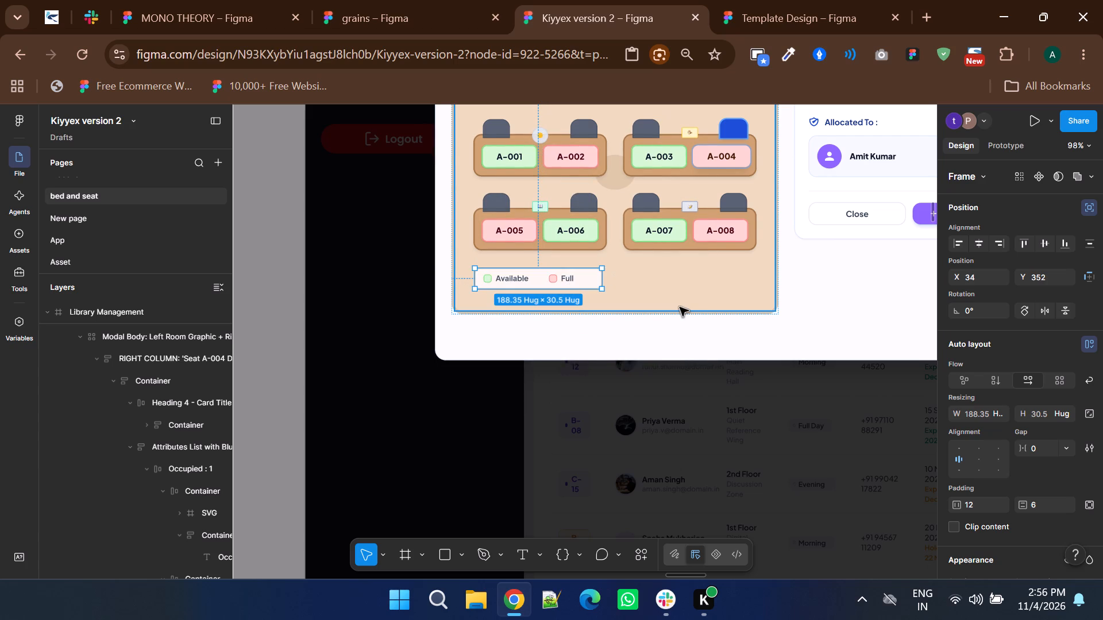
Shorten the wood planks background rectangle behind the desks to a height of about 396.
click(680, 307)
drag(682, 309, 682, 301)
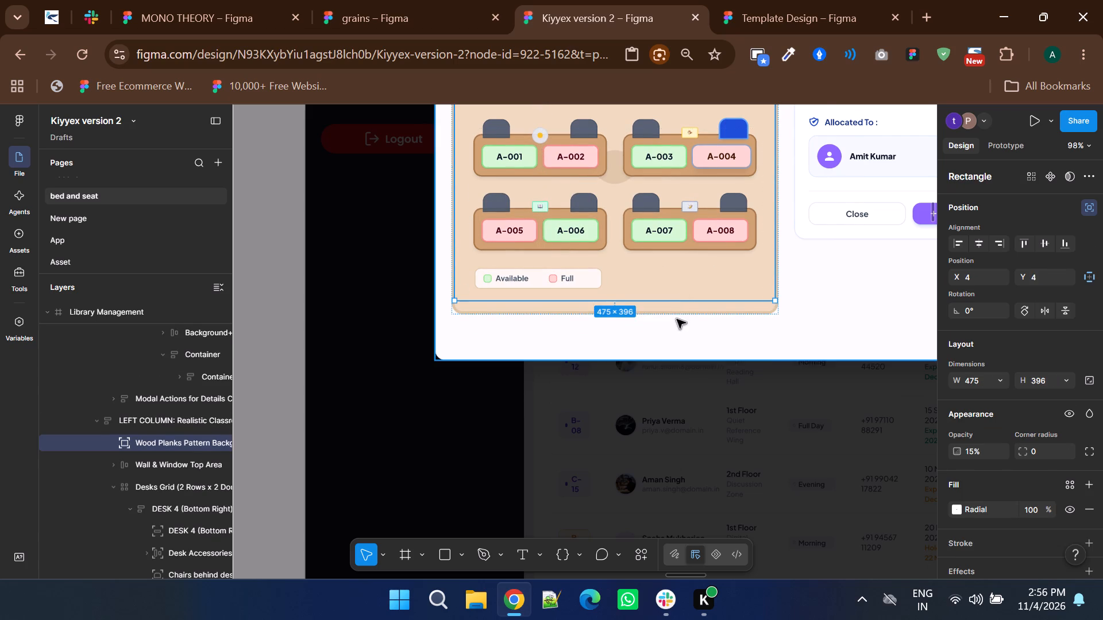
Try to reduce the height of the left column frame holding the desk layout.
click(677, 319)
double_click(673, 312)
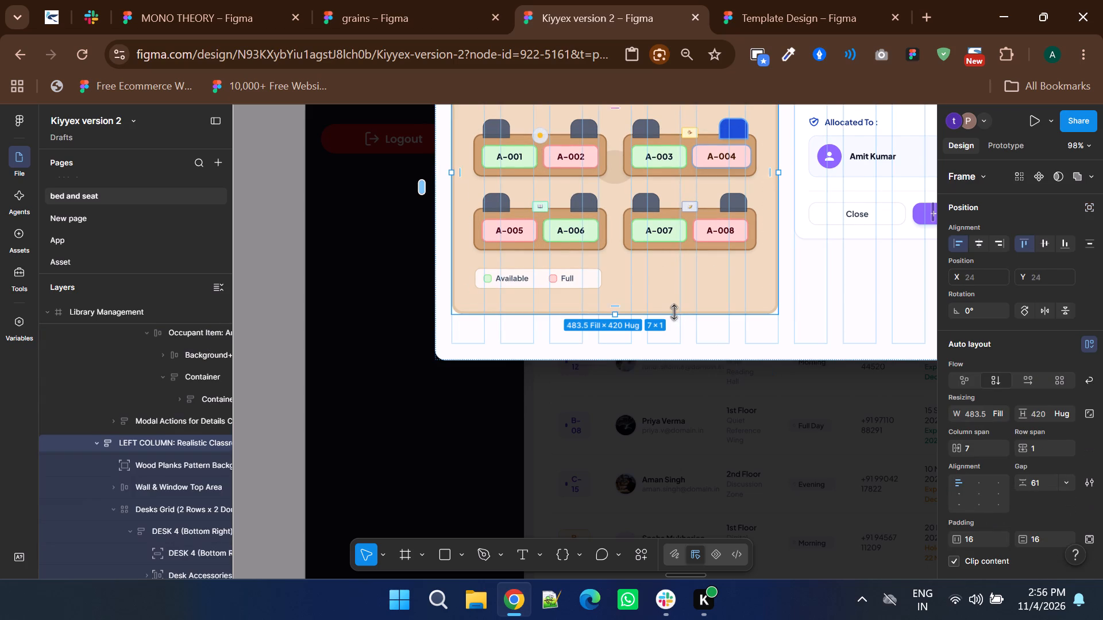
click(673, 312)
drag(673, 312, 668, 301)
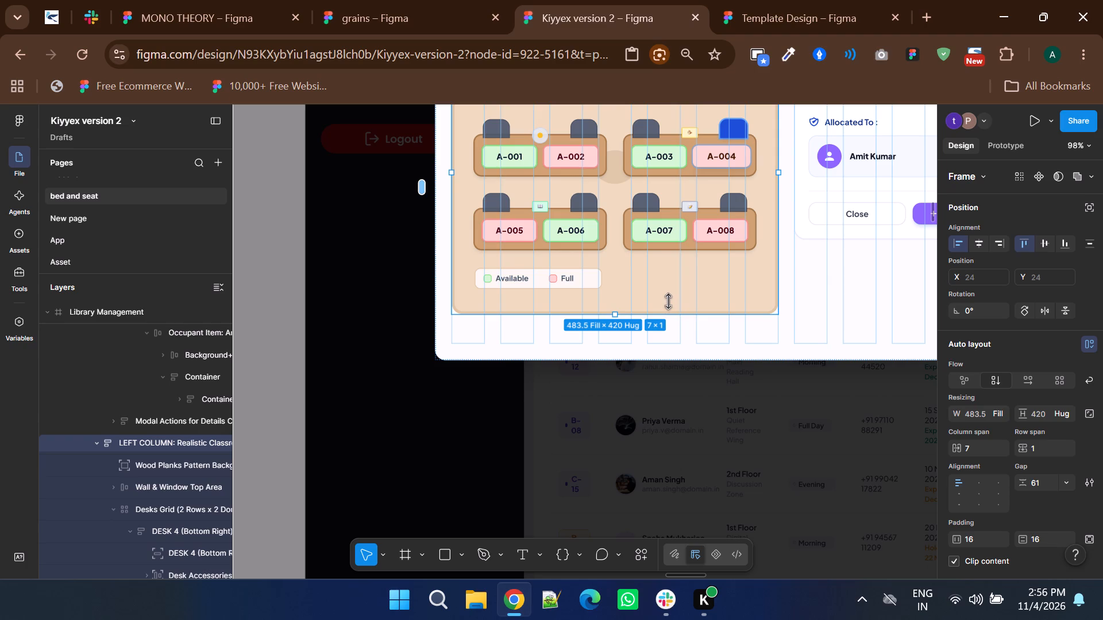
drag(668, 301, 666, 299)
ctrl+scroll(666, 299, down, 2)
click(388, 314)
Copy the four Customer dashboard screens from the Website page and paste them beside the Library seat-layout screen on the bed and seat page.
ctrl+scroll(396, 312, down, 3)
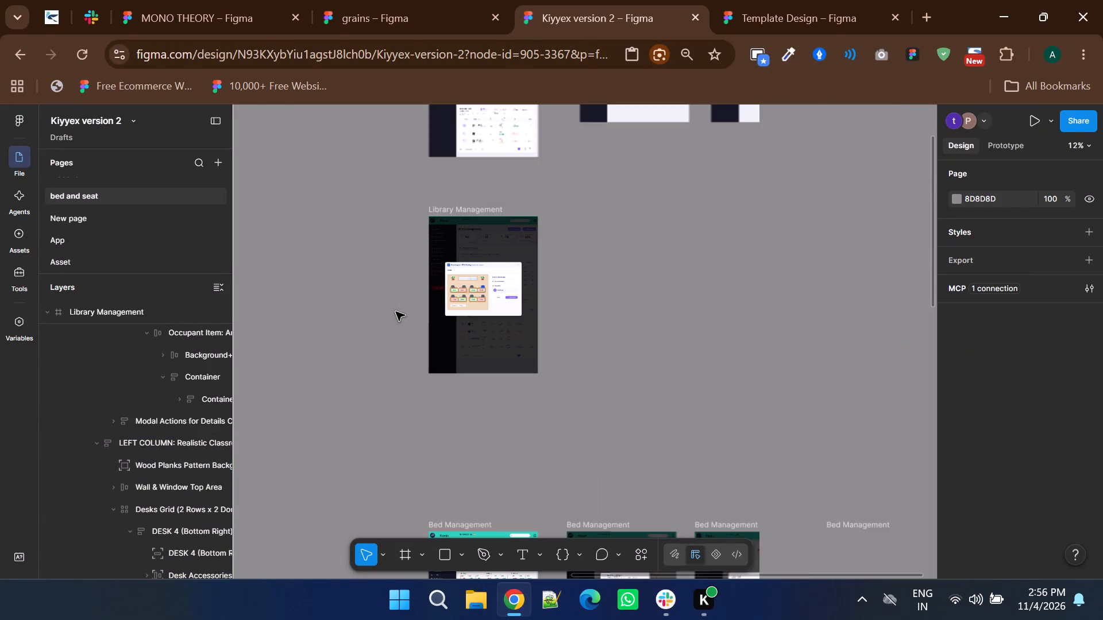
ctrl+scroll(661, 309, down, 2)
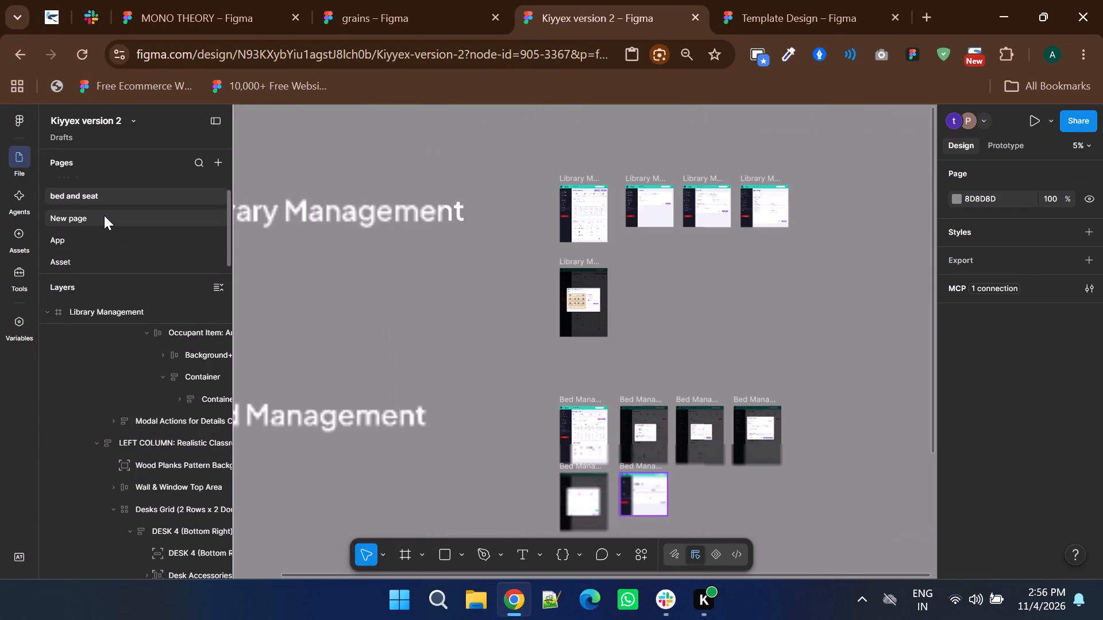
click(104, 215)
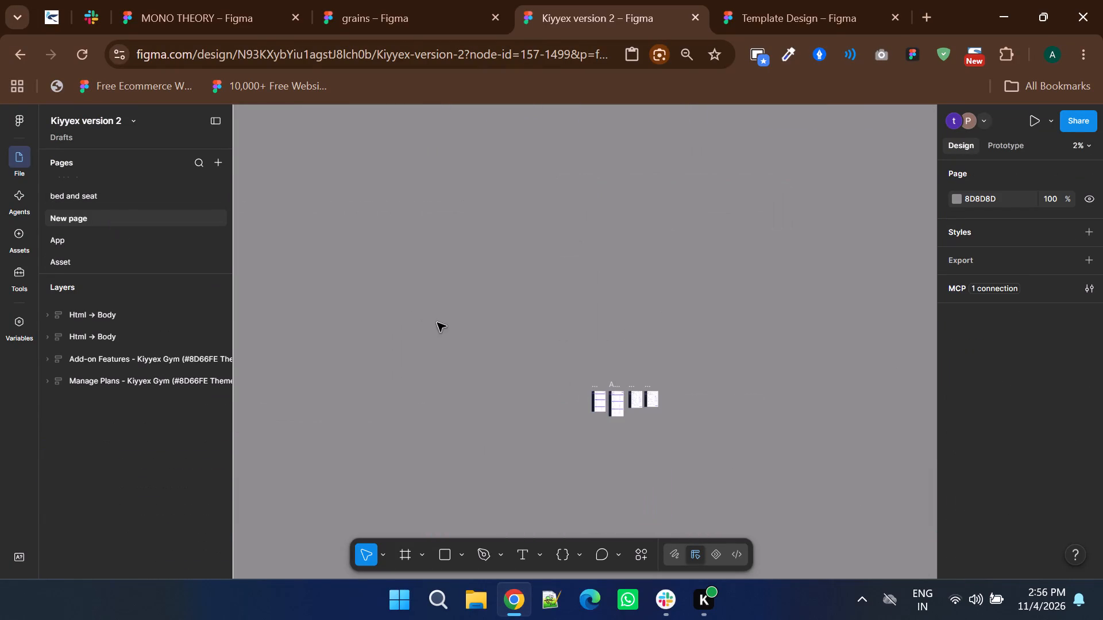
scroll(144, 258, up, 4)
click(90, 190)
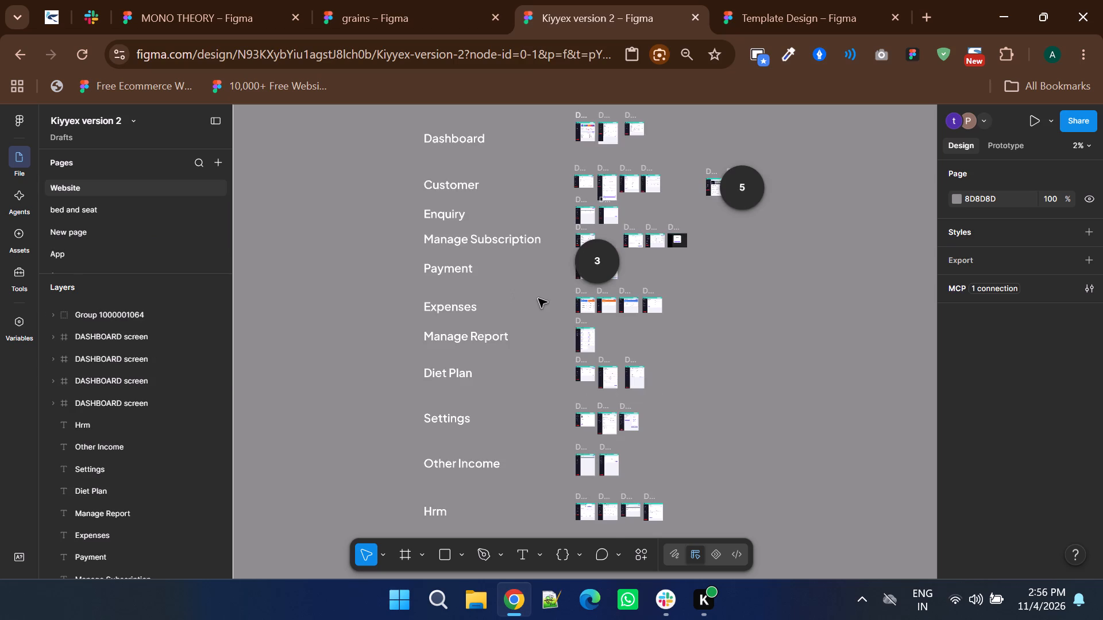
scroll(538, 299, up, 1)
drag(554, 239, 680, 278)
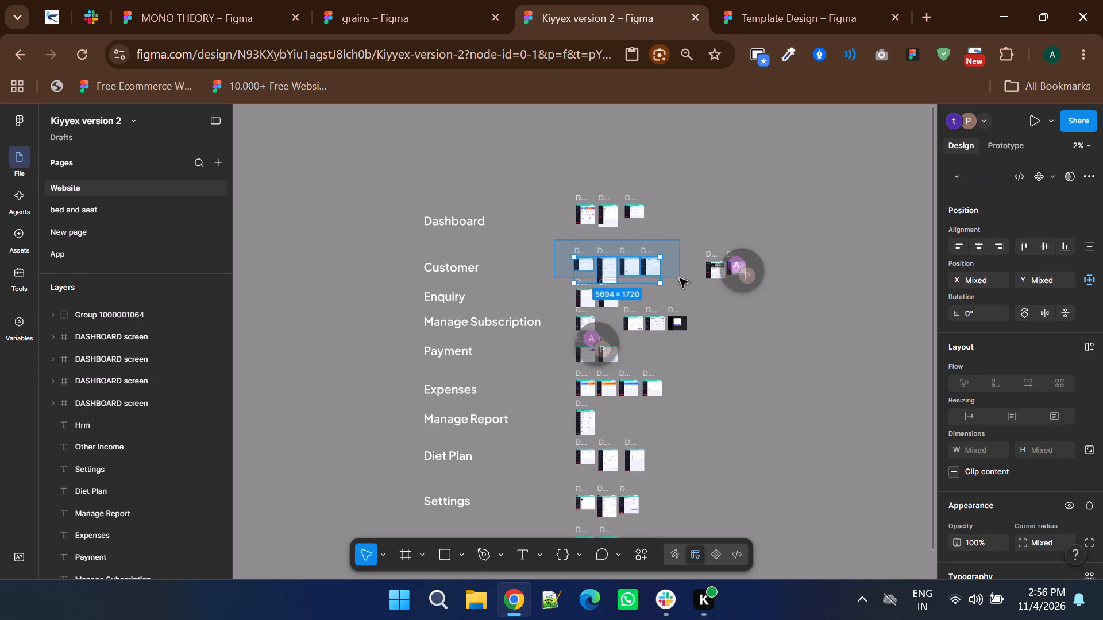
drag(680, 278, 682, 283)
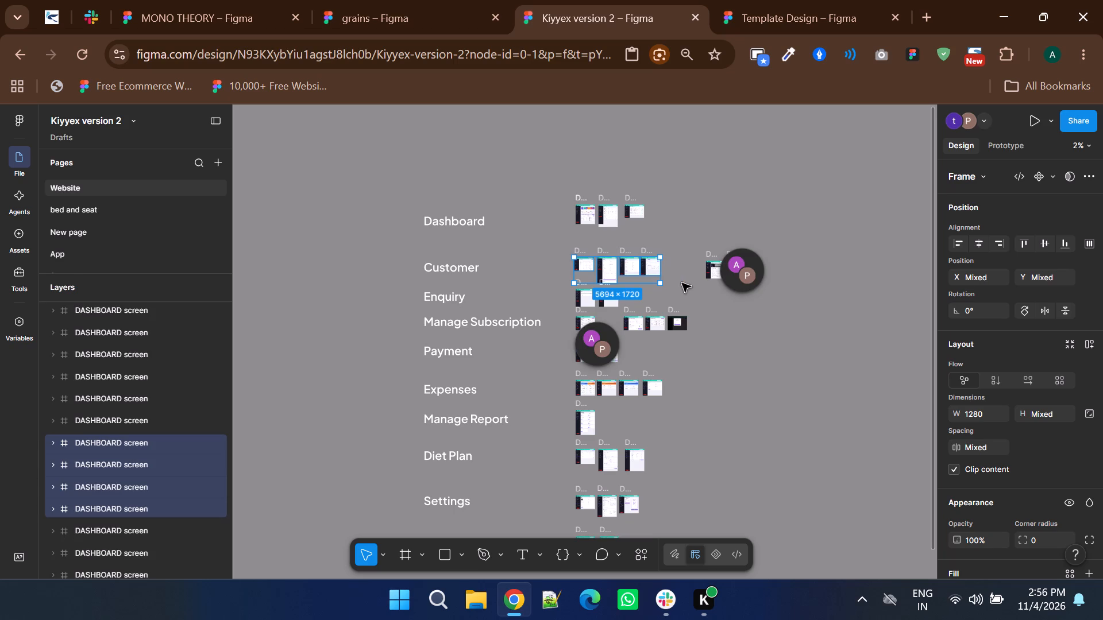
key(ctrl+c)
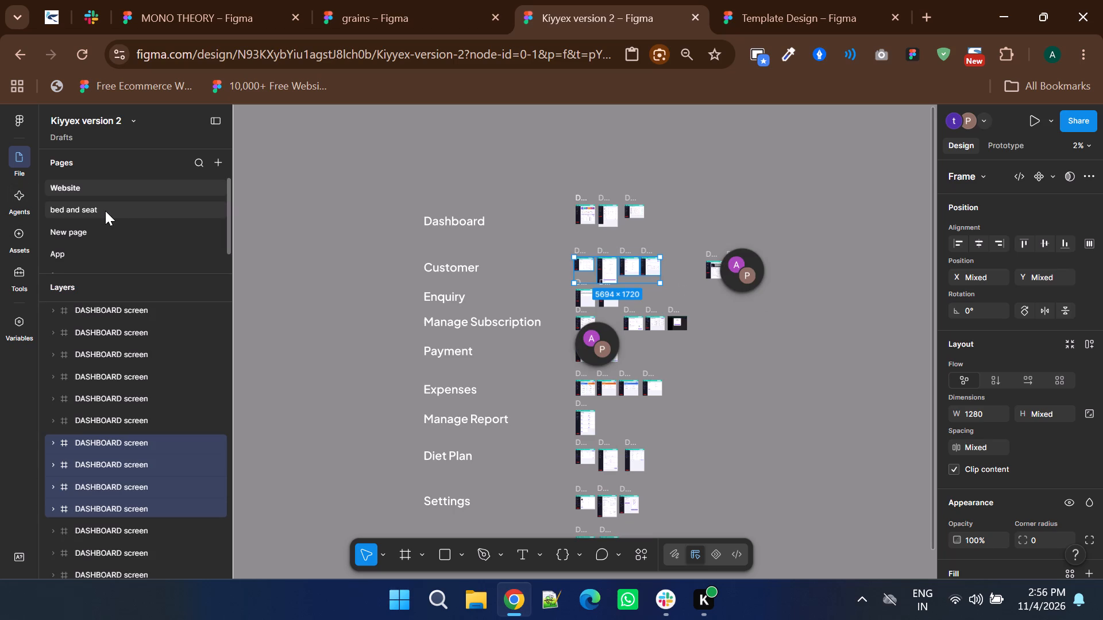
click(105, 211)
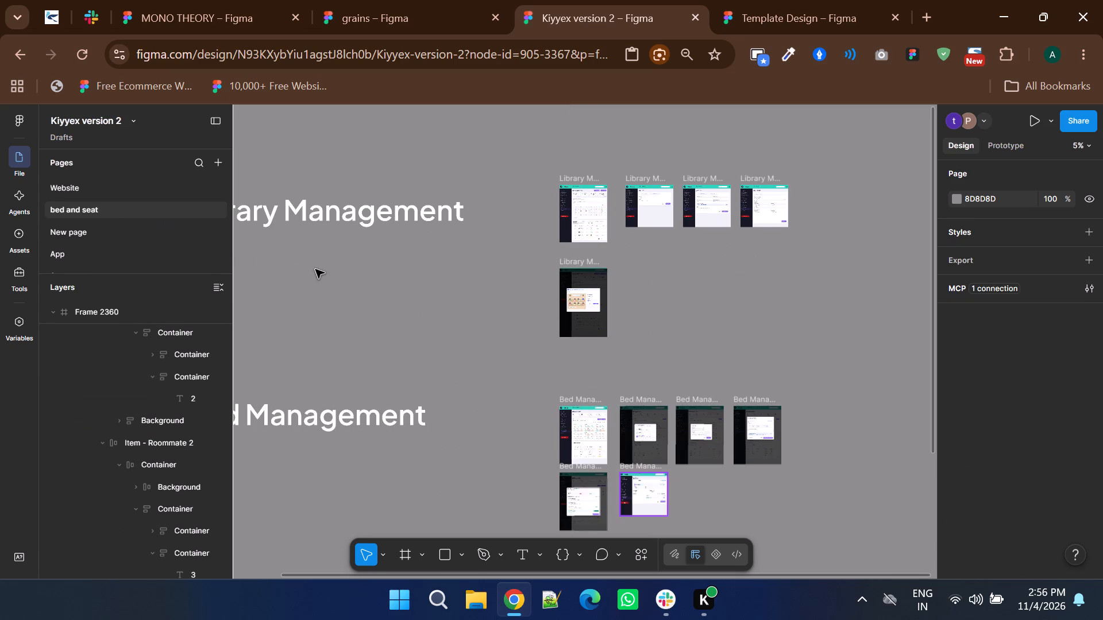
right_click(681, 268)
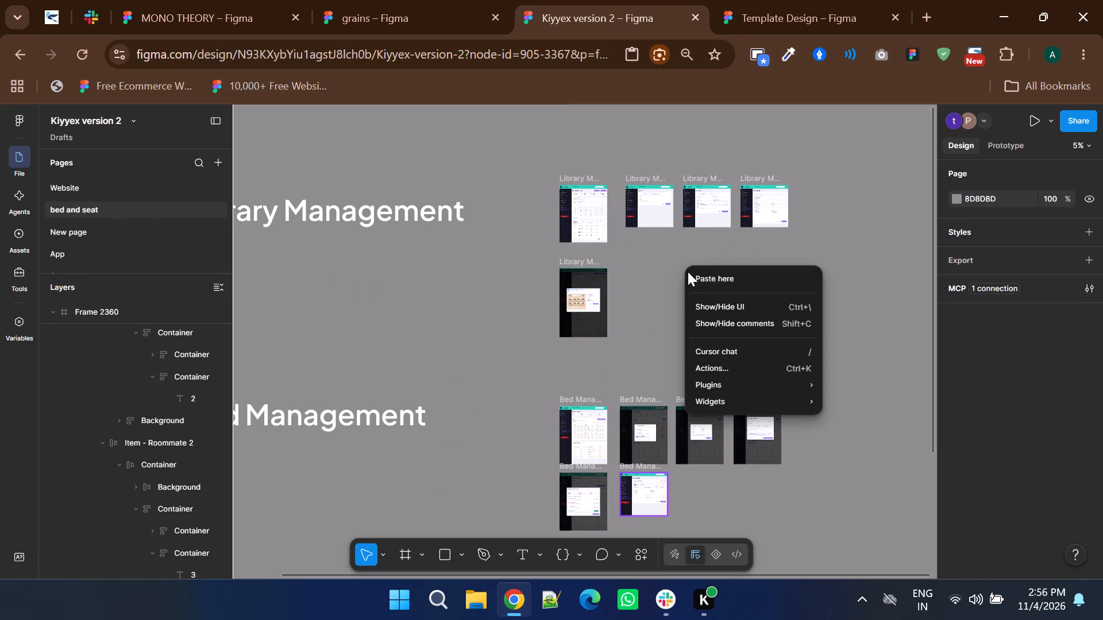
click(714, 278)
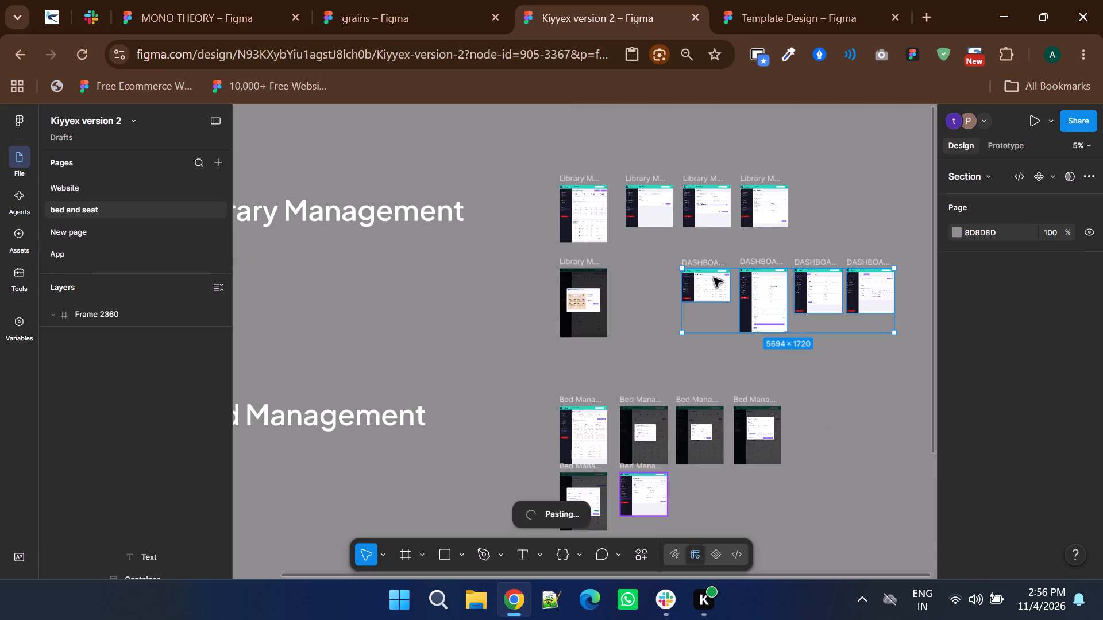
click(634, 330)
Move the four pasted Customer screens into a row above the Library Management screens.
shift+scroll(634, 330, down, 2)
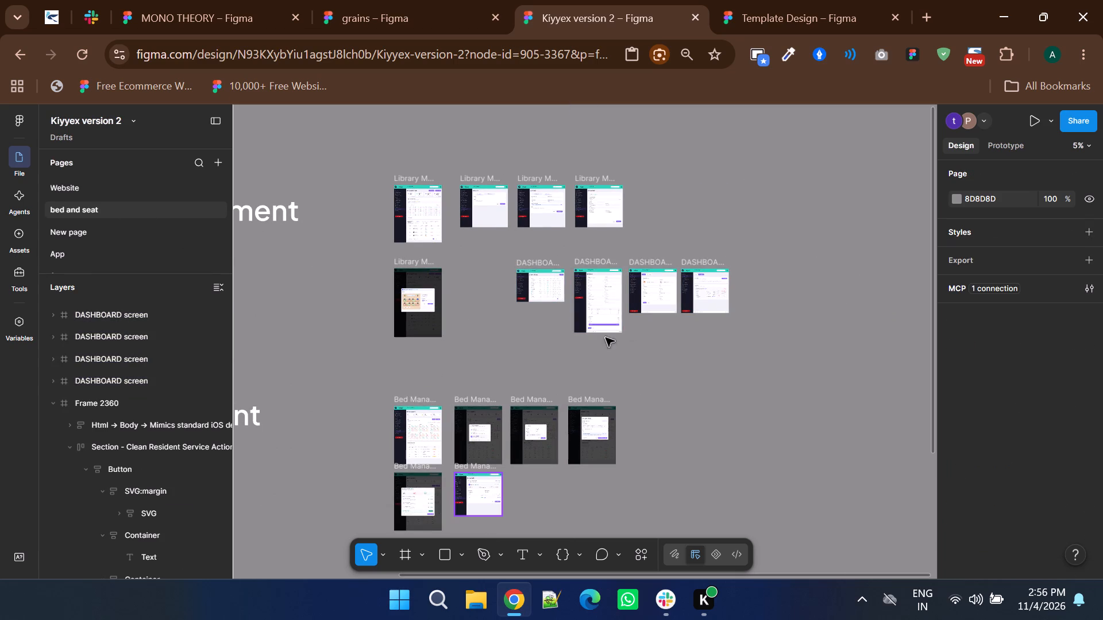
drag(493, 248, 795, 334)
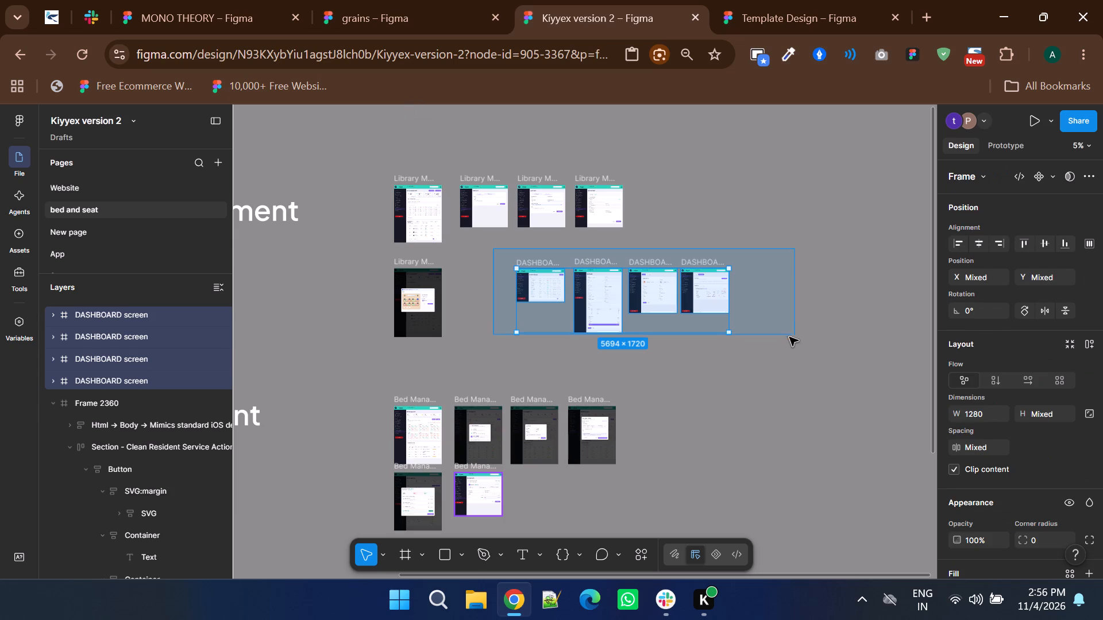
ctrl+scroll(592, 297, down, 2)
drag(591, 297, 551, 184)
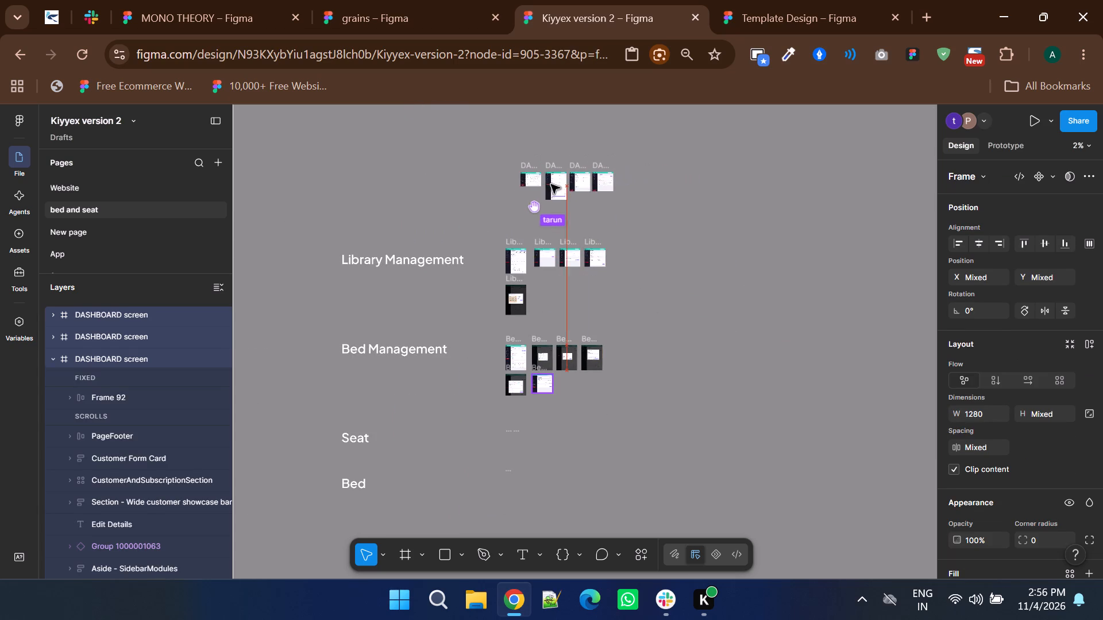
drag(551, 184, 539, 188)
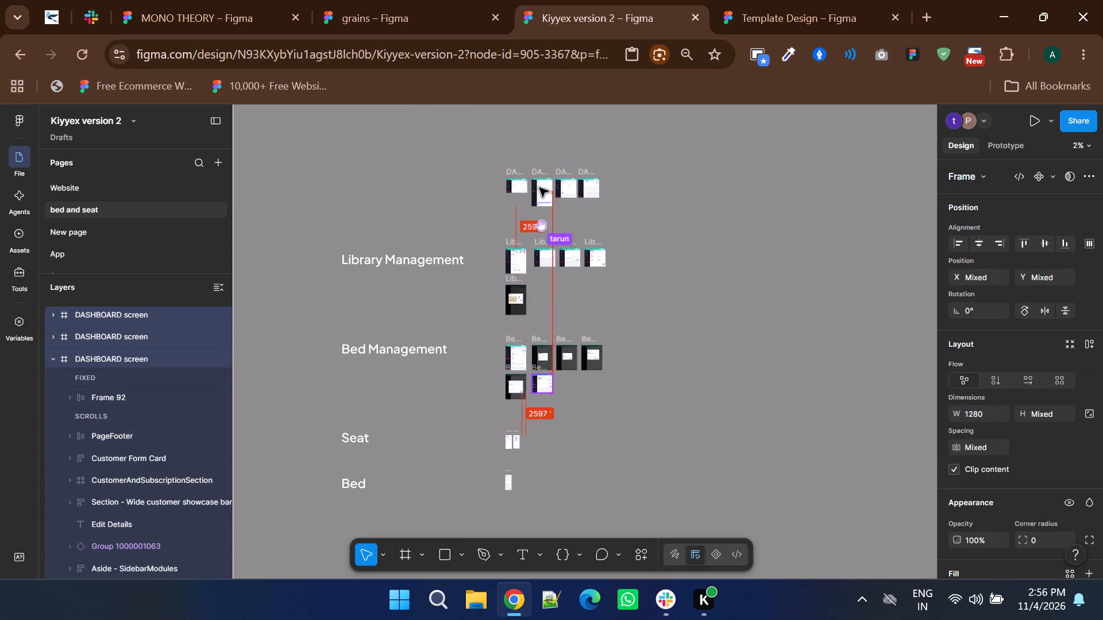
drag(539, 188, 542, 188)
click(433, 188)
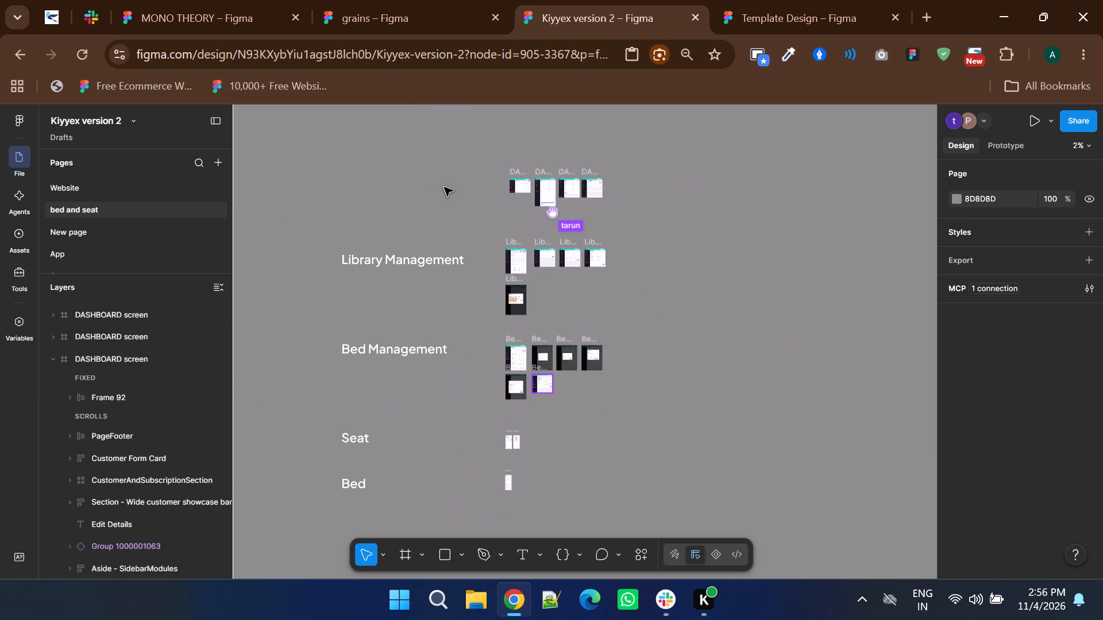
Examine the pasted Customer Details and Edit Details screens up close.
ctrl+scroll(526, 181, up, 7)
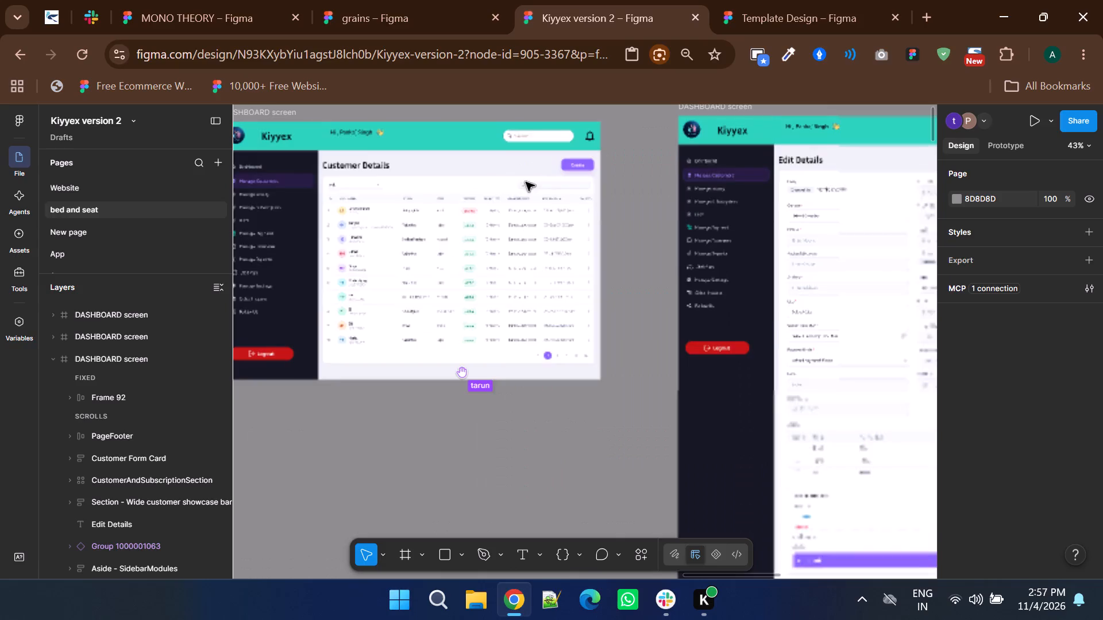
ctrl+scroll(521, 241, up, 2)
shift+scroll(521, 241, up, 2)
ctrl+scroll(521, 241, down, 1)
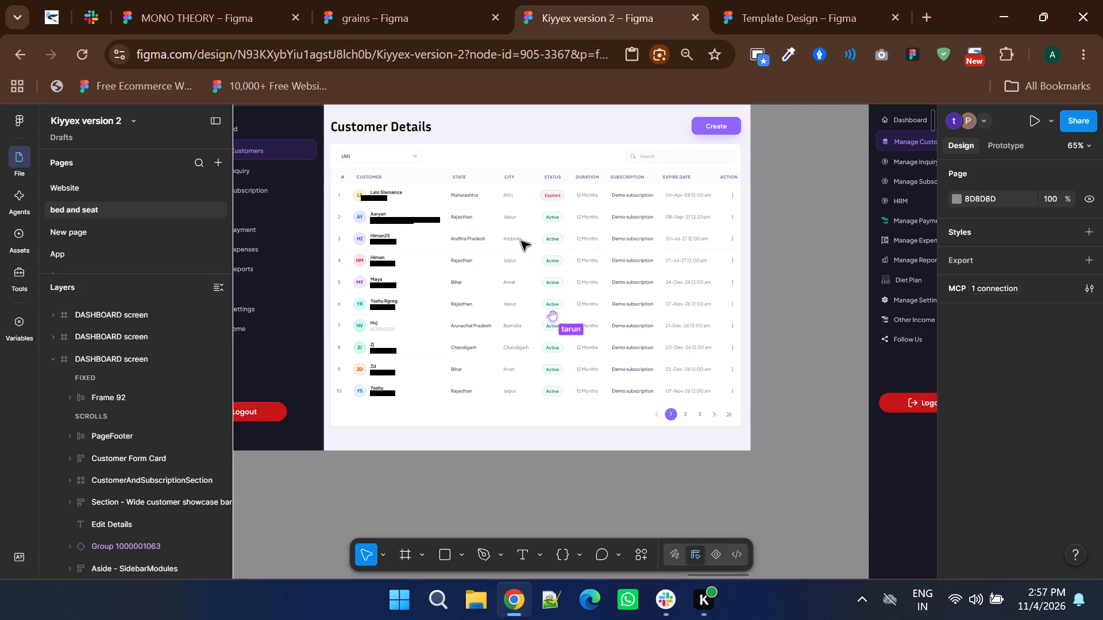
ctrl+scroll(521, 241, down, 2)
shift+scroll(521, 241, down, 3)
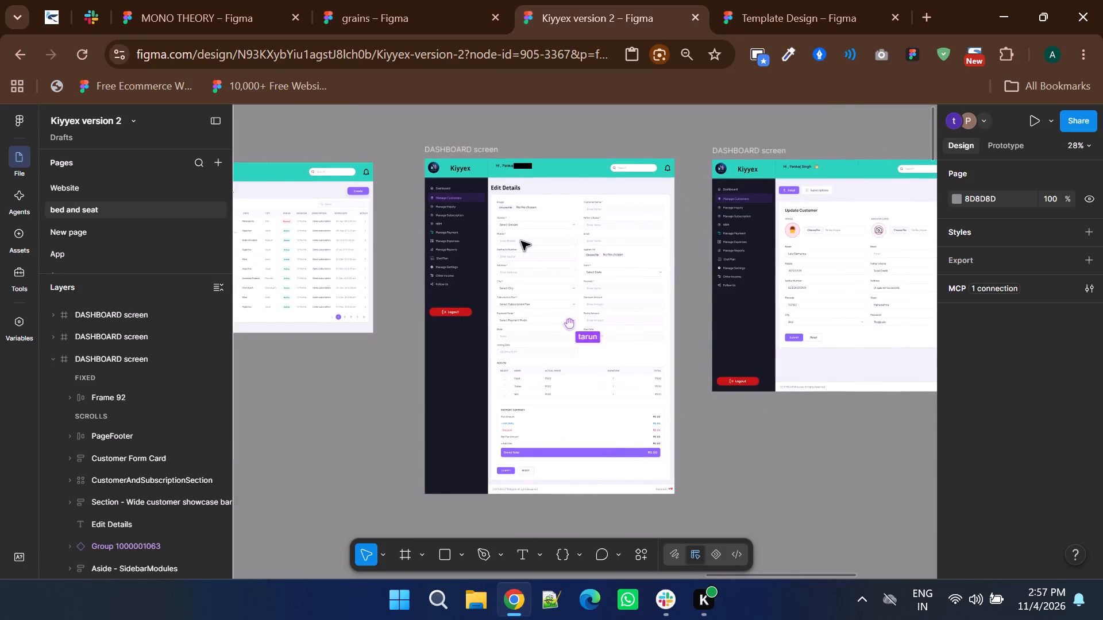
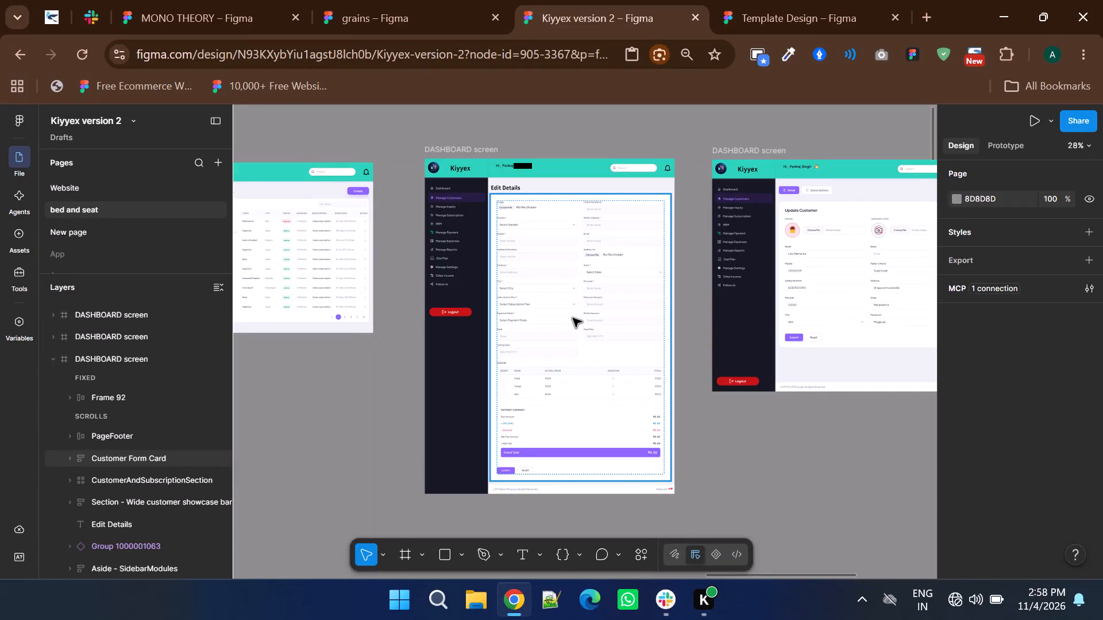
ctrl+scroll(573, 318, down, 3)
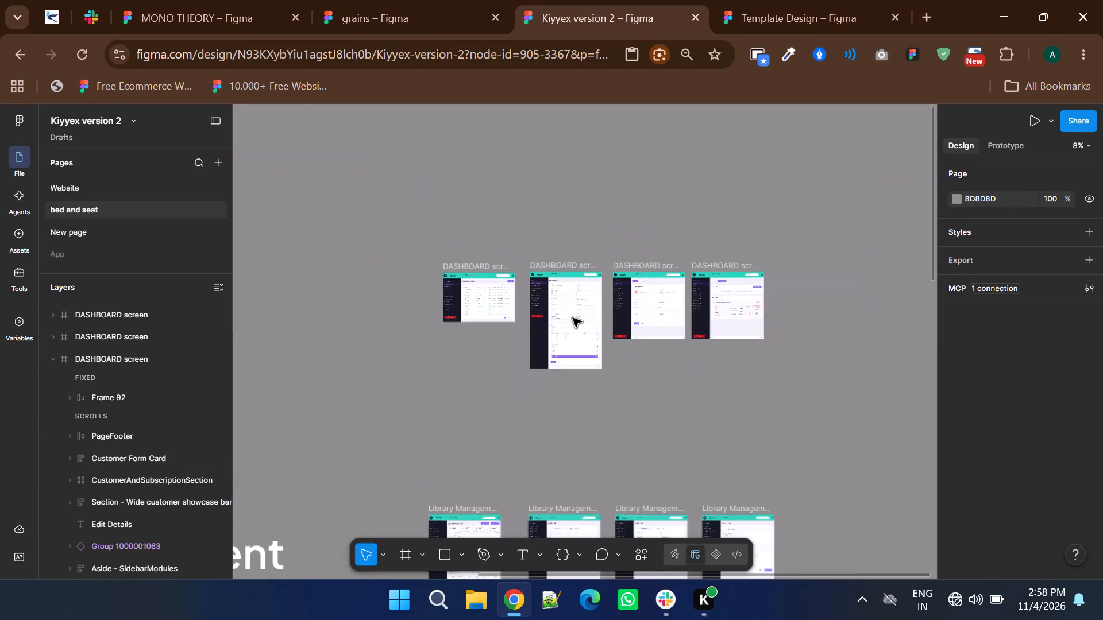
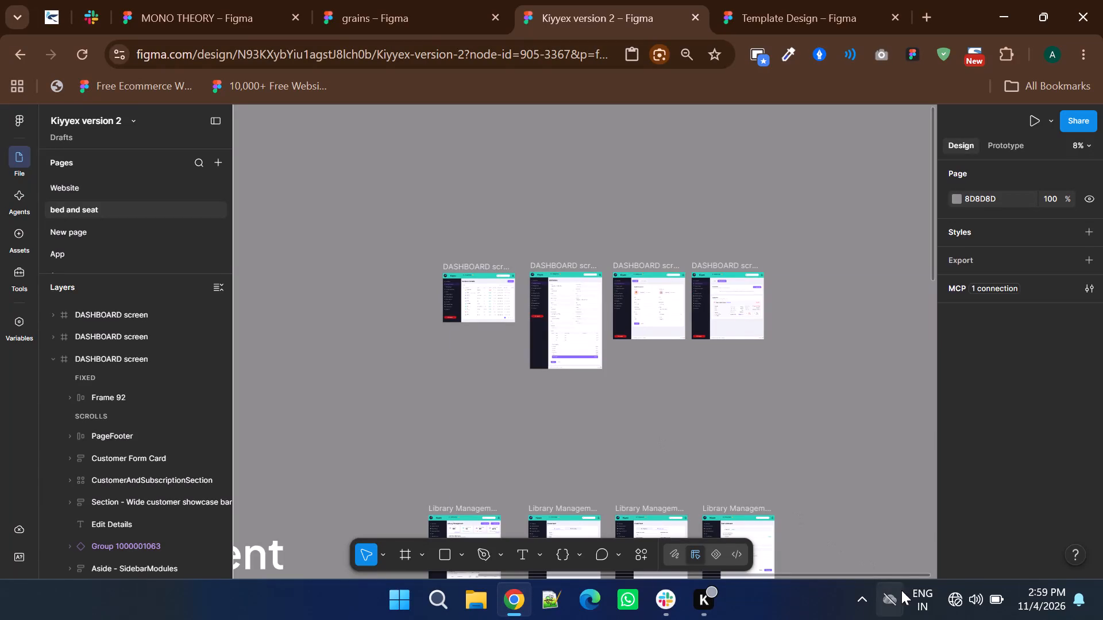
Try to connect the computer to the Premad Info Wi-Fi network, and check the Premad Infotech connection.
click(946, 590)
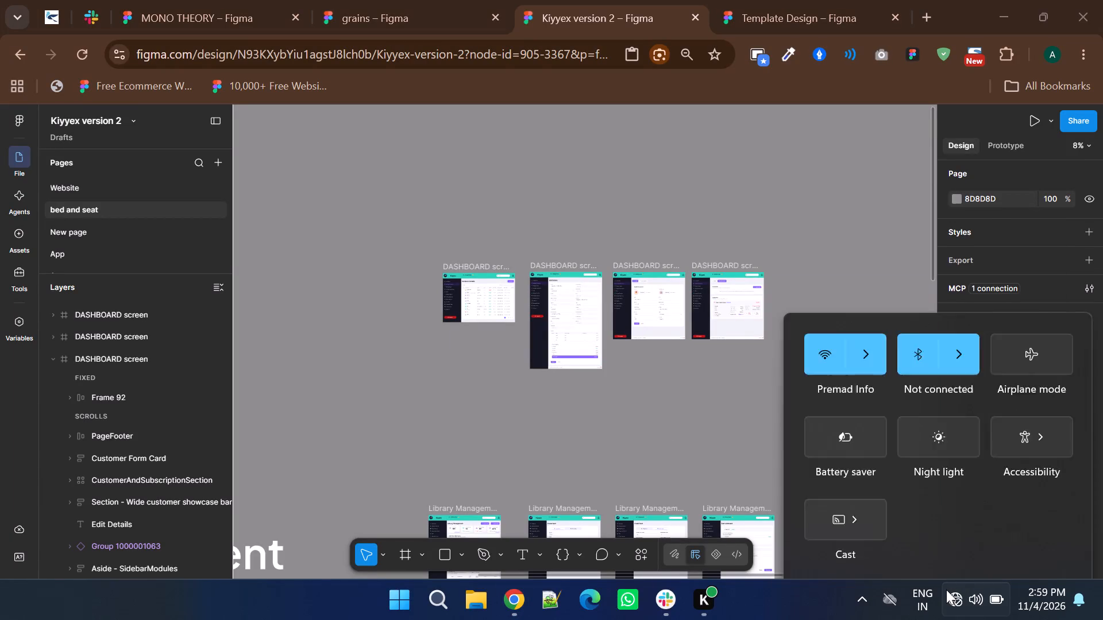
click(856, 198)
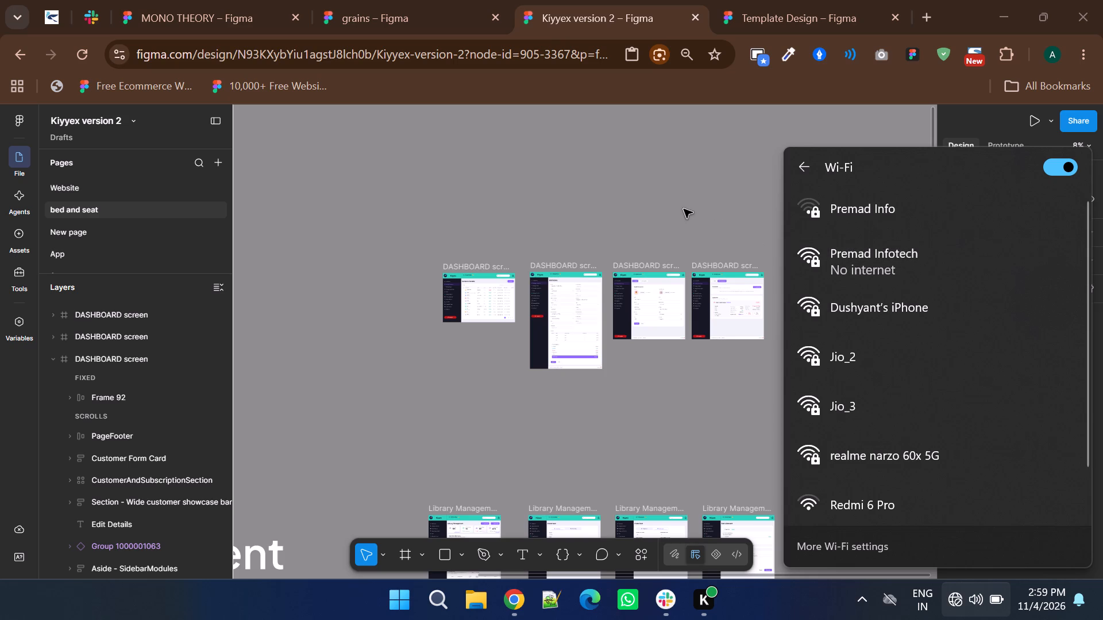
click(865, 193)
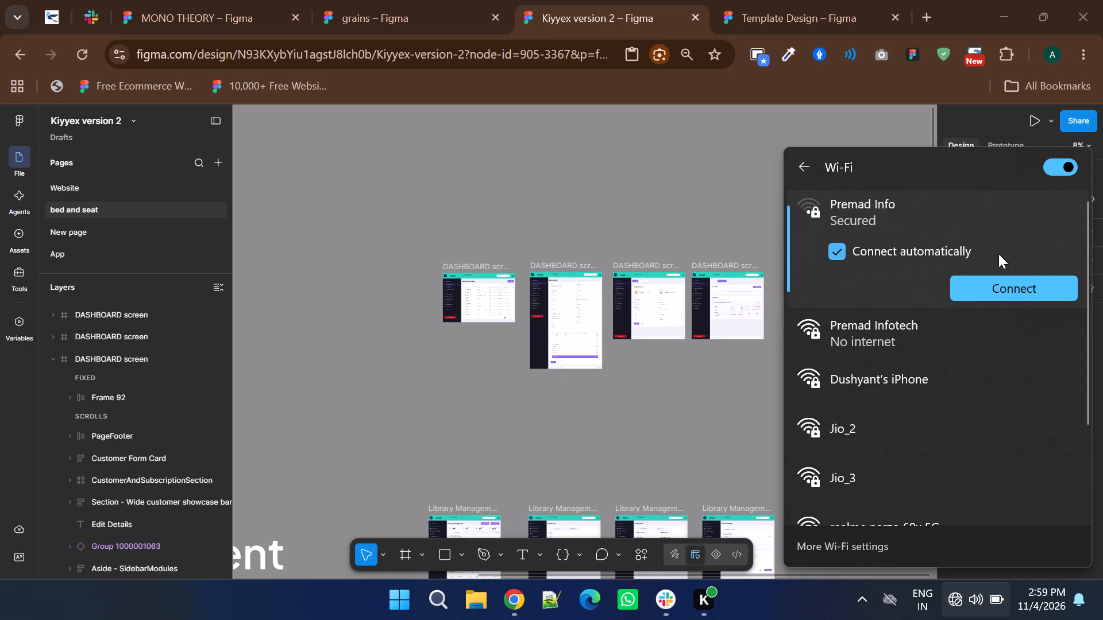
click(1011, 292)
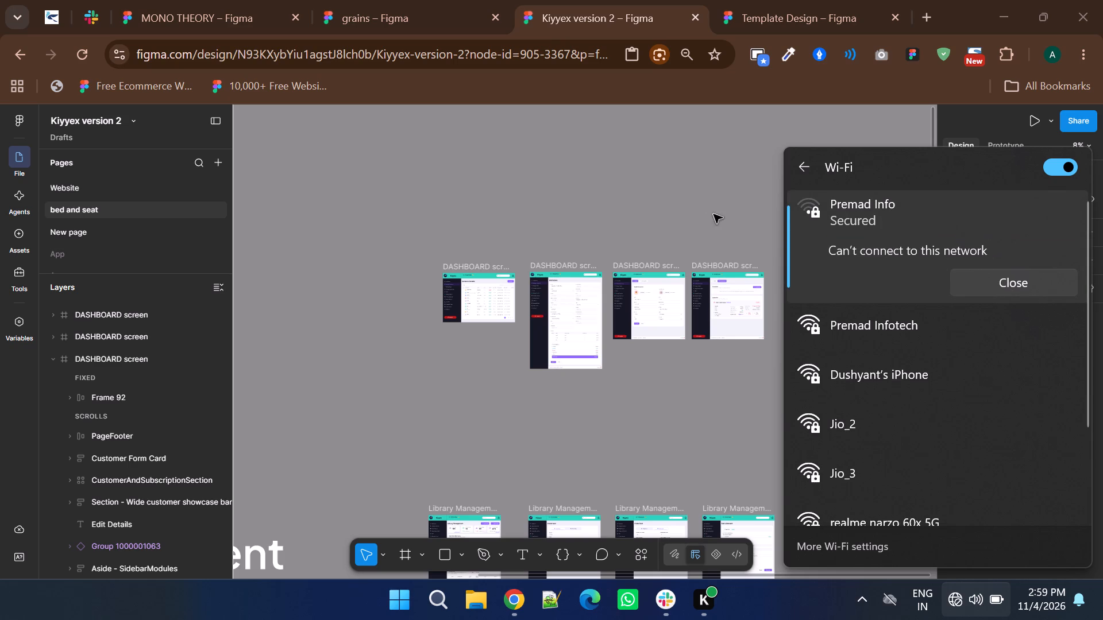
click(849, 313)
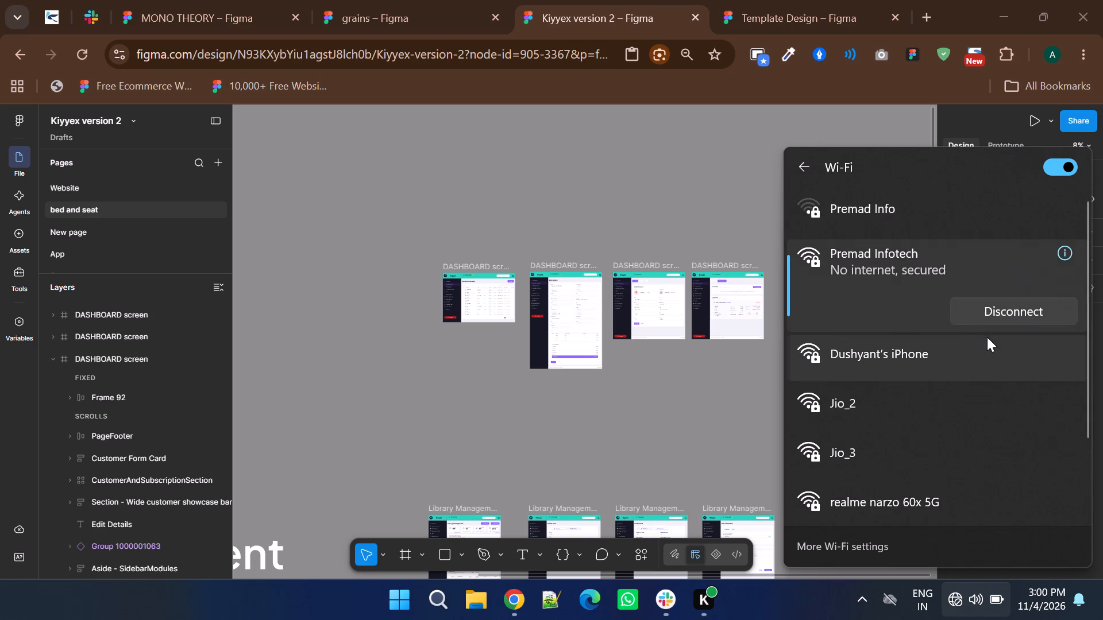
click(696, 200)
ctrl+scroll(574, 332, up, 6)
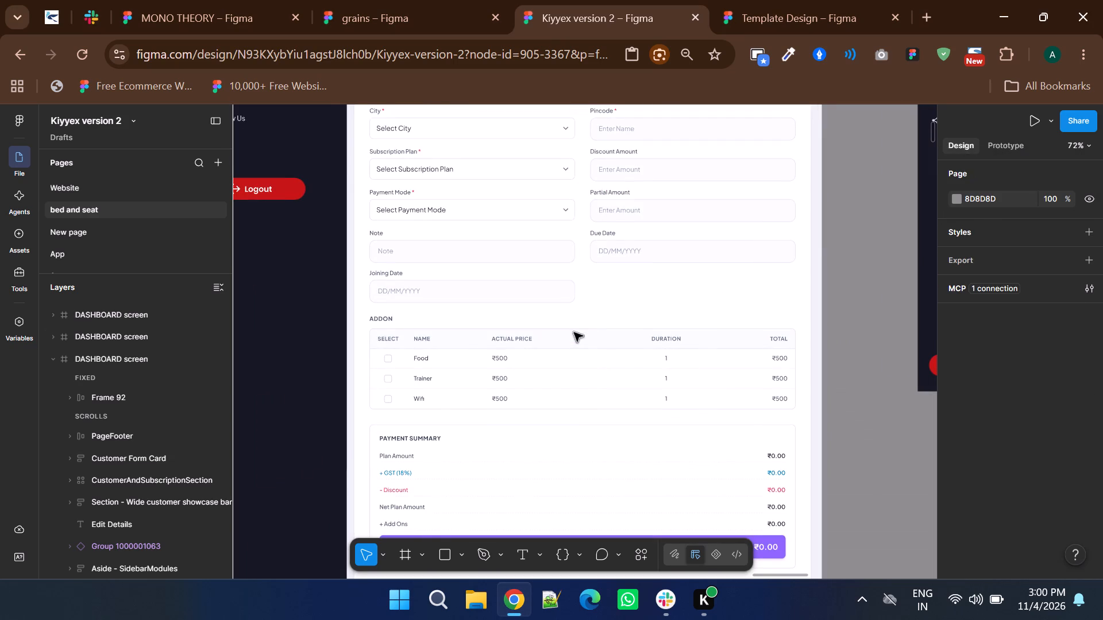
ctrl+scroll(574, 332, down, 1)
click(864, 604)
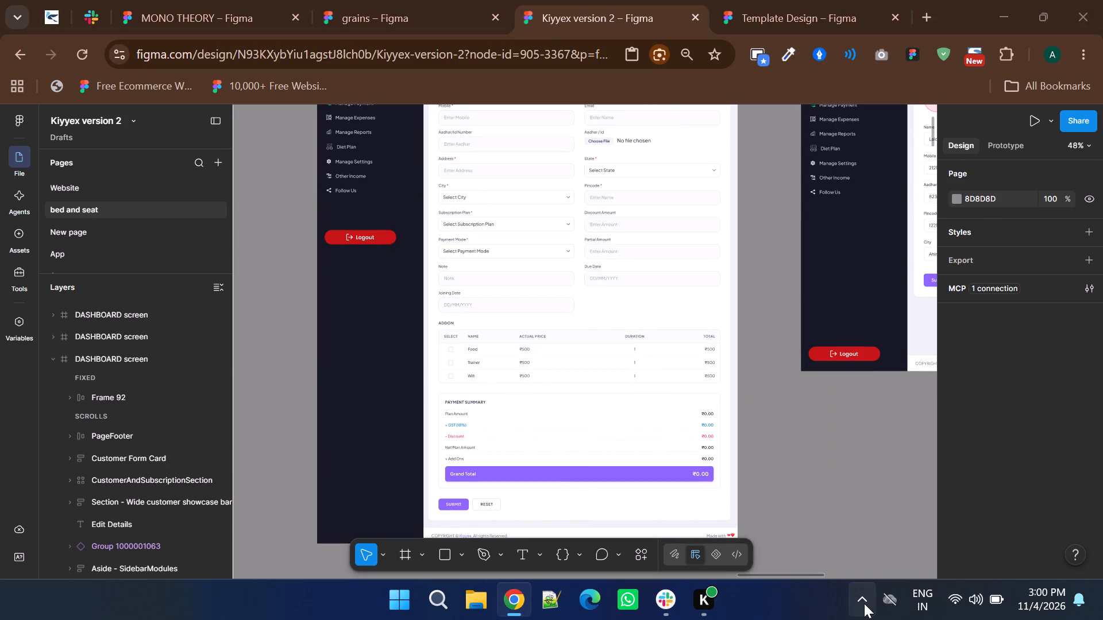
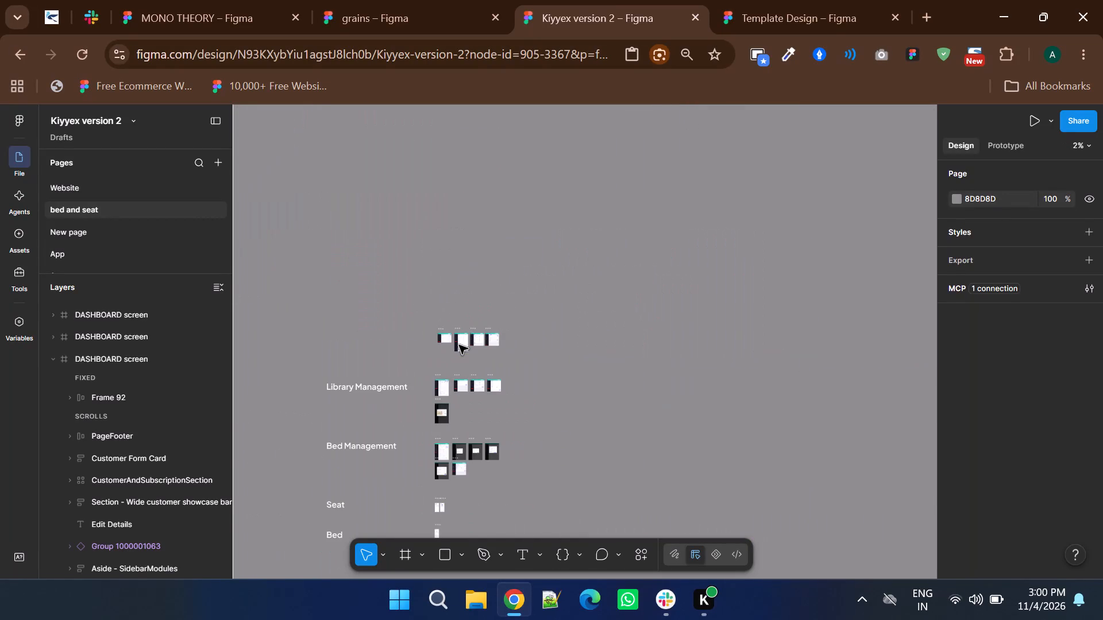
Review the screen groups on the bed and seat page, examining the Bed Management screens more closely.
scroll(459, 345, up, 3)
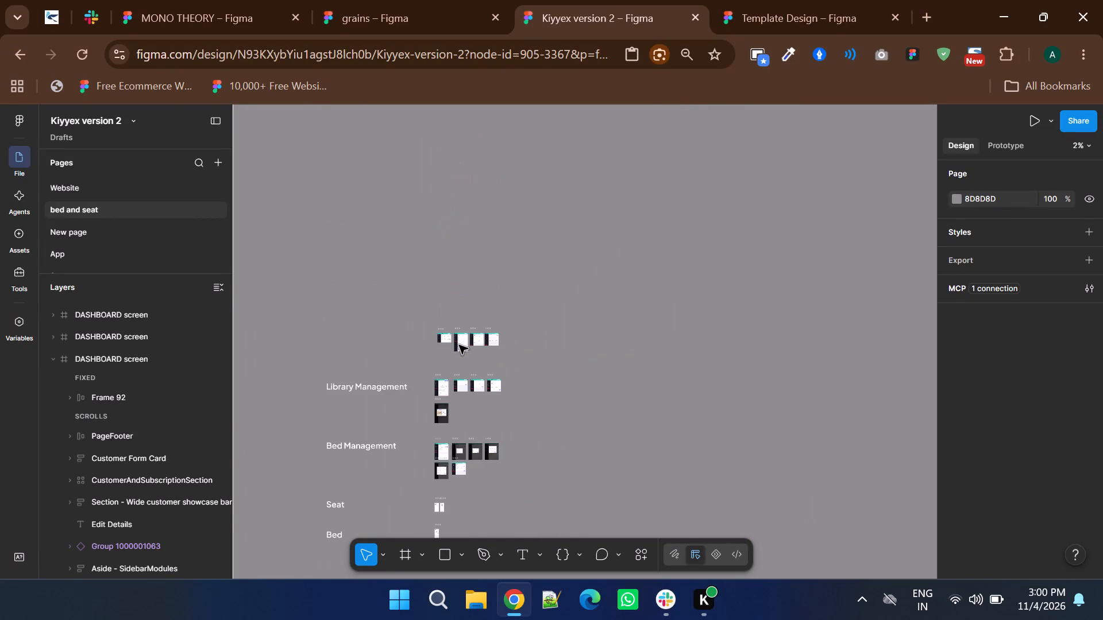
ctrl+scroll(459, 345, up, 2)
ctrl+scroll(459, 345, down, 6)
scroll(528, 336, down, 3)
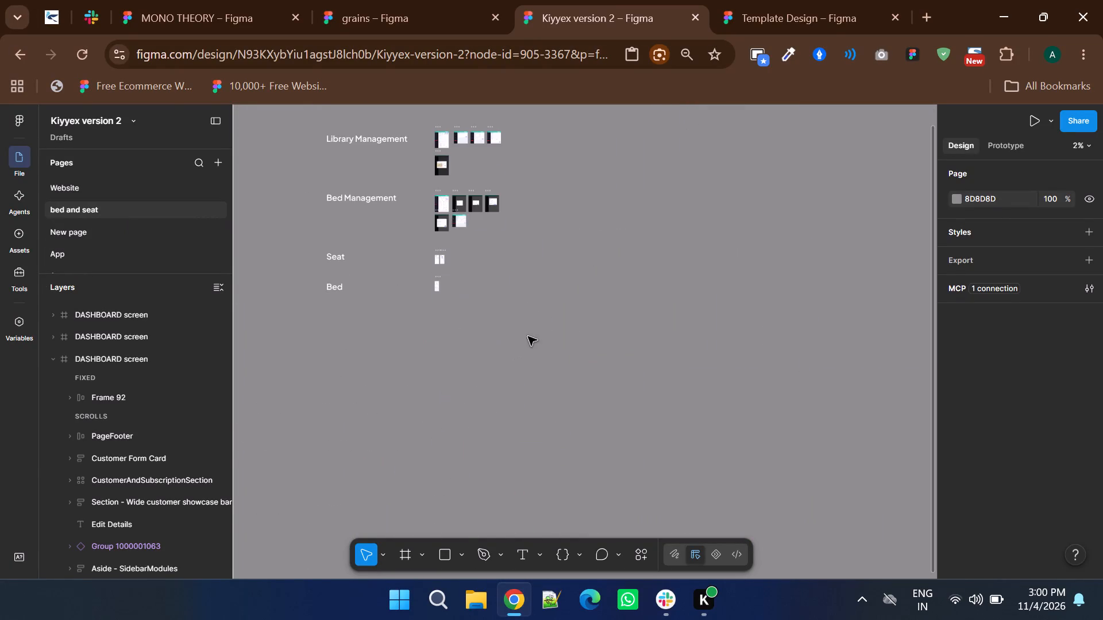
ctrl+scroll(468, 201, up, 6)
shift+scroll(455, 247, up, 3)
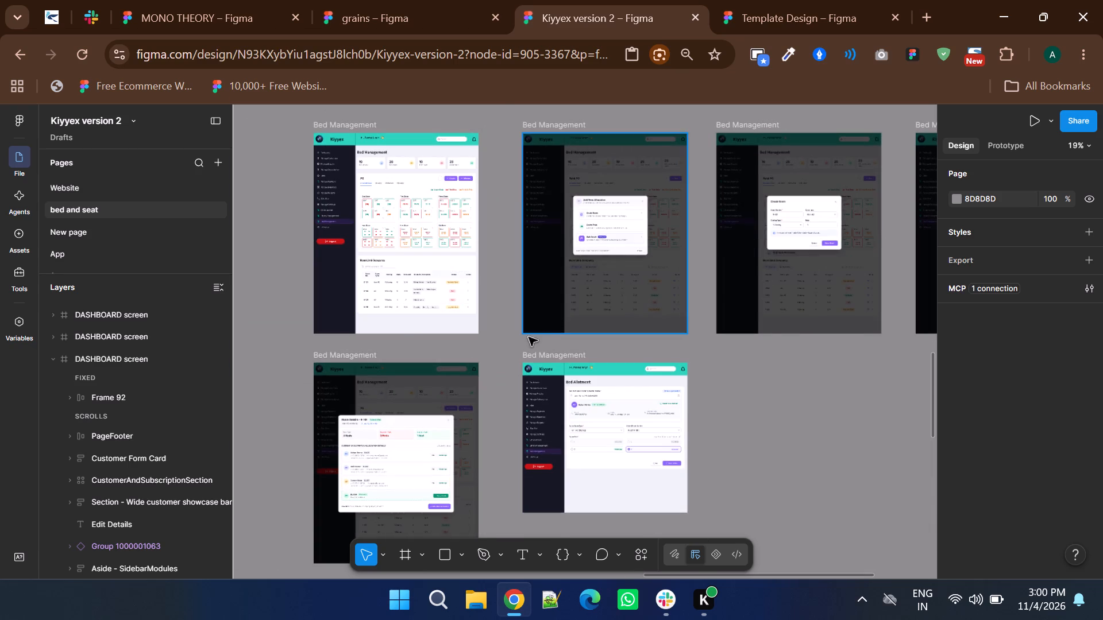
Reload the Kiyyex version 2 design file in the browser.
ctrl+scroll(524, 339, down, 2)
click(759, 399)
ctrl+scroll(710, 408, down, 1)
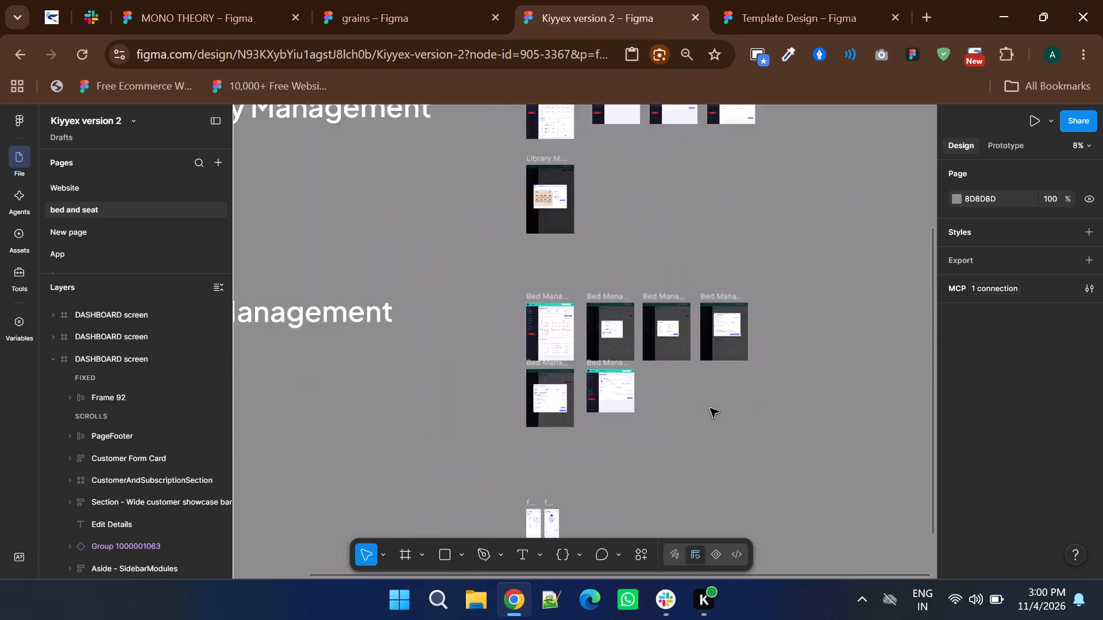
ctrl+scroll(710, 408, down, 1)
click(82, 60)
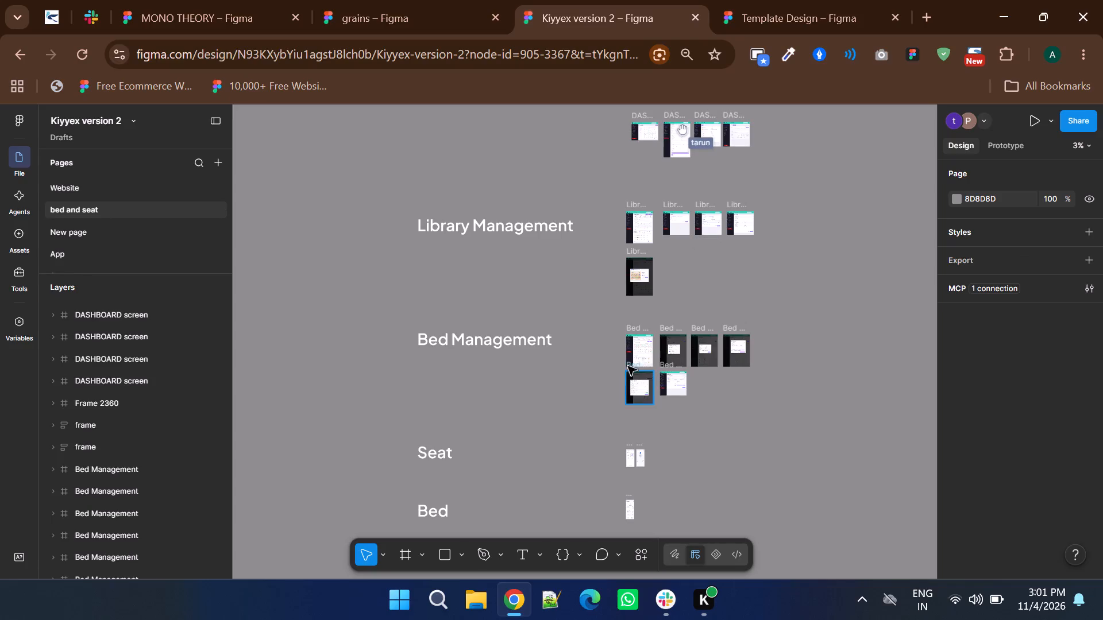
Duplicate the Joining Date field on the Edit Details customer form into the empty grid cell beside it.
ctrl+scroll(685, 135, up, 7)
scroll(600, 267, up, 3)
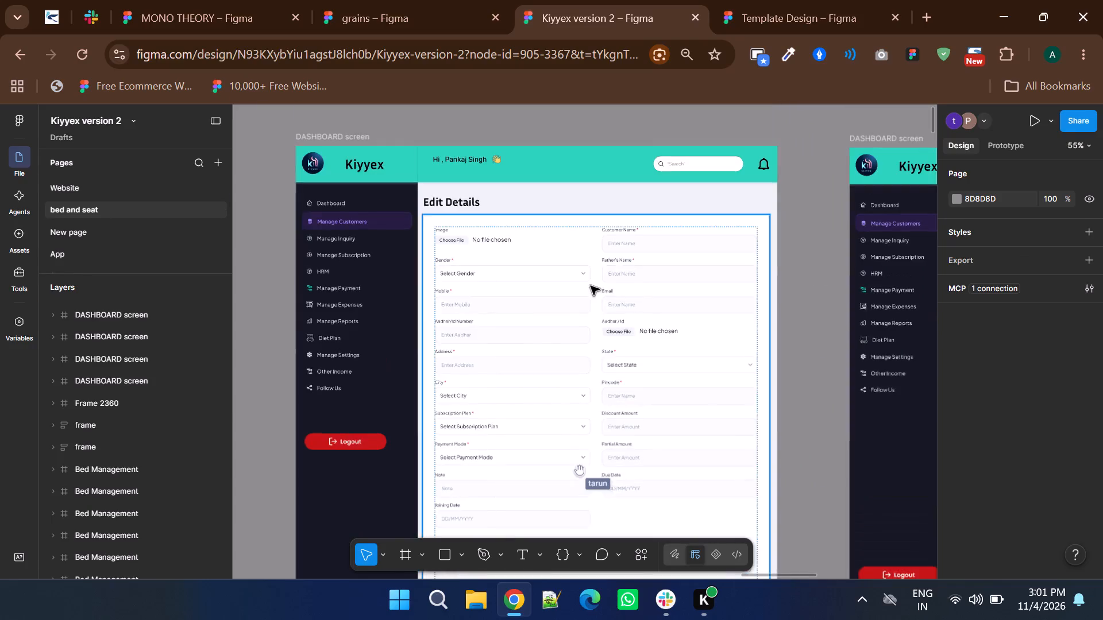
ctrl+scroll(591, 286, down, 2)
scroll(591, 286, down, 1)
ctrl+scroll(576, 277, up, 5)
ctrl+scroll(579, 297, down, 3)
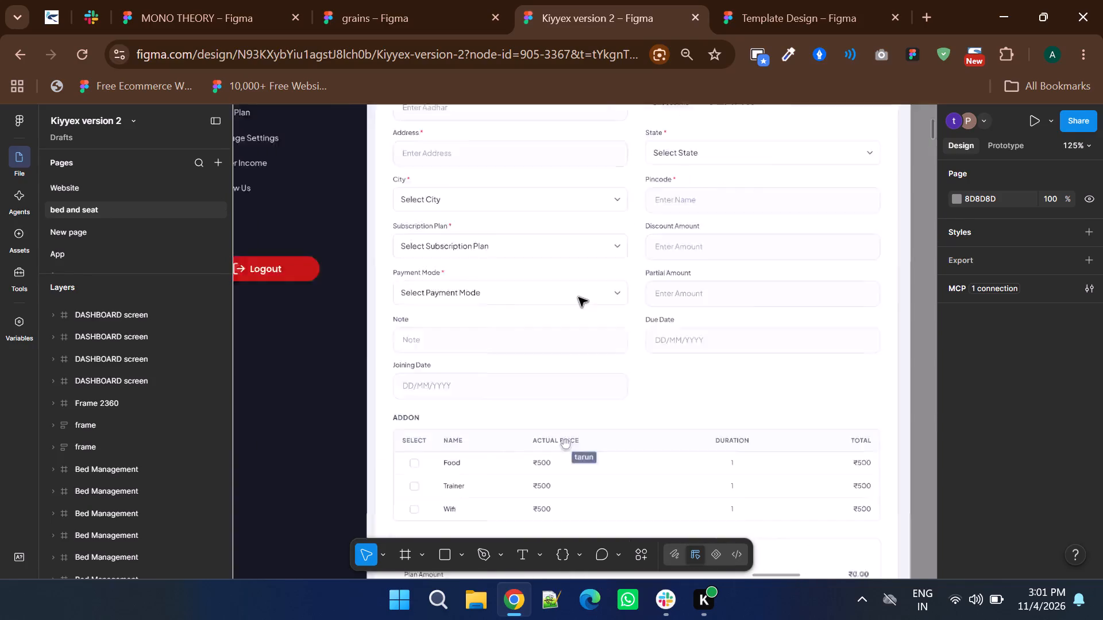
ctrl+scroll(579, 297, down, 1)
scroll(579, 297, down, 1)
ctrl+scroll(544, 242, up, 4)
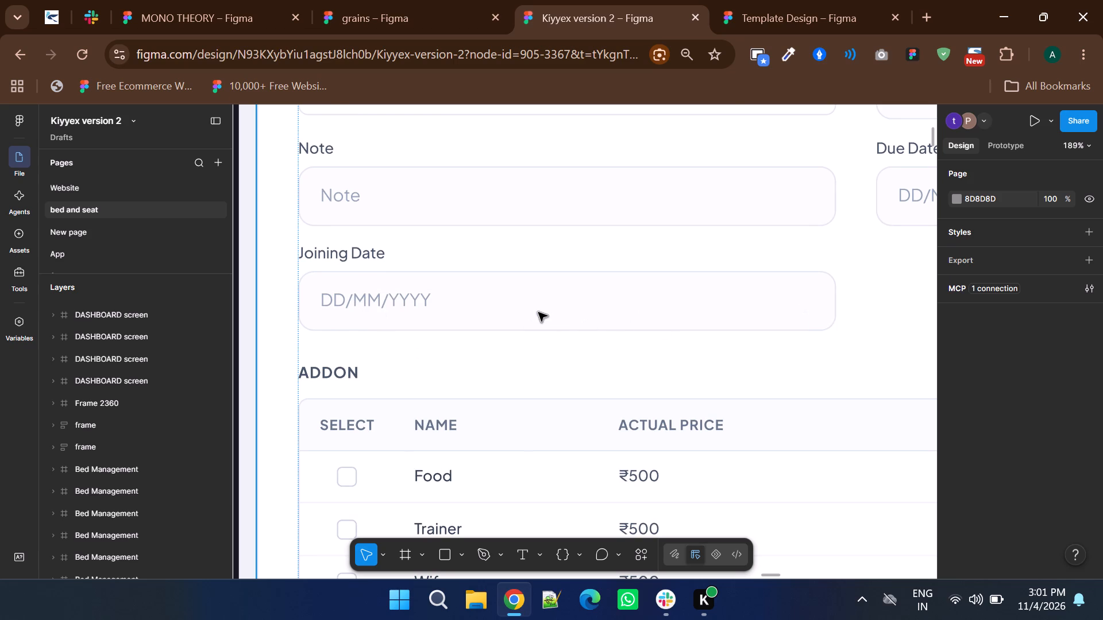
ctrl+scroll(538, 312, down, 2)
shift+scroll(538, 312, down, 1)
triple_click(518, 309)
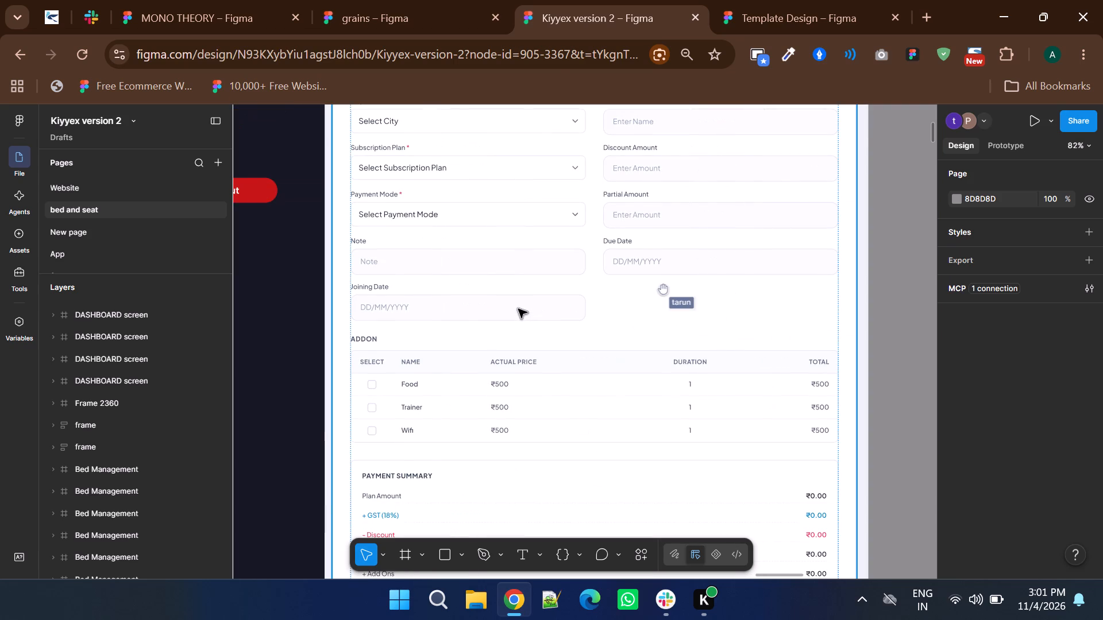
click(518, 309)
double_click(518, 309)
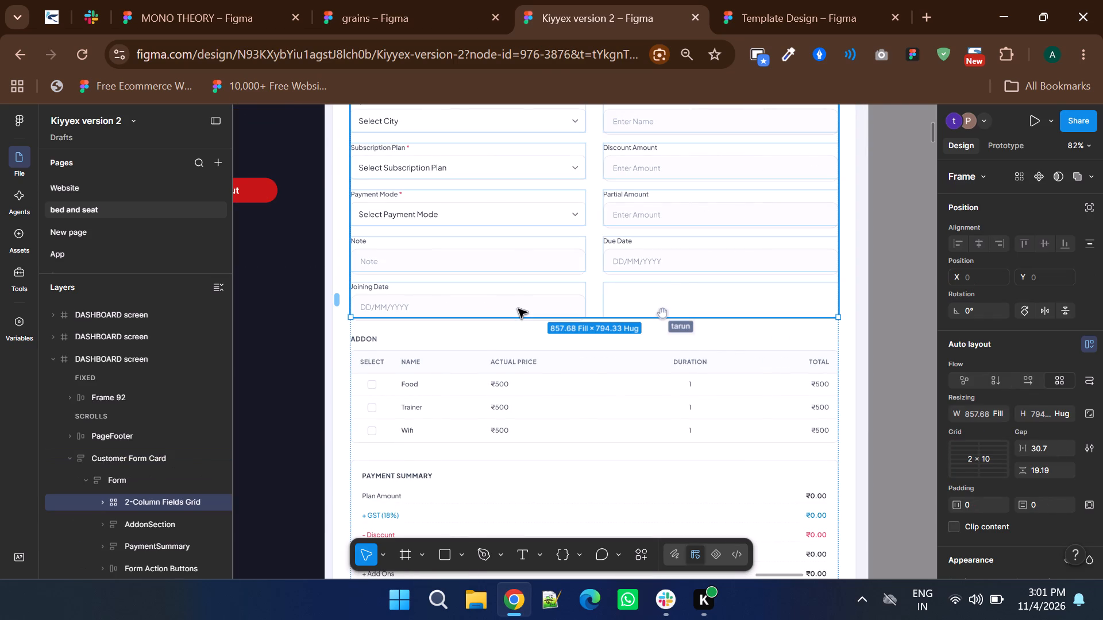
drag(516, 303, 693, 300)
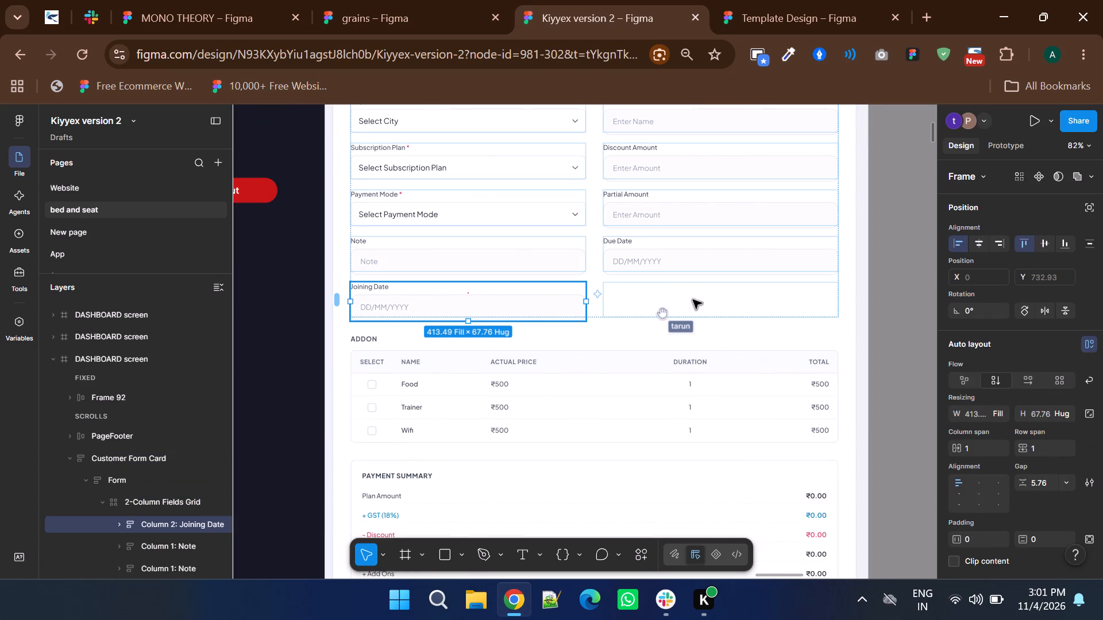
drag(693, 300, 727, 304)
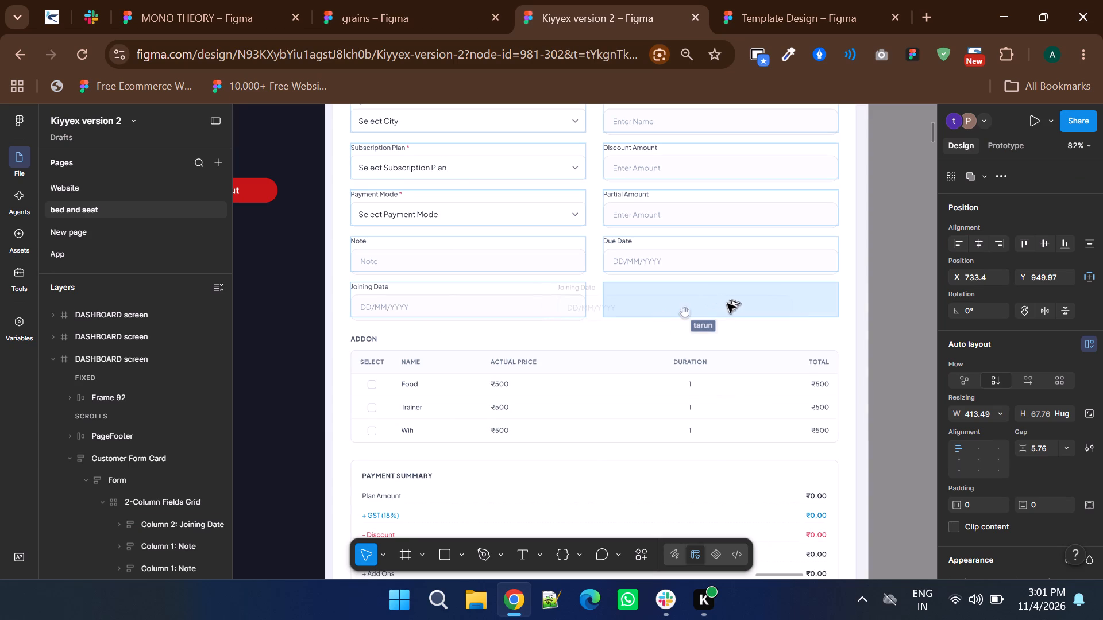
drag(727, 304, 747, 301)
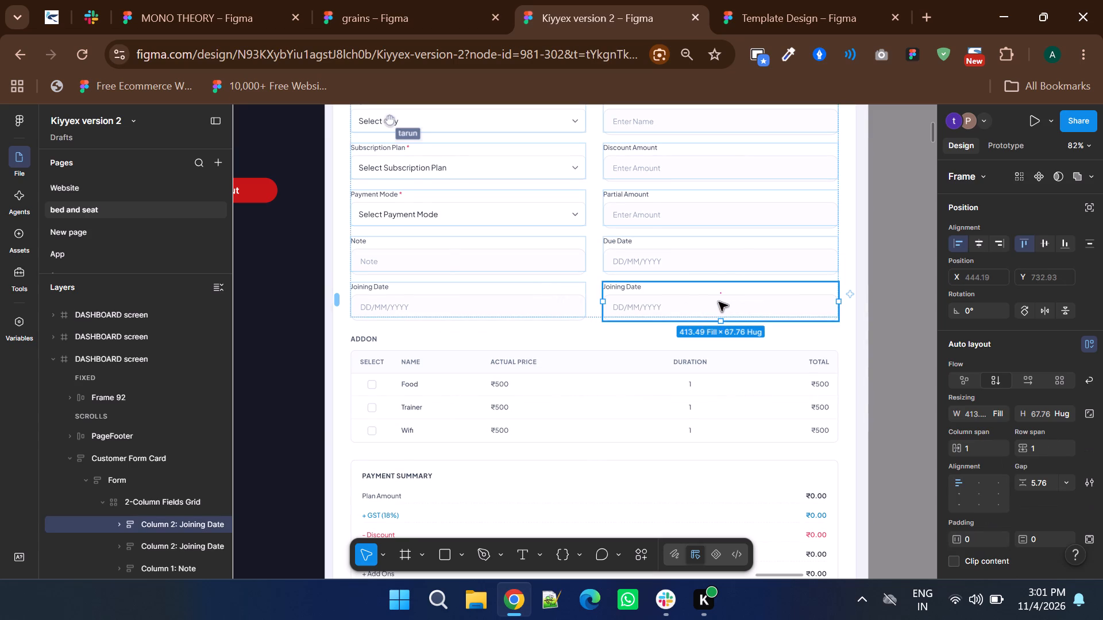
Change the label of the duplicated Joining Date field in the second column to "Expiry Date".
ctrl+scroll(624, 295, up, 2)
ctrl+double_click(613, 283)
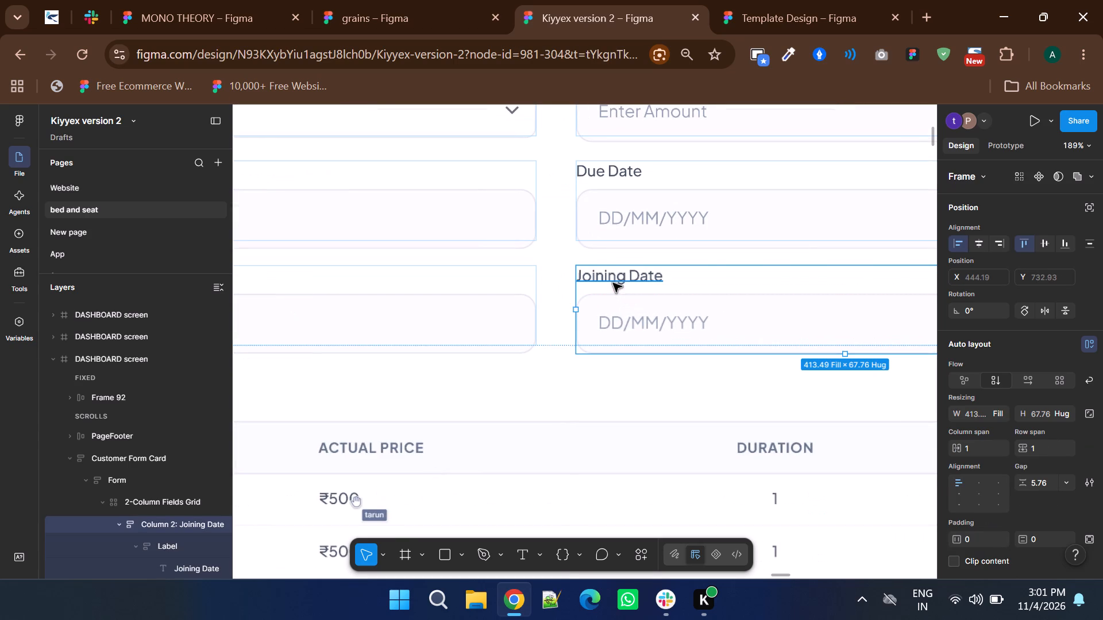
double_click(612, 278)
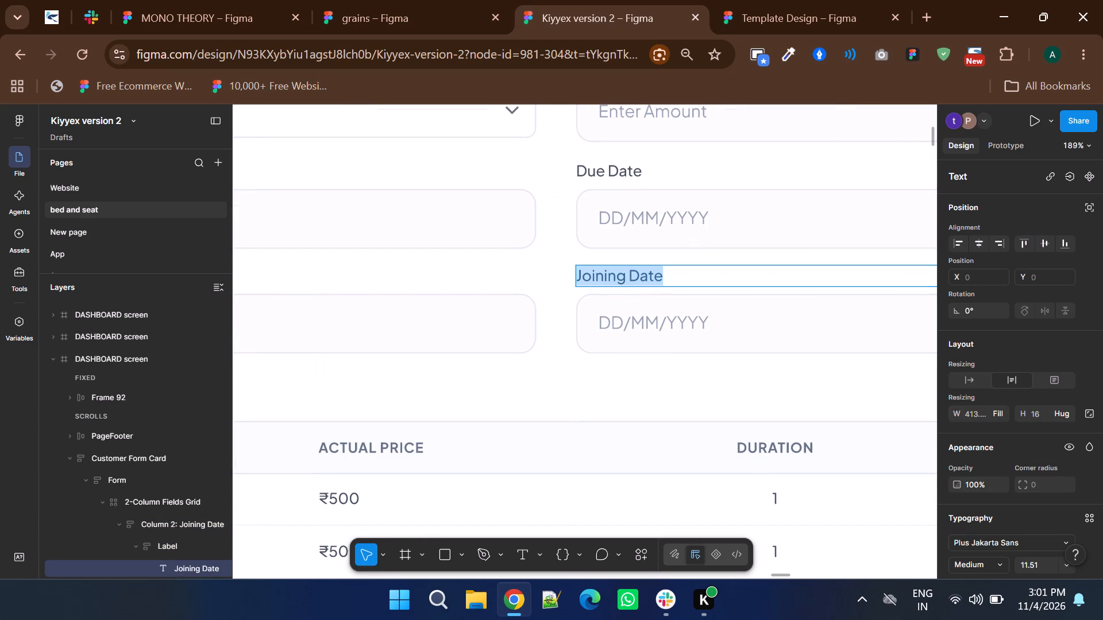
text(Ex)
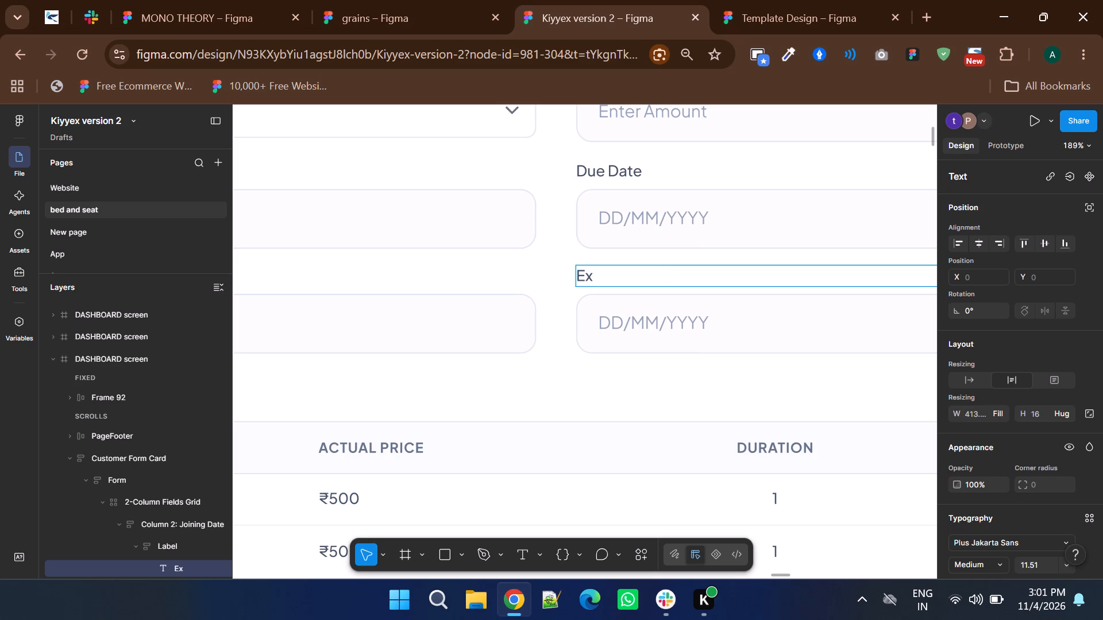
text(pr)
key(i)
key(BackSpace)
key(BackSpace)
text(iry)
key(space)
text(Date)
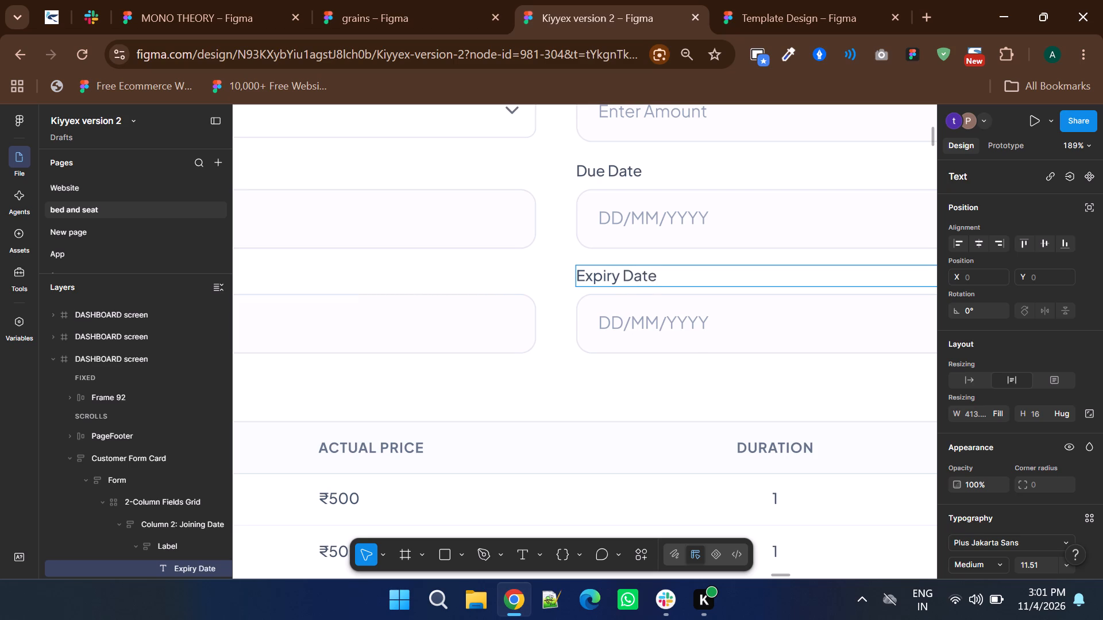
ctrl+scroll(600, 397, down, 2)
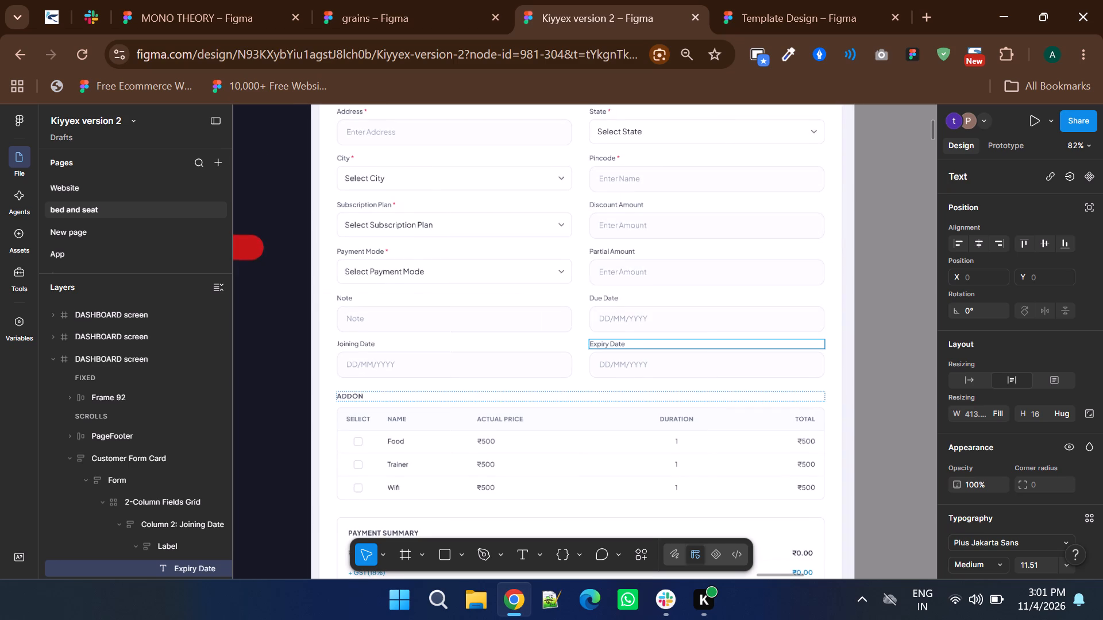
double_click(876, 371)
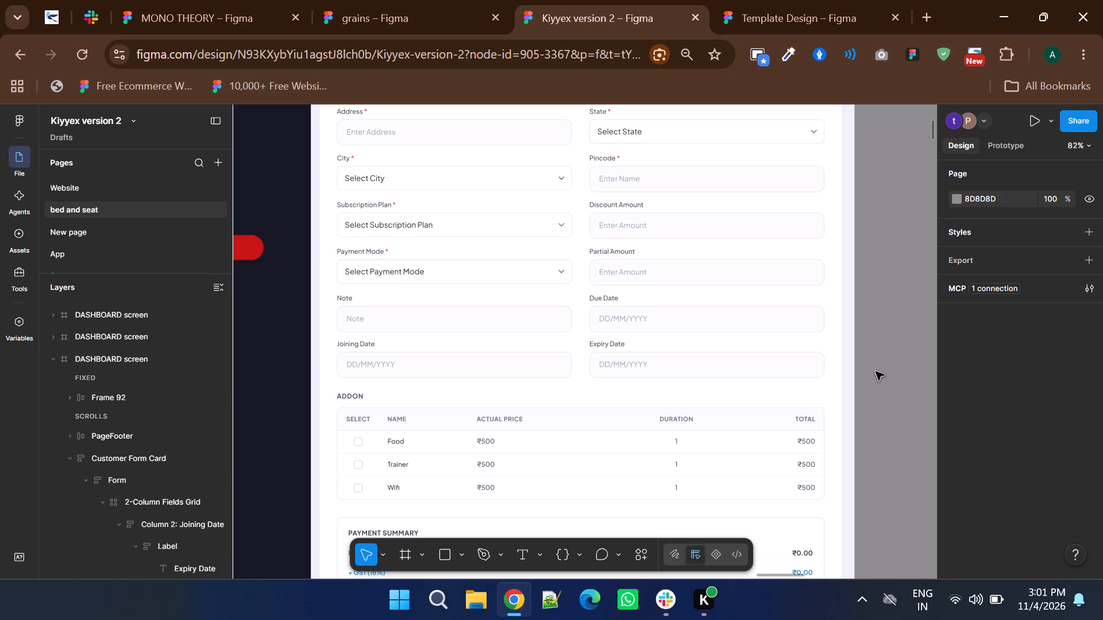
Duplicate the Note and Due Date fields together as a new row above the Joining Date row.
ctrl+scroll(570, 358, down, 3)
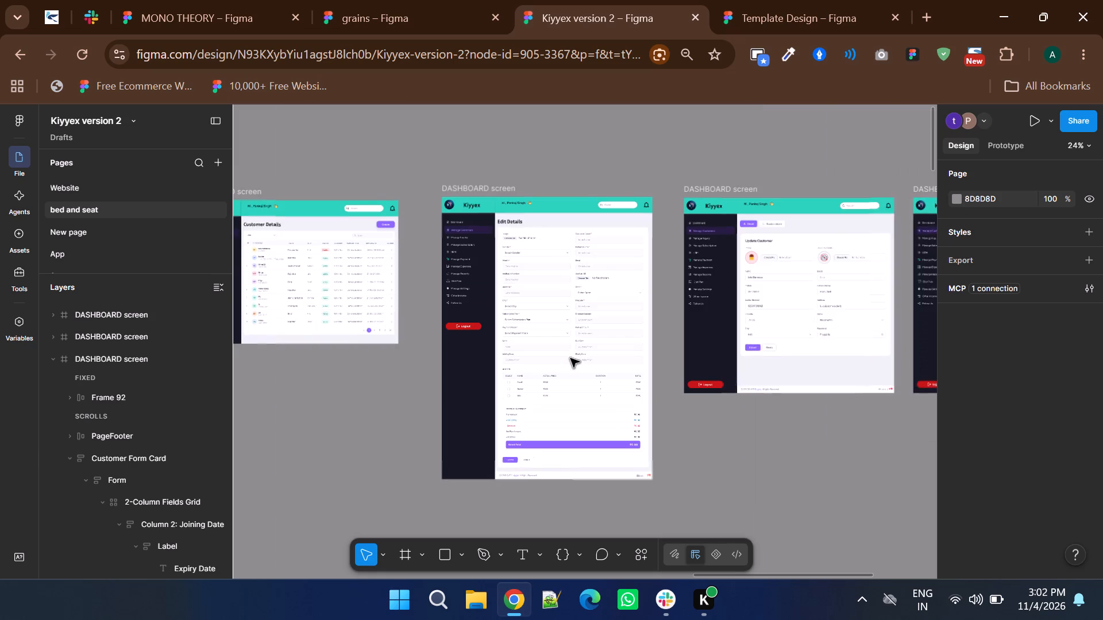
shift+scroll(570, 358, down, 4)
ctrl+scroll(699, 276, up, 2)
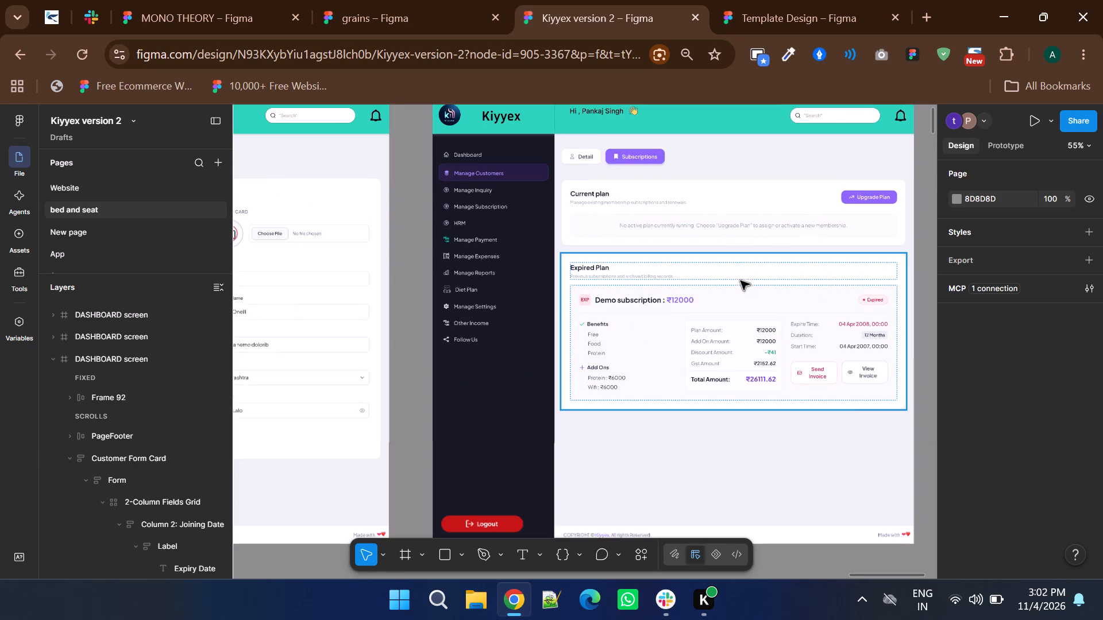
ctrl+scroll(762, 274, down, 3)
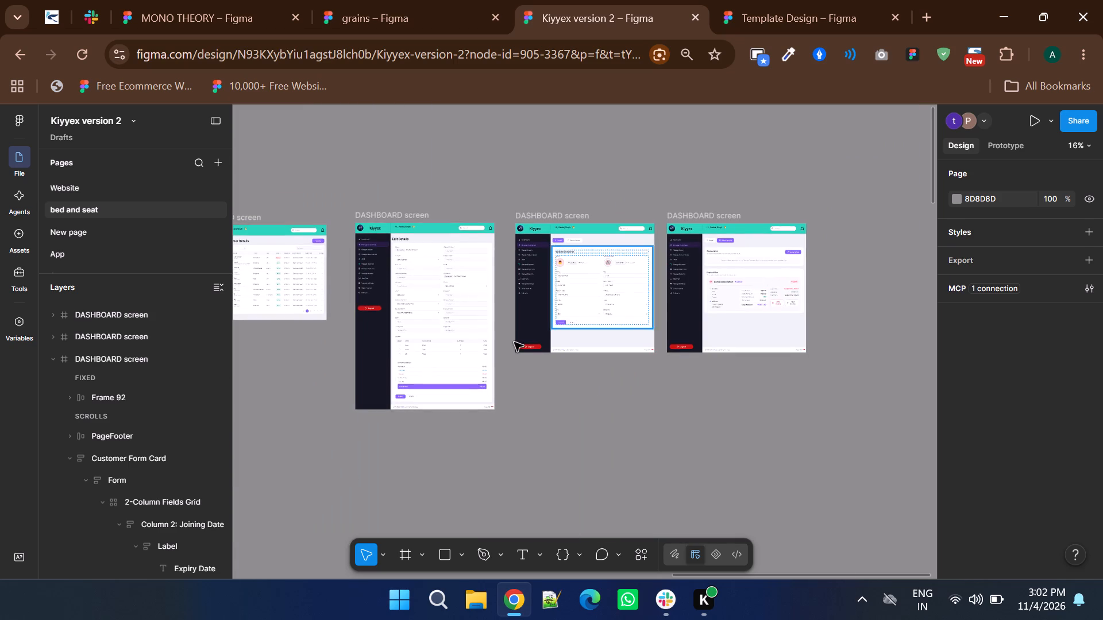
ctrl+scroll(394, 357, up, 3)
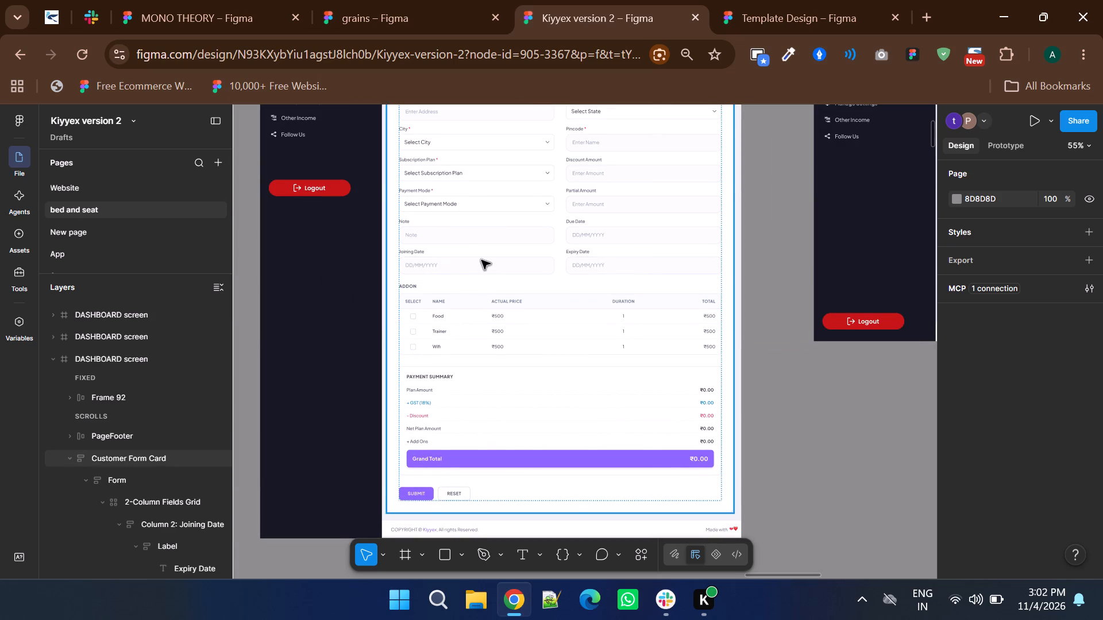
ctrl+scroll(501, 259, up, 2)
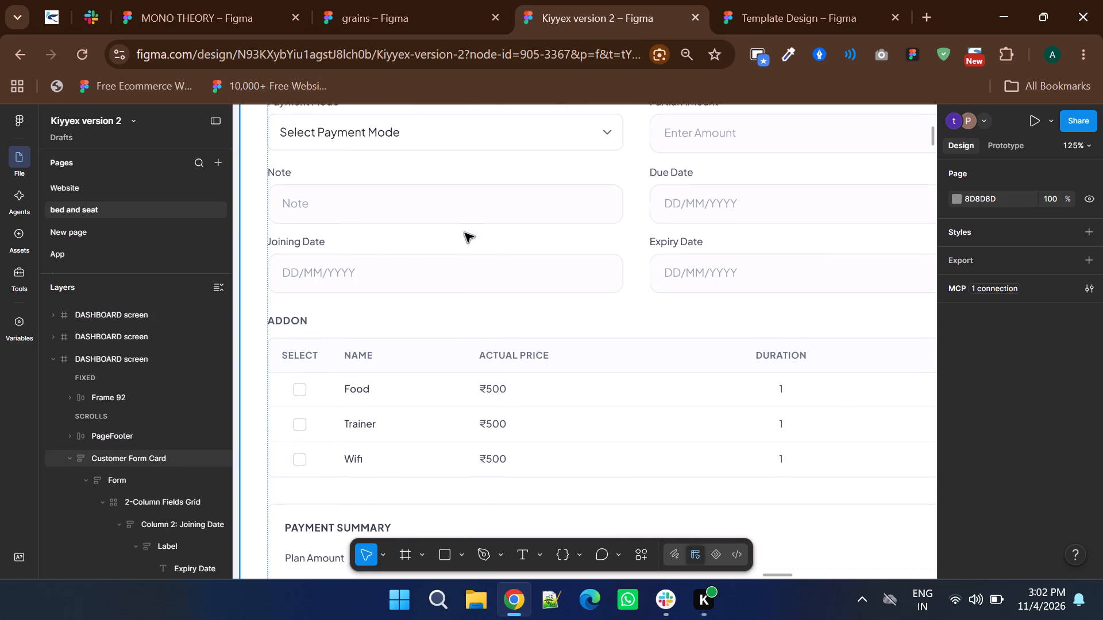
scroll(449, 265, up, 1)
shift+scroll(449, 265, down, 1)
triple_click(422, 275)
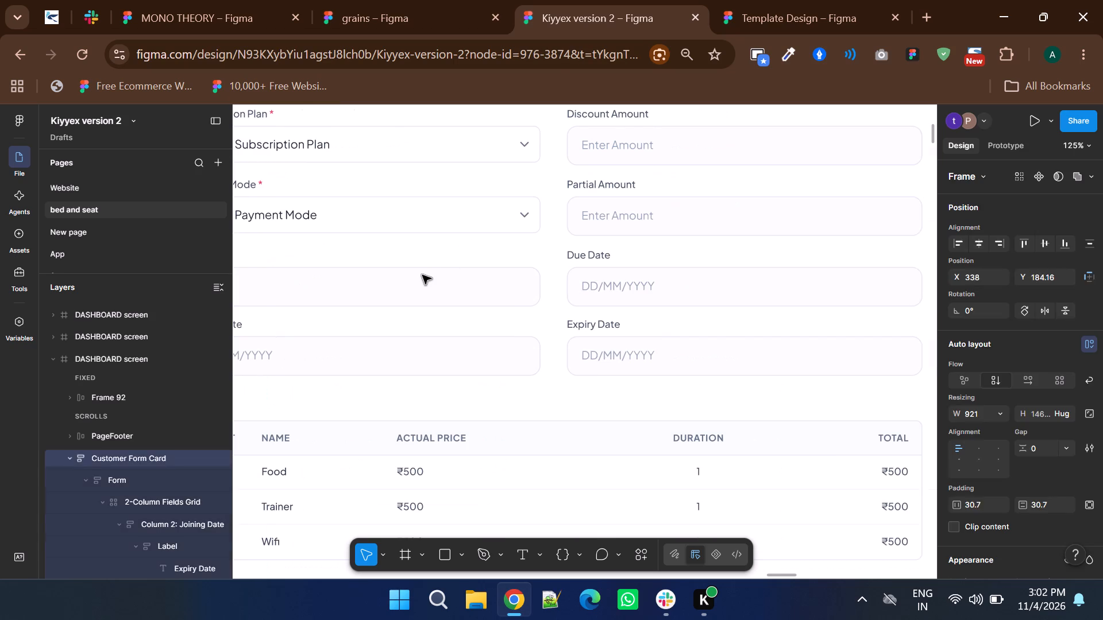
ctrl+scroll(570, 290, down, 1)
double_click(474, 286)
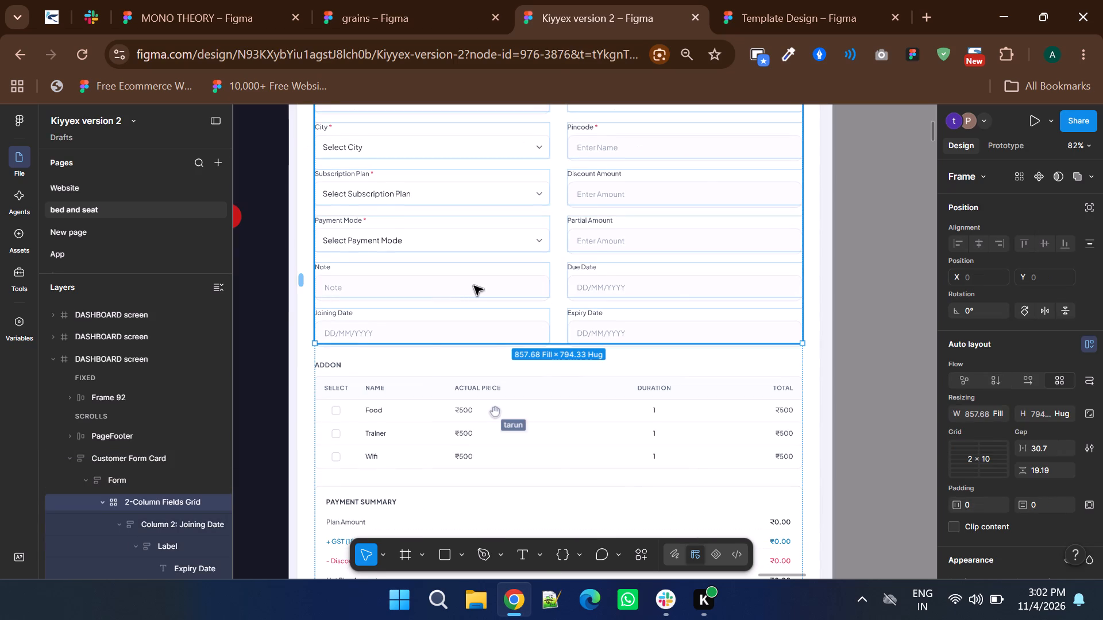
double_click(474, 286)
shift+click(599, 289)
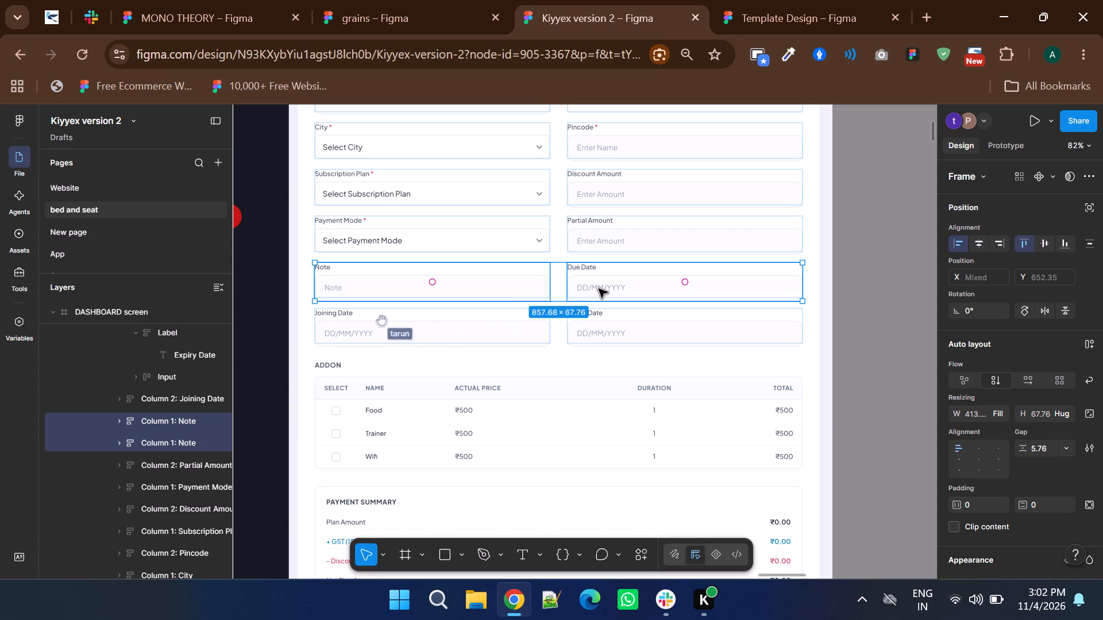
key(ctrl+d)
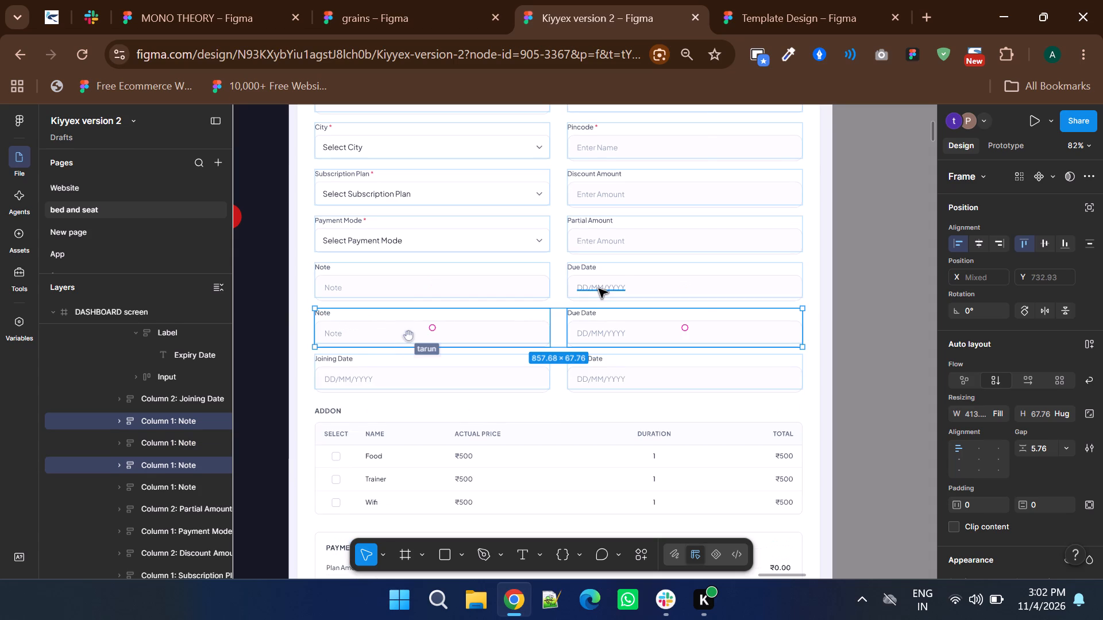
click(846, 346)
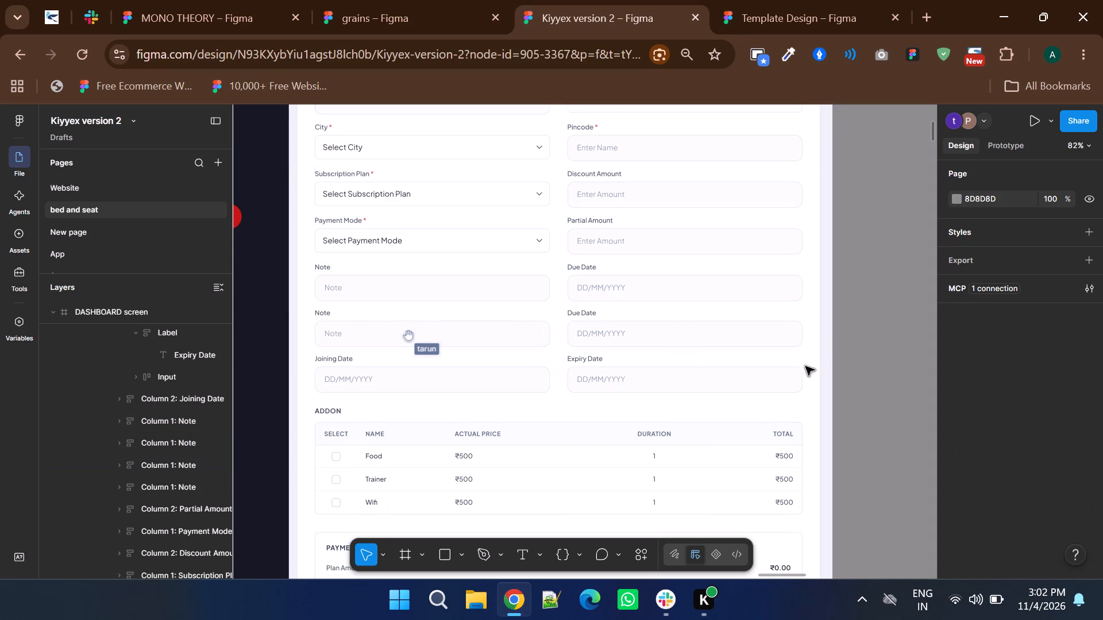
Change the label of the duplicated Note field above Joining Date to "Cource/Department".
ctrl+double_click(321, 313)
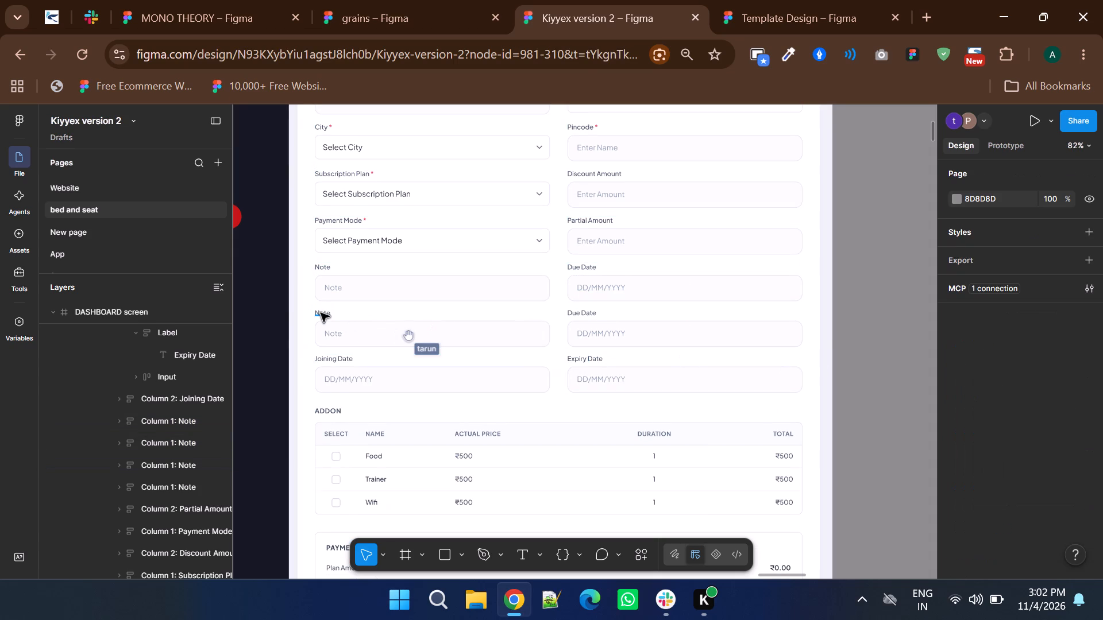
double_click(321, 313)
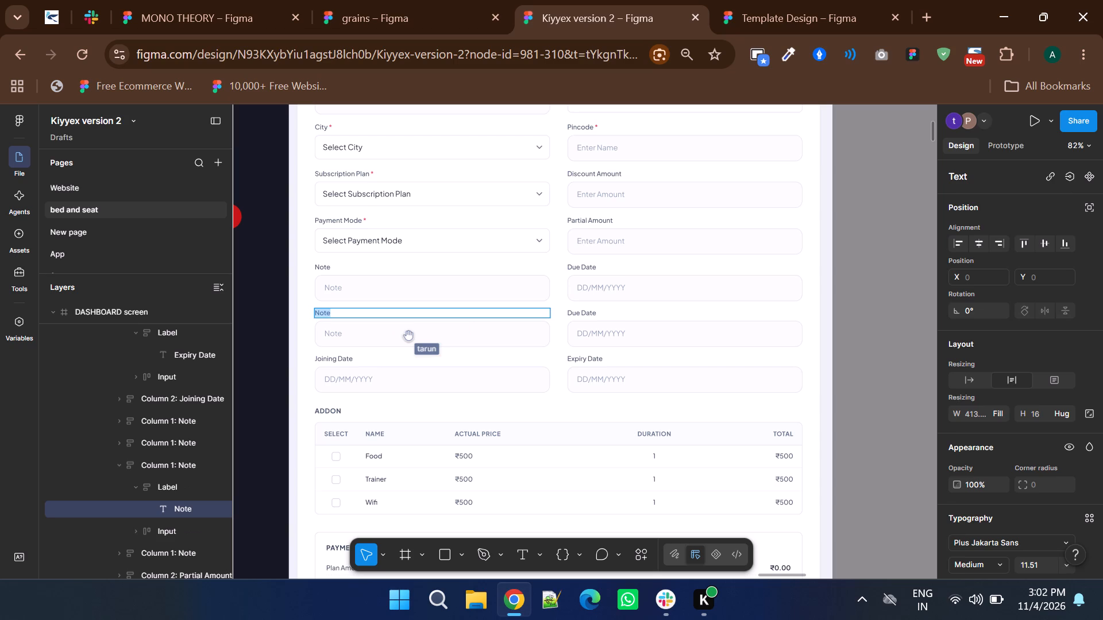
text(Cource/)
key(BackSpace)
key(BackSpace)
key(BackSpace)
text(ce)
key(space)
key(BackSpace)
text(/)
key(space)
key(BackSpace)
text(Depa)
text(rtment)
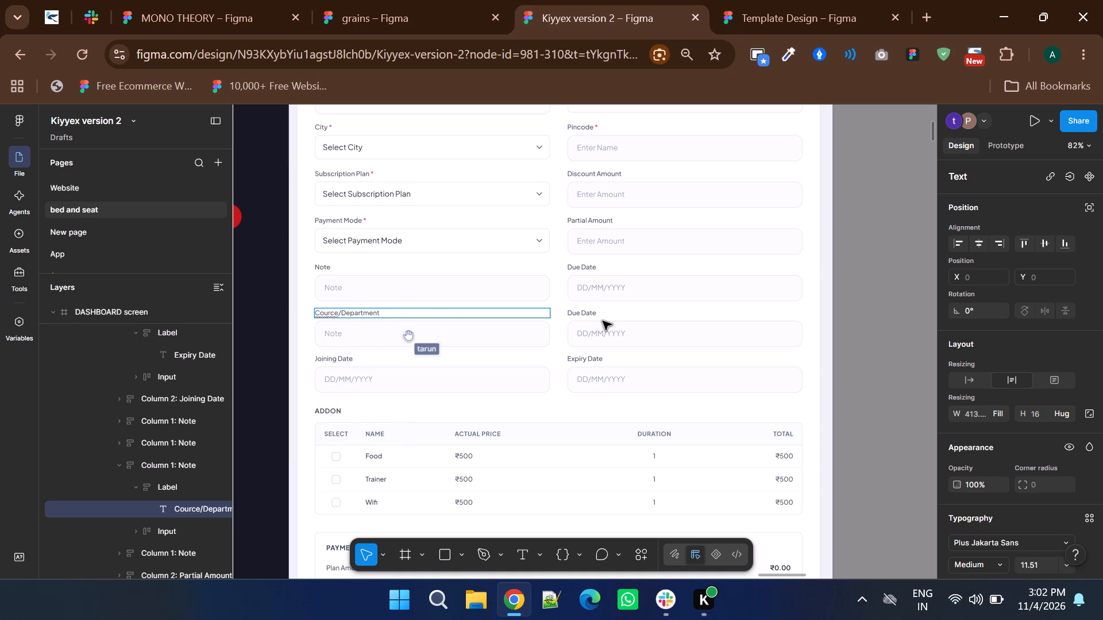
Change the label of the duplicated Due Date field above Expiry Date to "Seat Number".
double_click(585, 315)
double_click(585, 315)
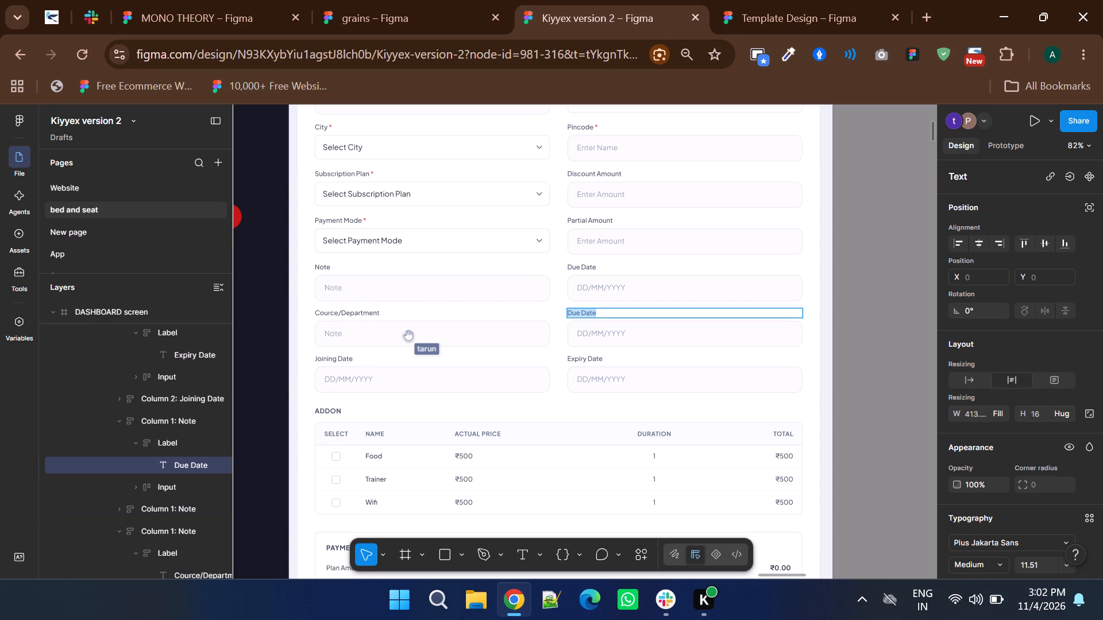
text(Seat)
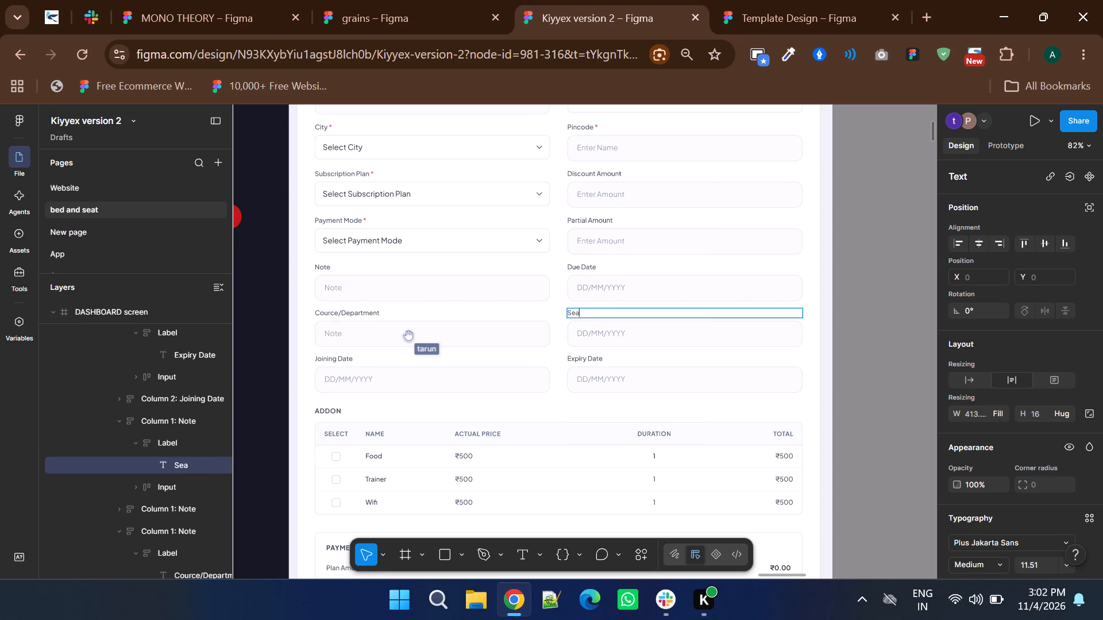
key(space)
text(Number)
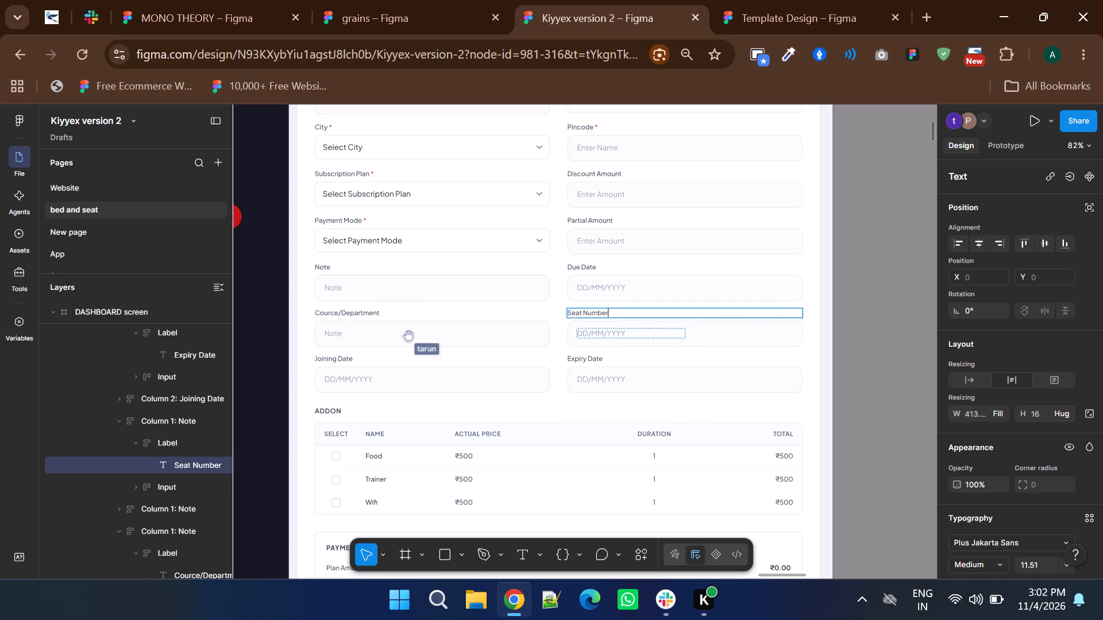
Replace the date placeholder inside the Seat Number field with "1".
triple_click(605, 338)
click(605, 338)
triple_click(602, 331)
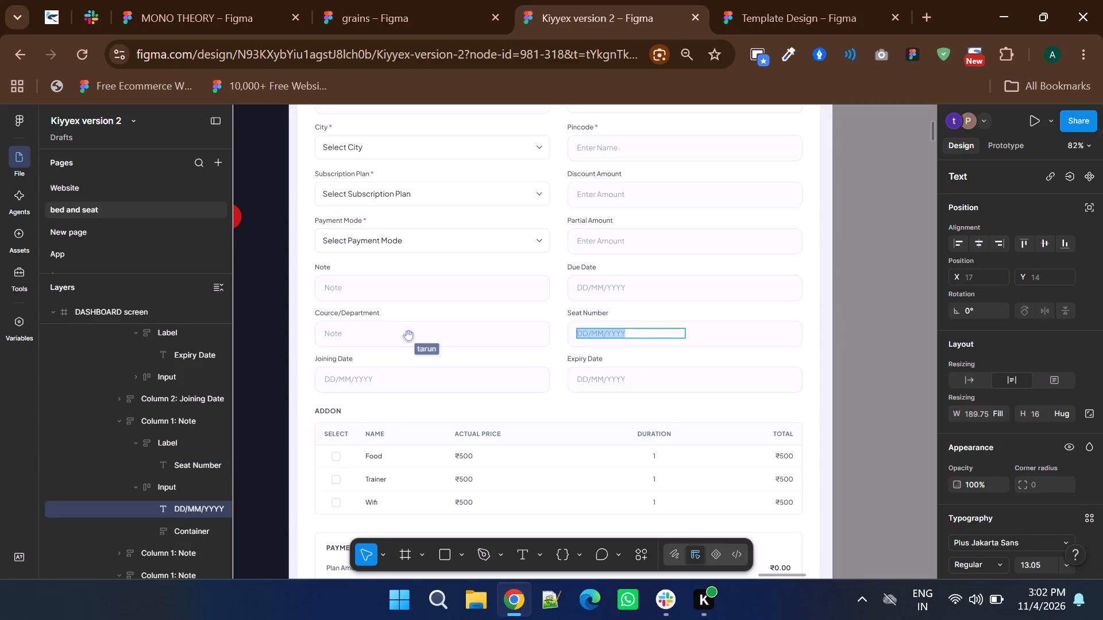
key(1)
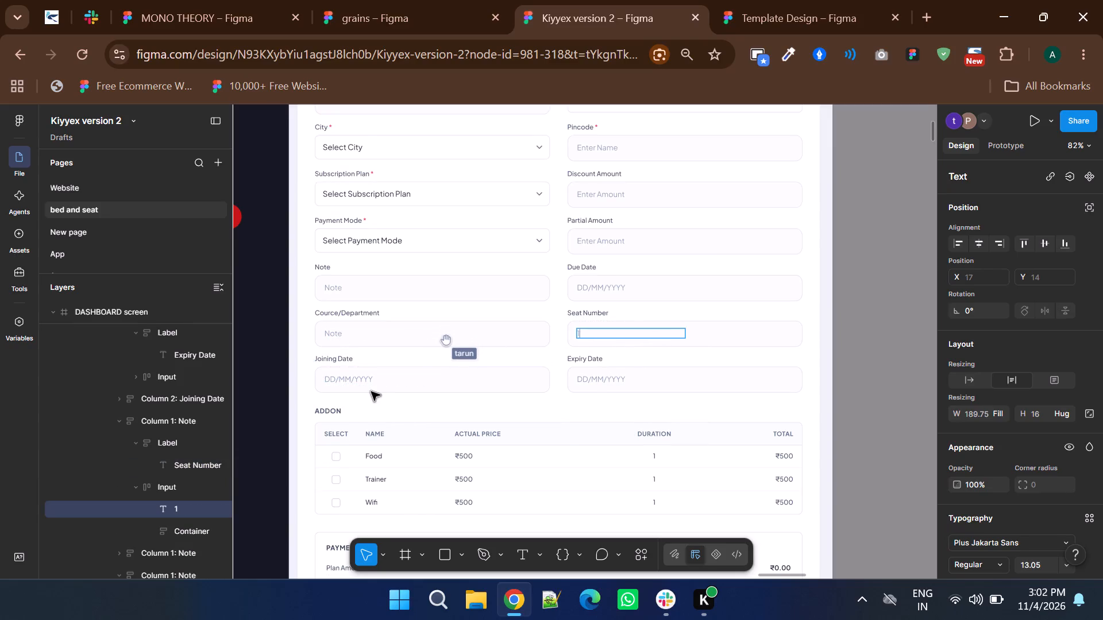
ctrl+scroll(371, 392, down, 1)
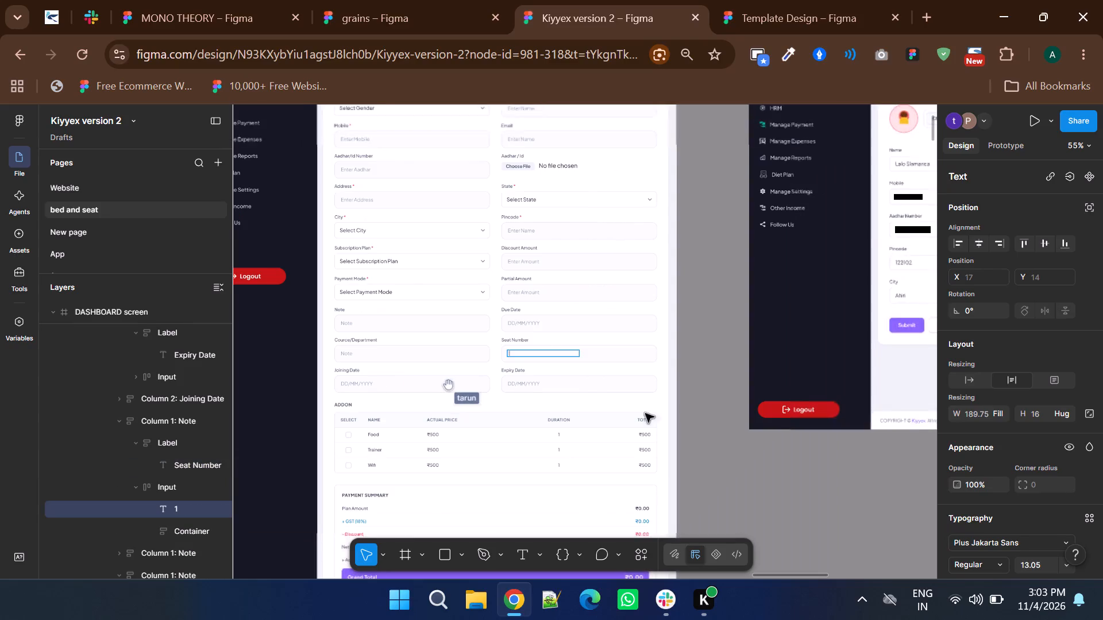
triple_click(732, 386)
Extend the bottom edge of the Edit Details screen frame to a height of about 1838.
scroll(732, 386, down, 2)
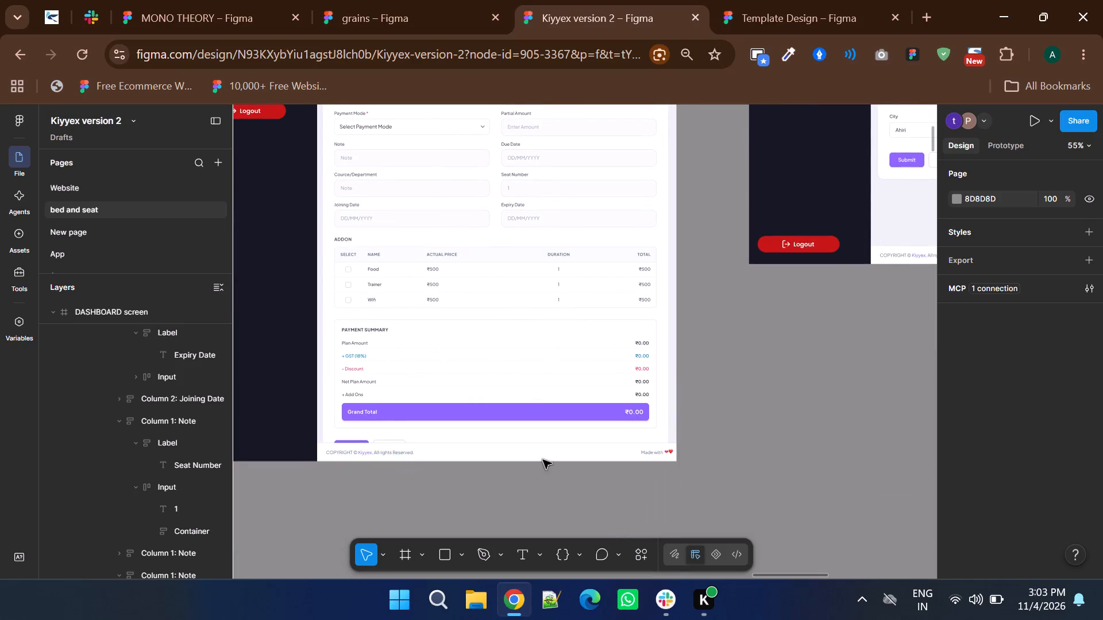
ctrl+scroll(523, 396, down, 2)
click(397, 130)
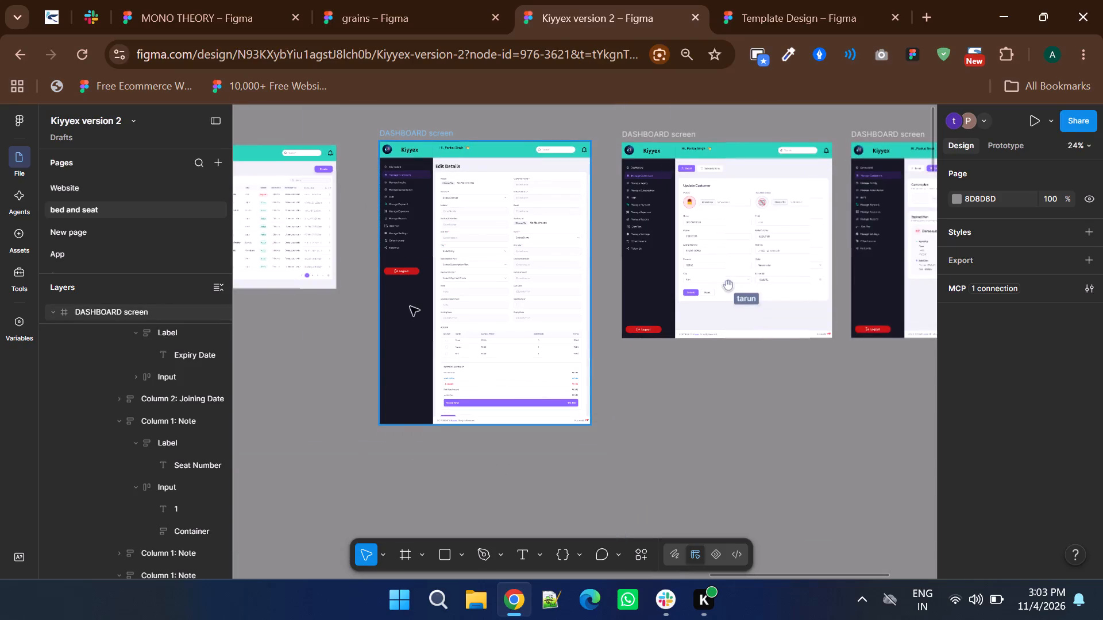
ctrl+drag(419, 425, 422, 434)
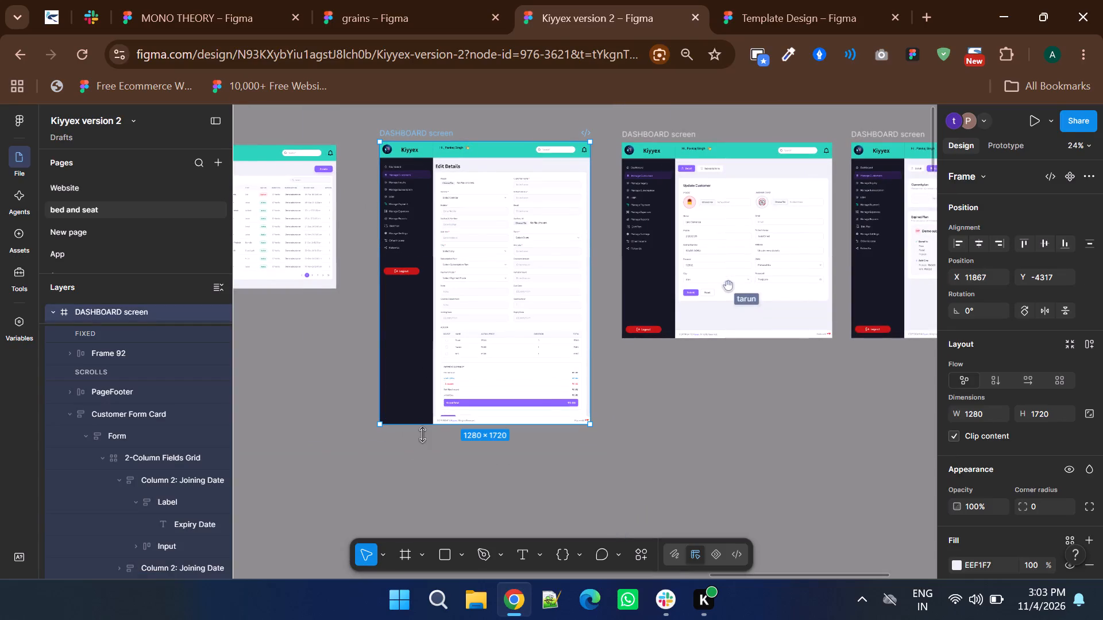
ctrl+drag(422, 434, 425, 443)
Stretch the dark sidebar of the Edit Details screen down to the frame's bottom edge, about 1741 high.
ctrl+scroll(425, 443, up, 3)
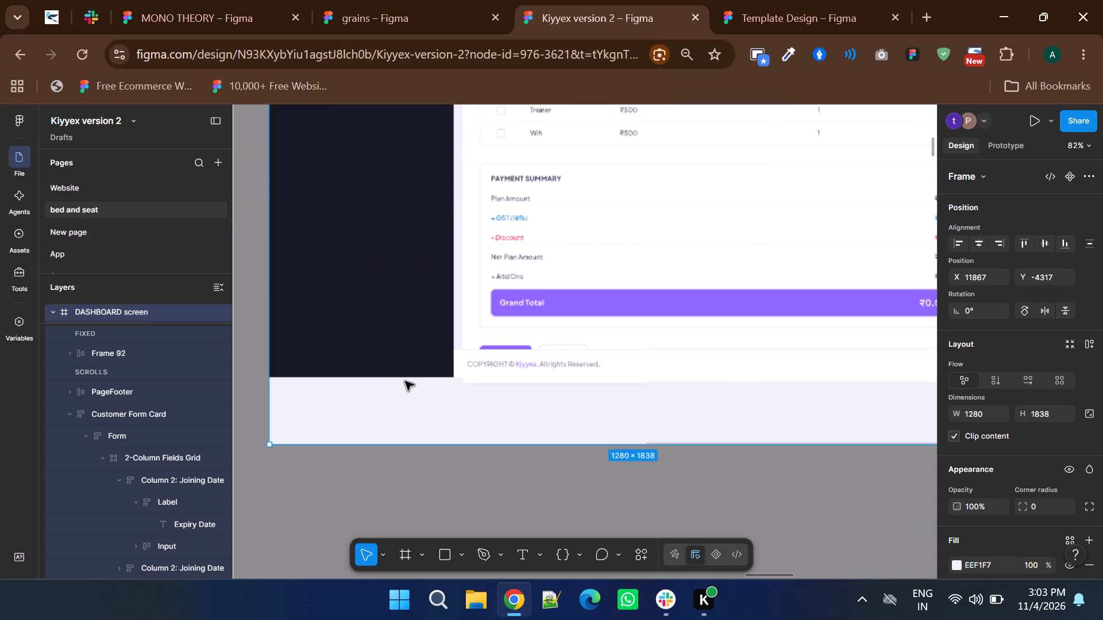
click(405, 381)
click(399, 379)
ctrl+click(399, 373)
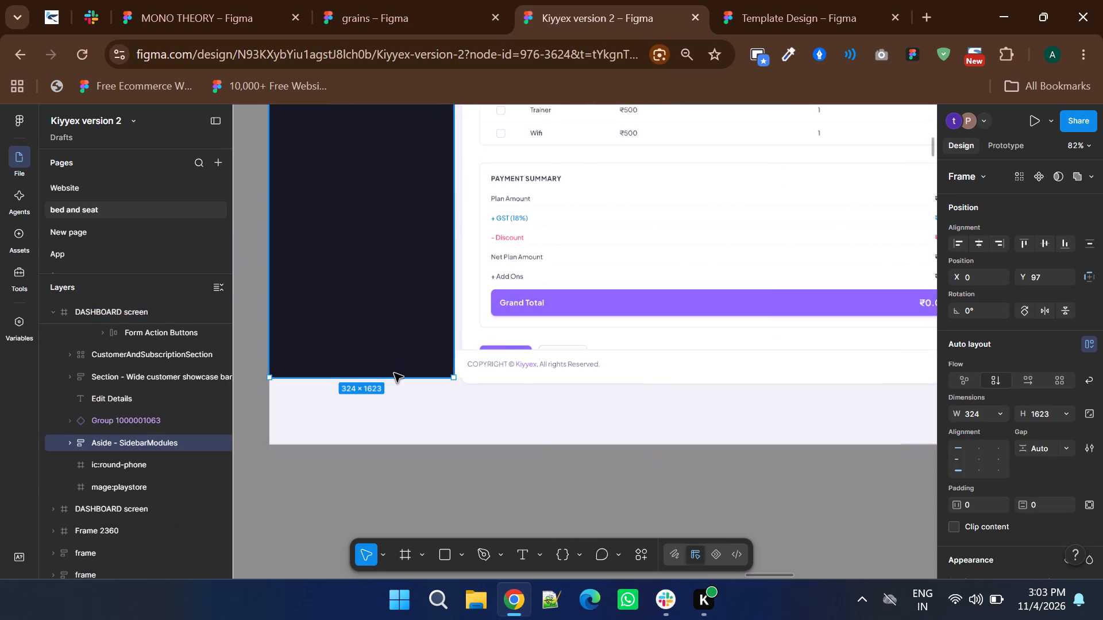
ctrl+drag(394, 373, 396, 442)
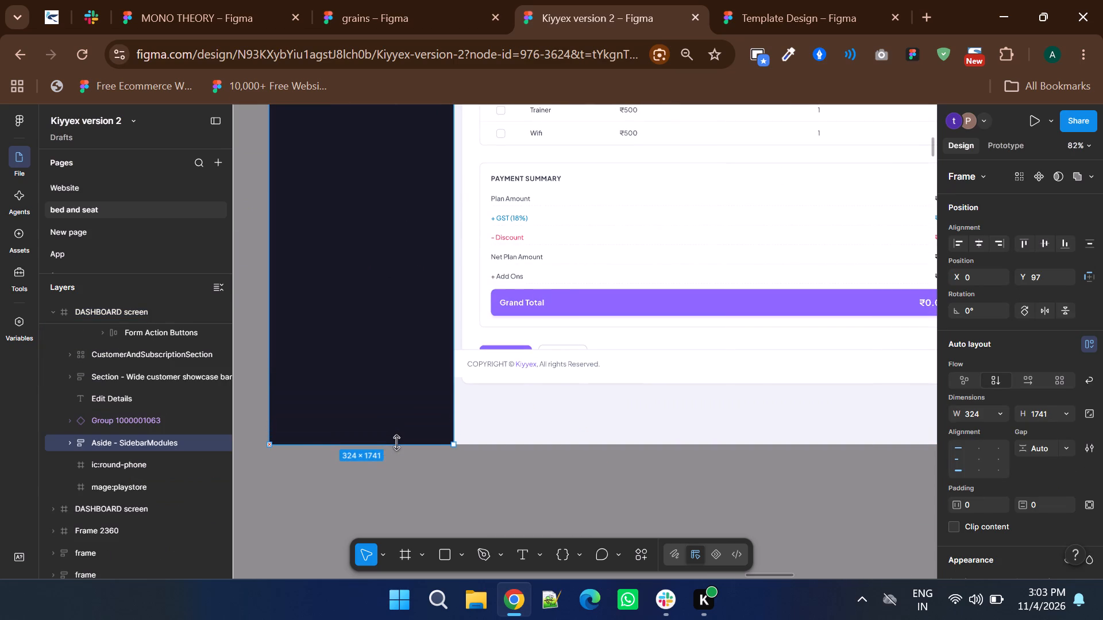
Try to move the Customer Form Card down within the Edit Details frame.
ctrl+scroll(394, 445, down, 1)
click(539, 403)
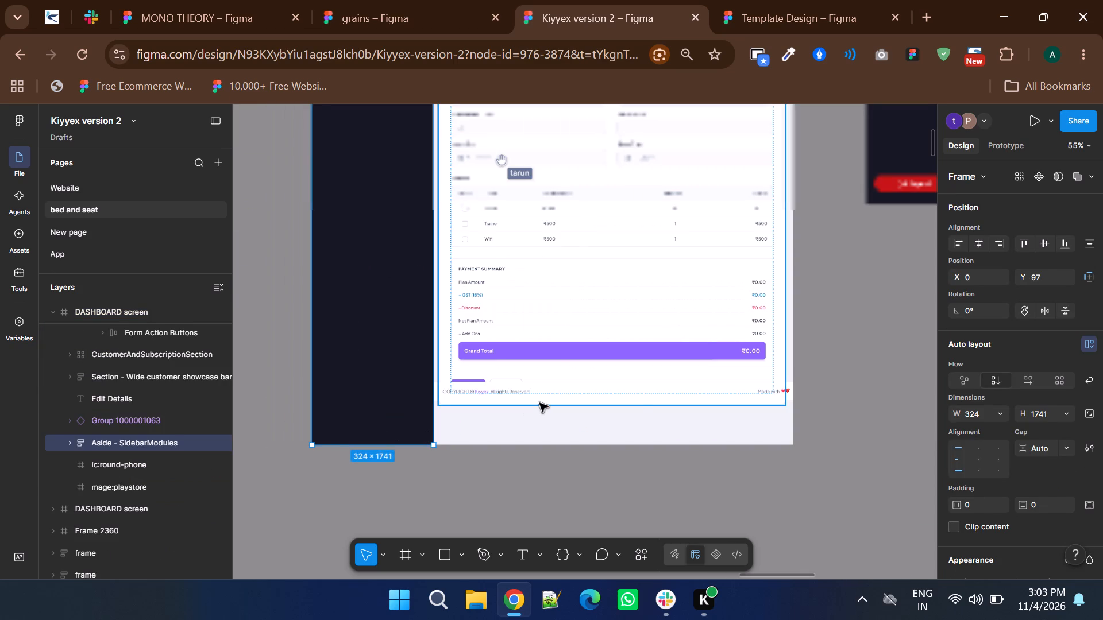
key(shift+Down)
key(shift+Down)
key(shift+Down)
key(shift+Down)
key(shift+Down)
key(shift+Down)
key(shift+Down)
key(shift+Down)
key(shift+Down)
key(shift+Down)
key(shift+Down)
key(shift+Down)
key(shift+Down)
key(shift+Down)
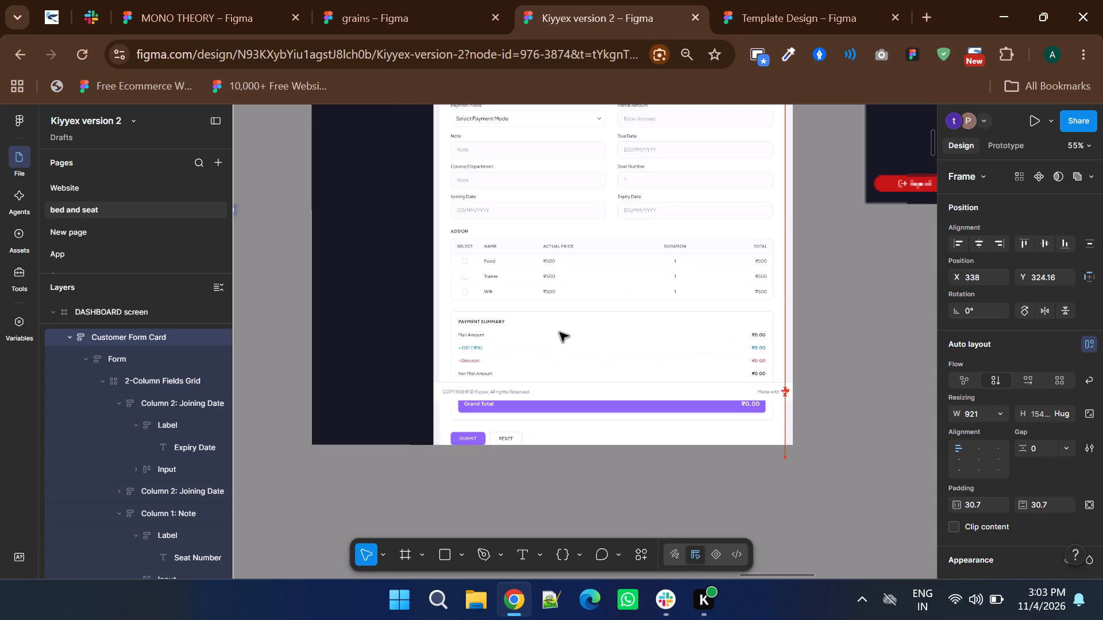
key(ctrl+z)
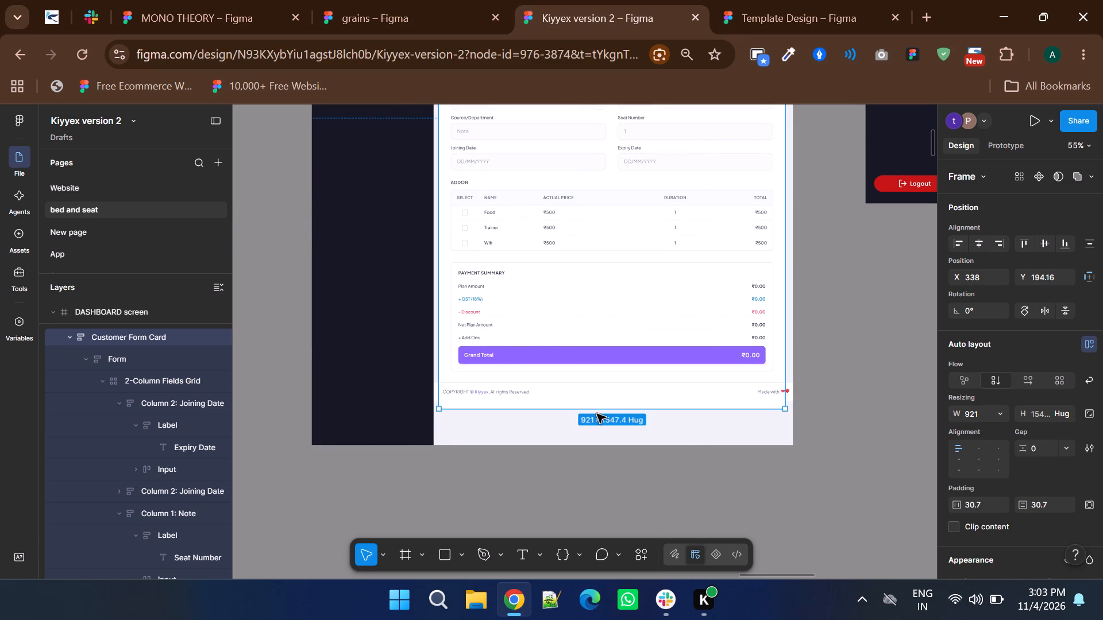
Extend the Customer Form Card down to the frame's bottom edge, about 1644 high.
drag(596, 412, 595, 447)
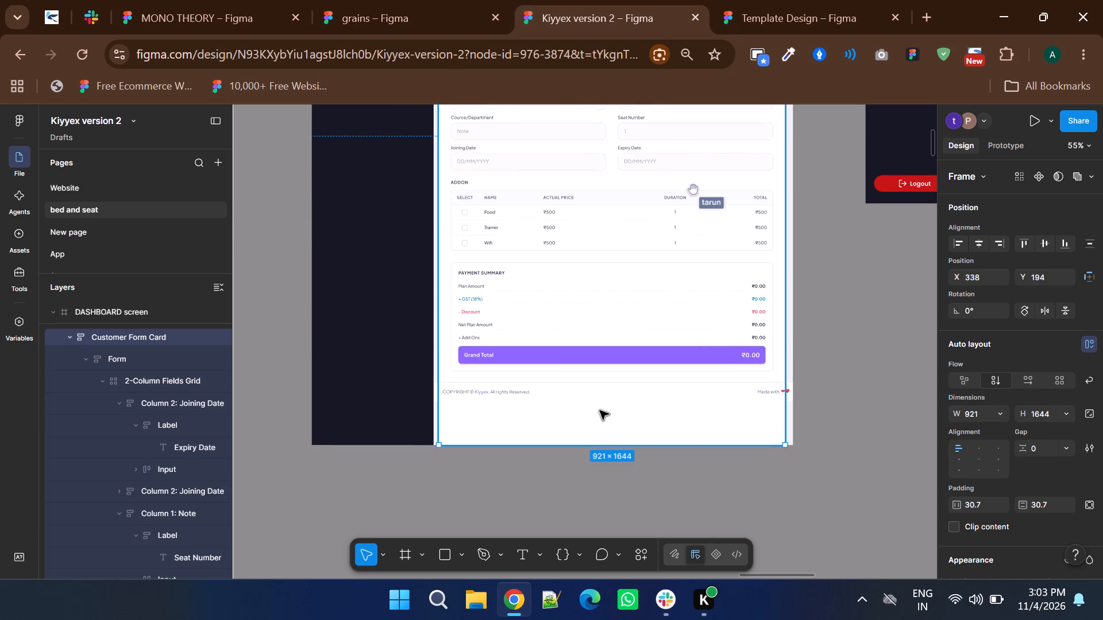
Move the page footer down to about Y 1761, below the Submit and Reset buttons.
click(597, 396)
key(Down)
key(Down)
key(Down)
key(Down)
key(Down)
key(Down)
key(Down)
key(Down)
key(Down)
key(Down)
key(Down)
key(Down)
key(Down)
key(Down)
key(Down)
key(Down)
key(Down)
key(Down)
key(Down)
key(Down)
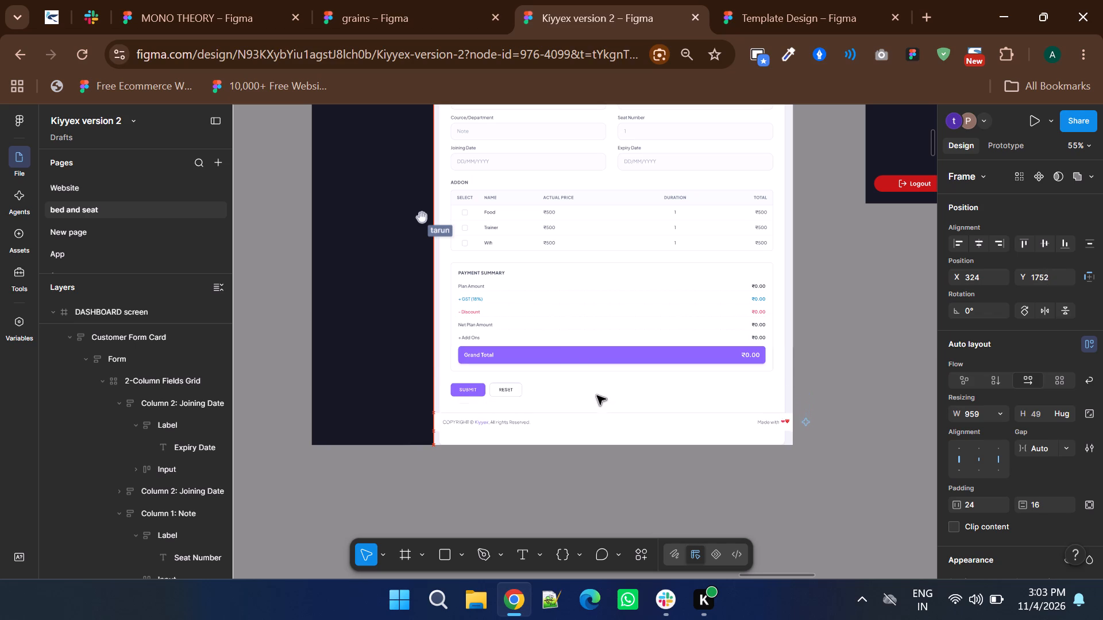
Shorten the Customer Form Card to a height of about 1567 so it ends at the footer's top edge.
ctrl+scroll(584, 409, down, 1)
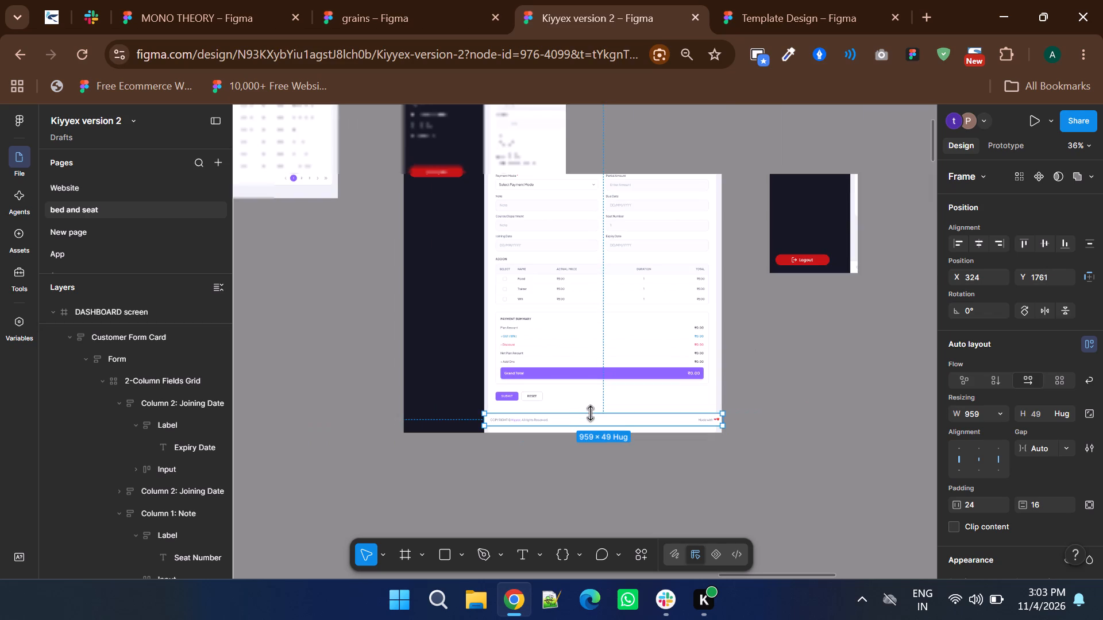
ctrl+scroll(705, 431, up, 3)
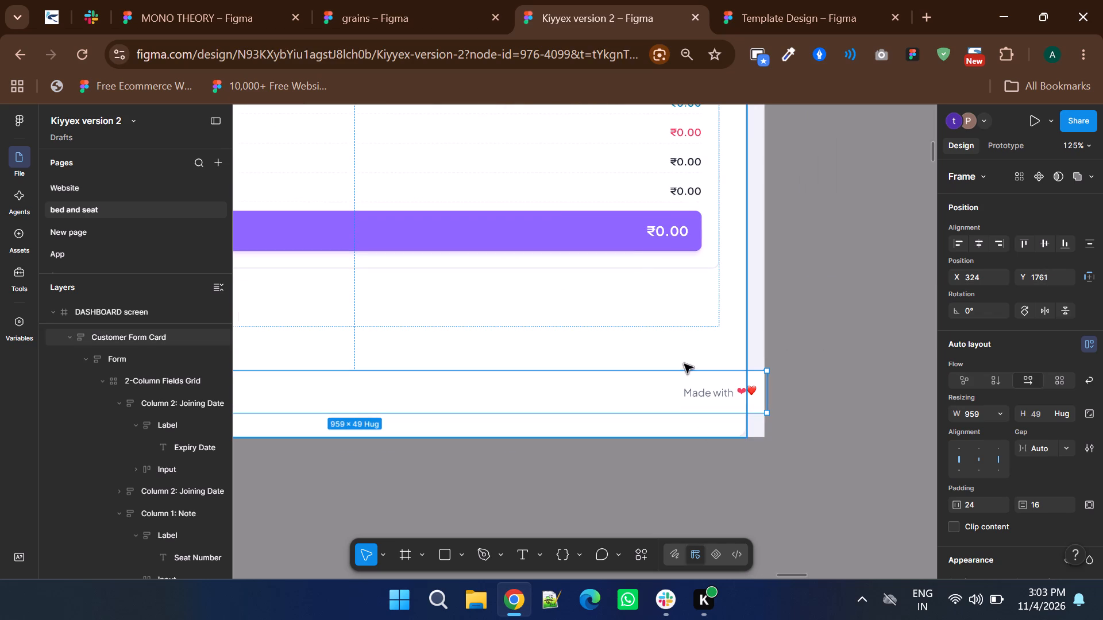
ctrl+click(684, 364)
ctrl+drag(672, 437, 668, 406)
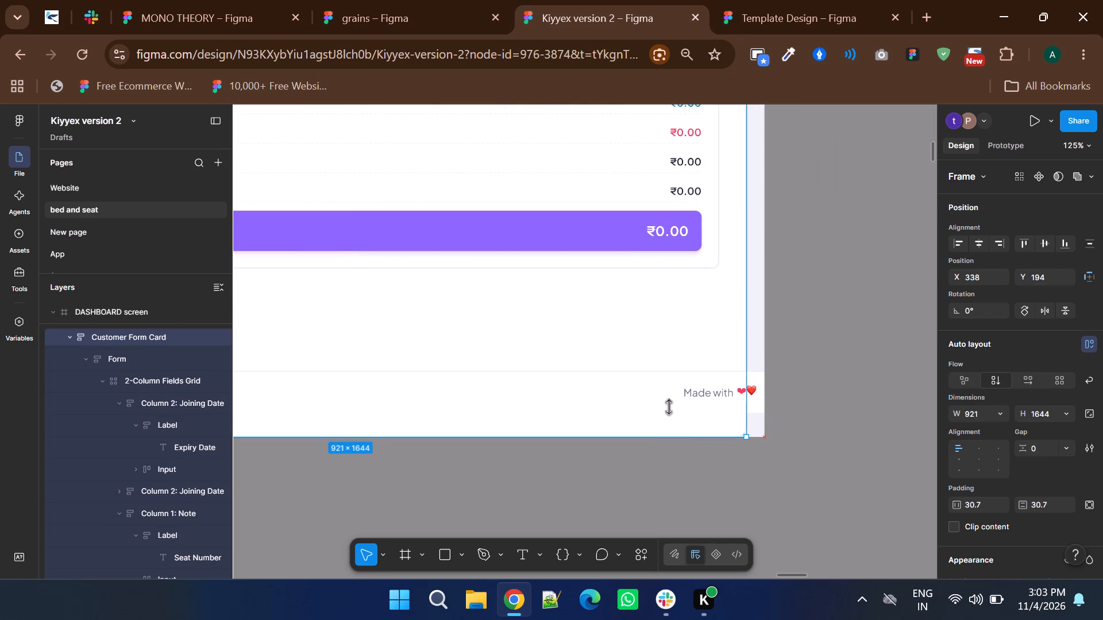
ctrl+drag(668, 406, 668, 367)
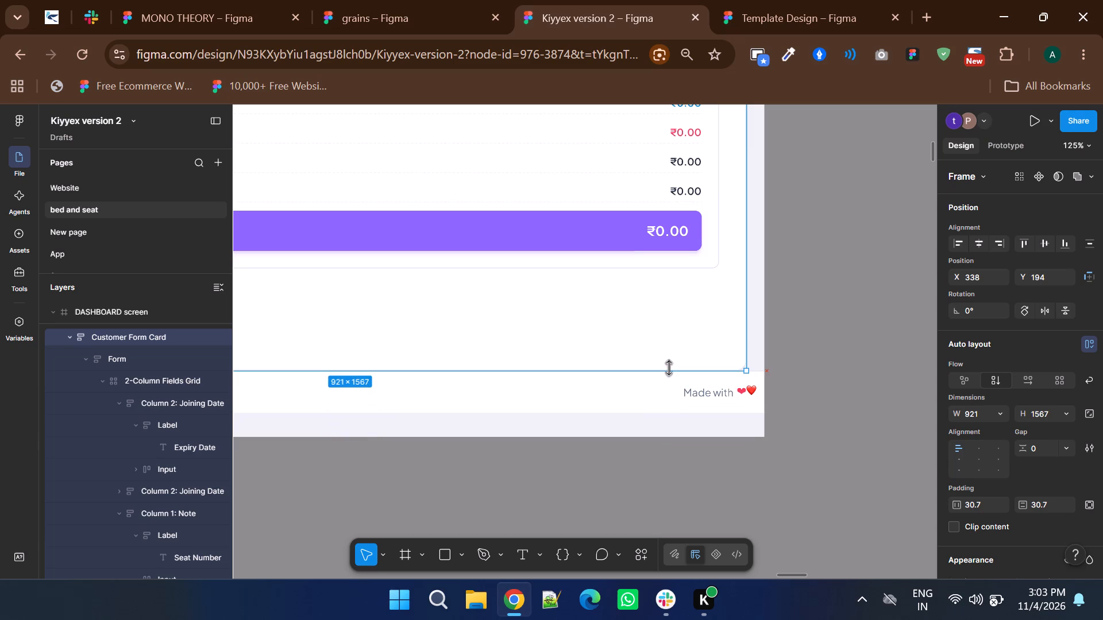
Nudge the page footer further down toward the bottom edge of the Edit Details frame.
shift+scroll(668, 367, up, 2)
click(643, 397)
key(Down)
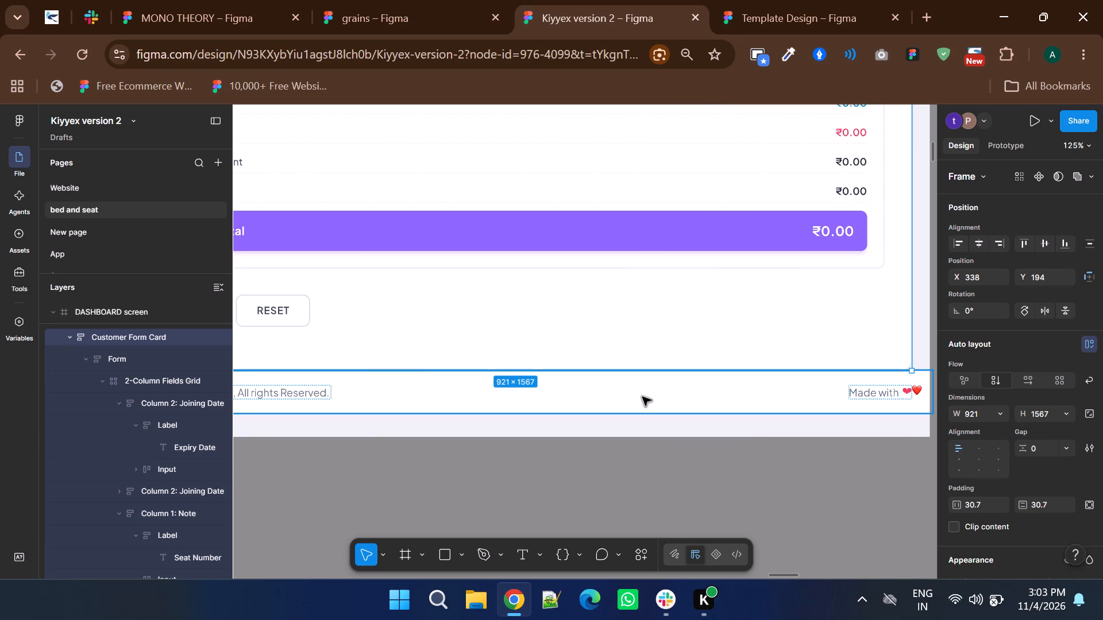